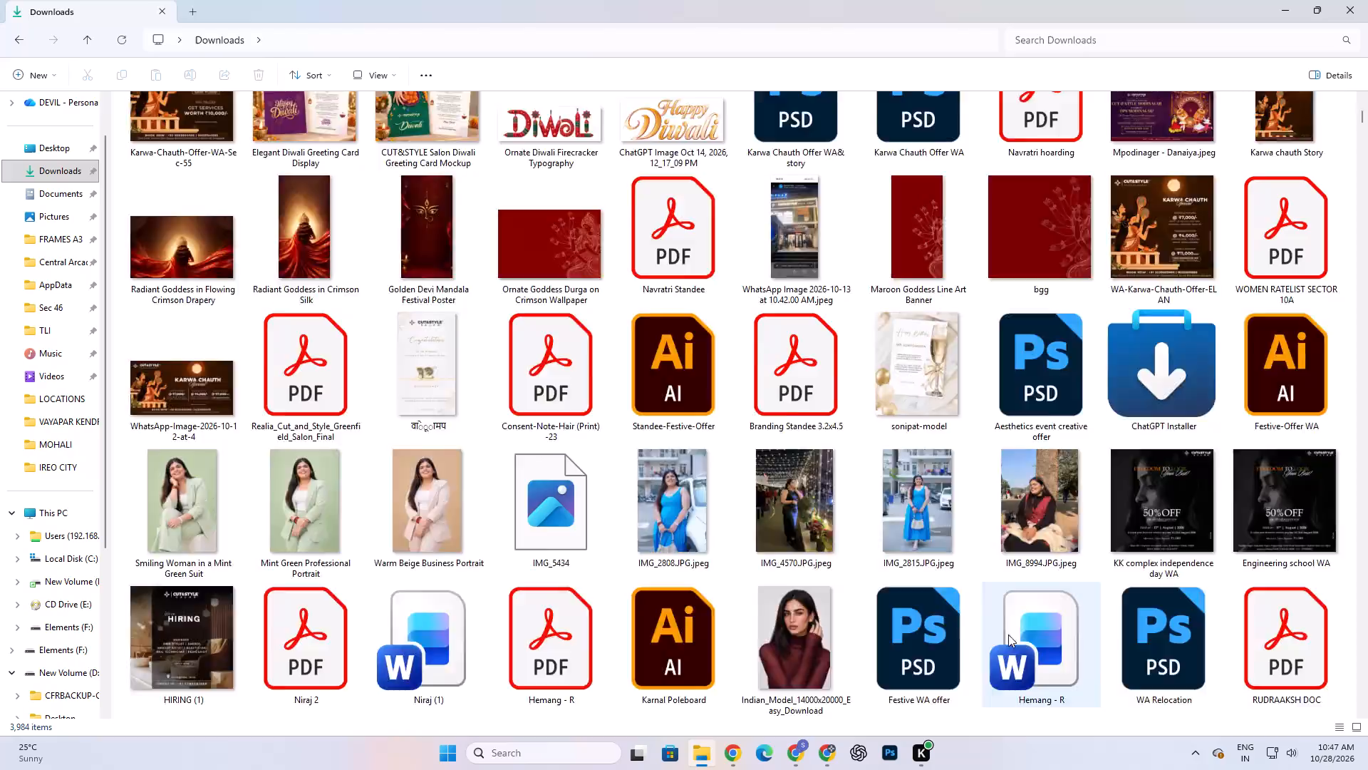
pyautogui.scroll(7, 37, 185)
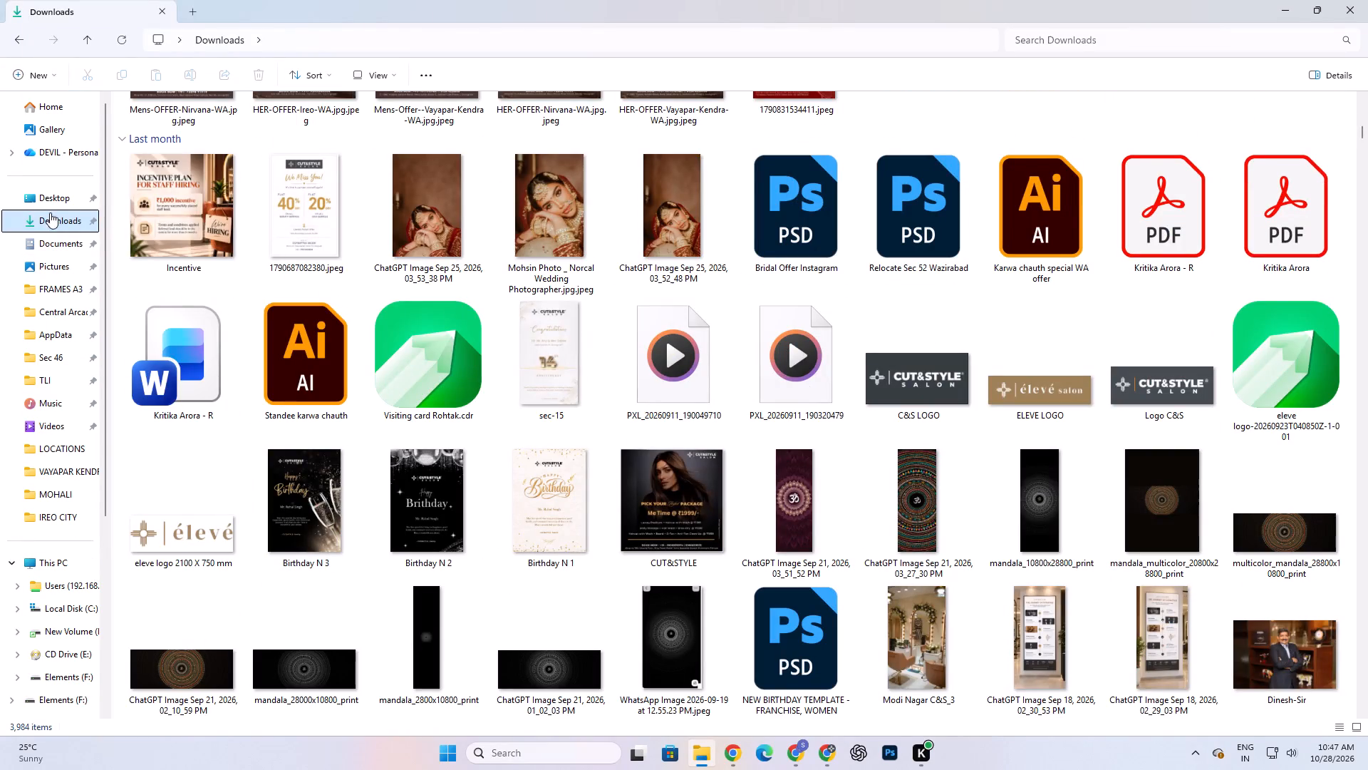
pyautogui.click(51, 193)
# Switch to the Chrome window holding the CradleeSoft page and bring up its Task Tracker ticket list.
pyautogui.click(790, 741)
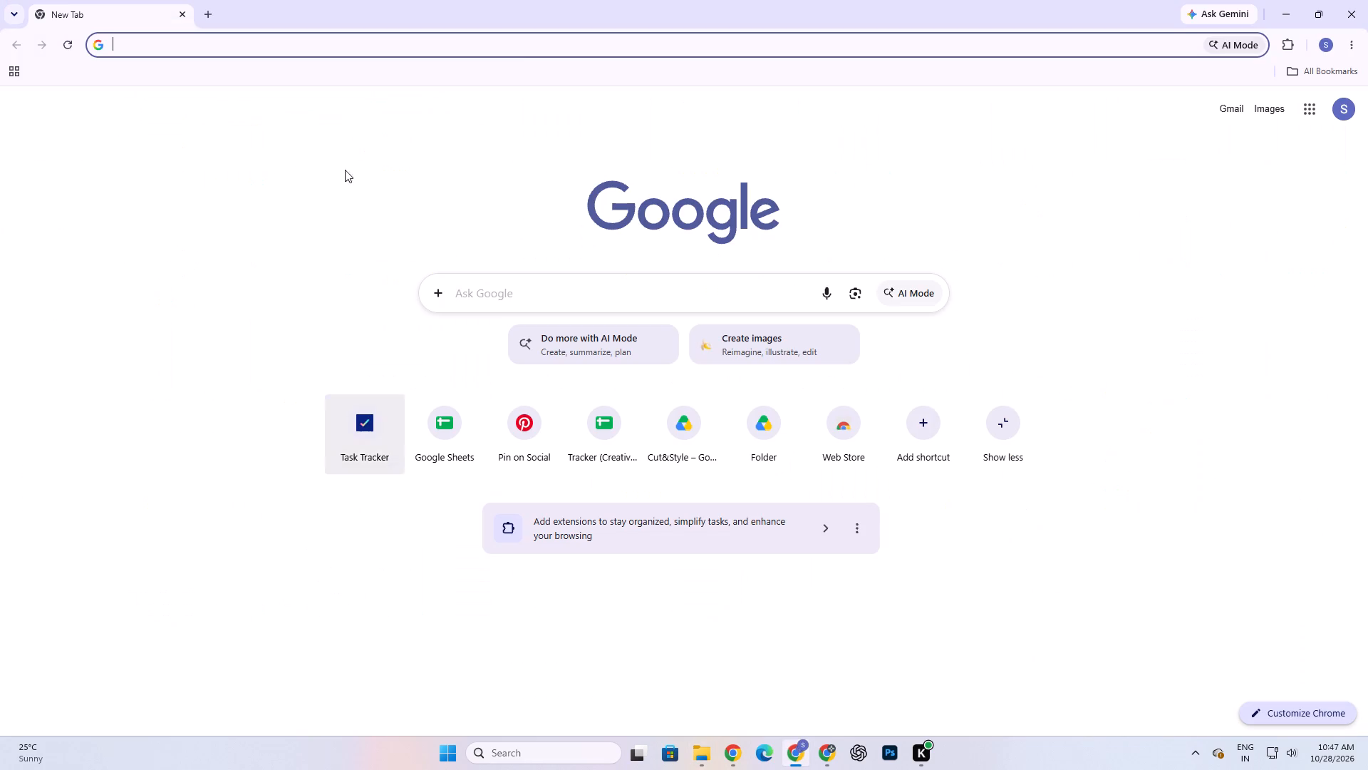
pyautogui.scroll(3, 230, 0)
pyautogui.click(740, 769)
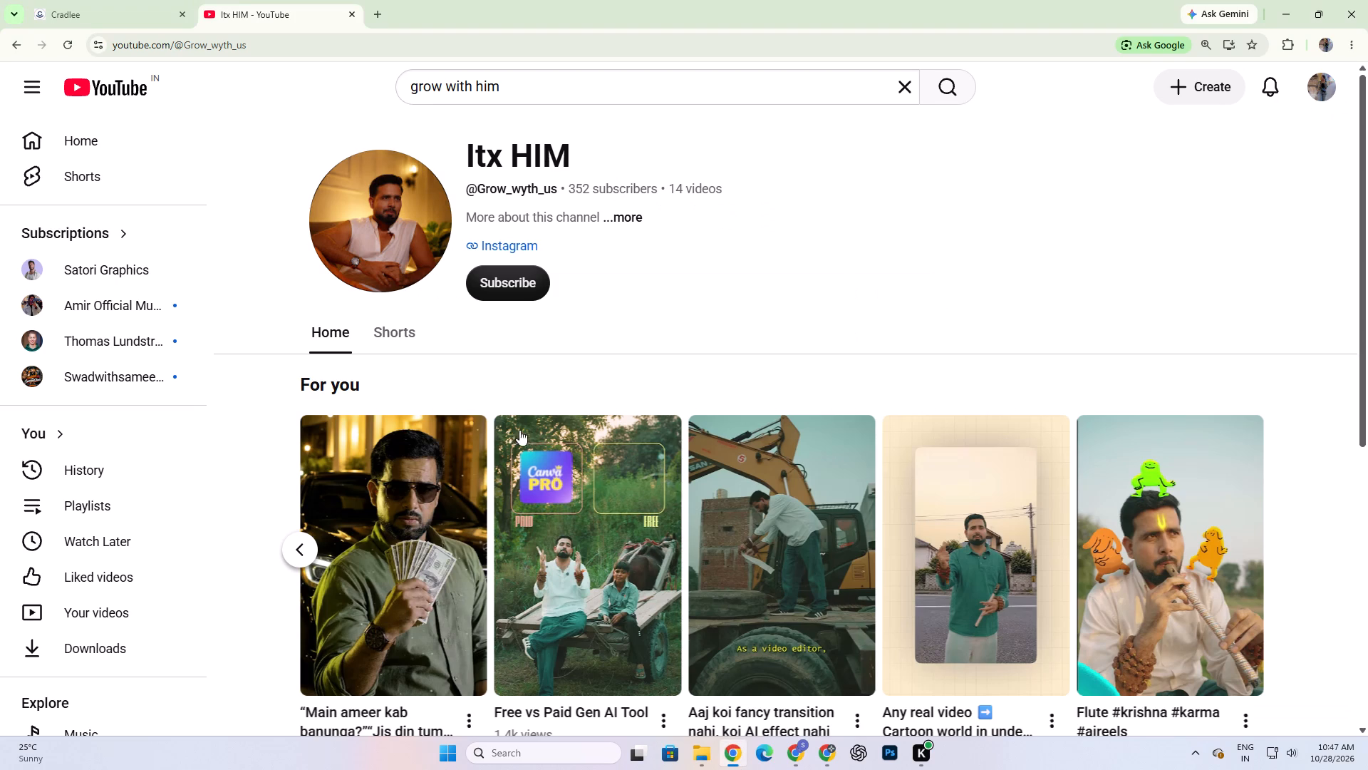
pyautogui.scroll(6, 539, 440)
pyautogui.click(110, 1)
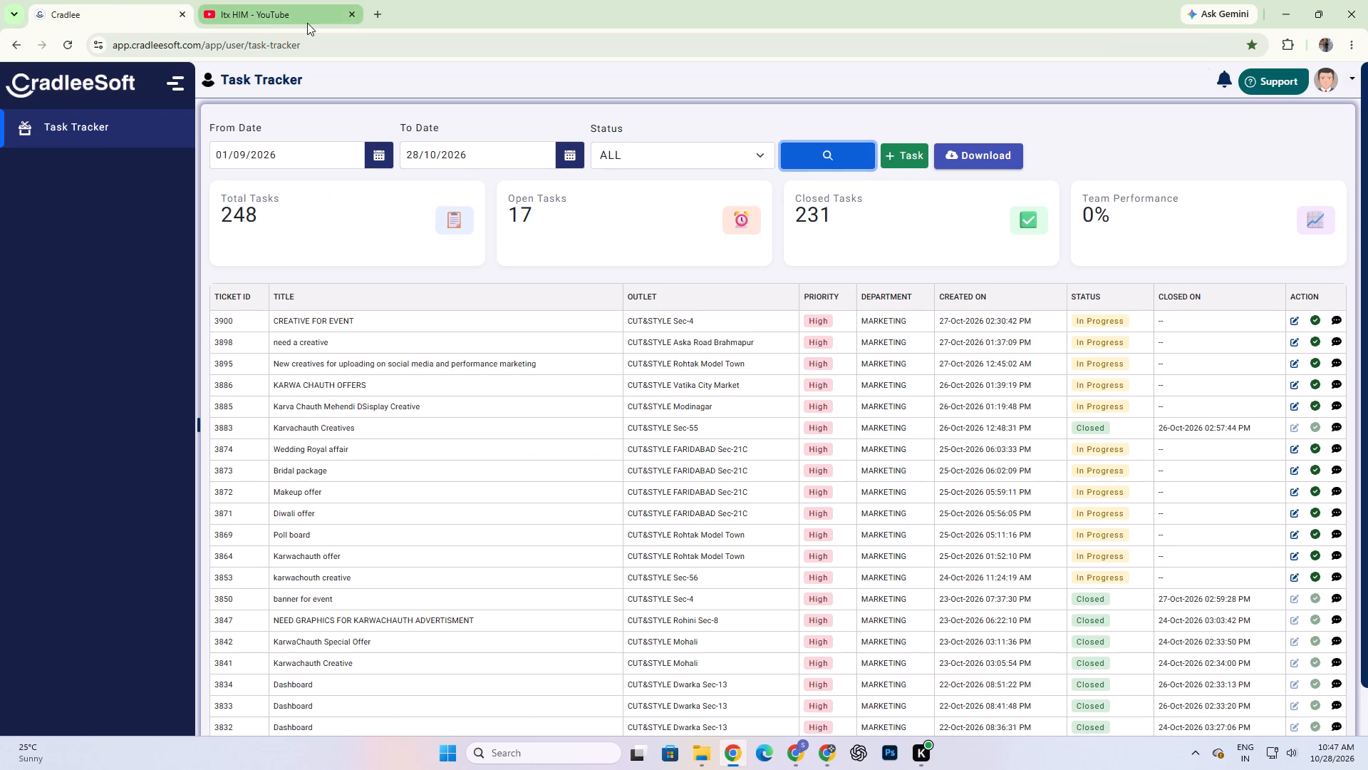
pyautogui.click(328, 17)
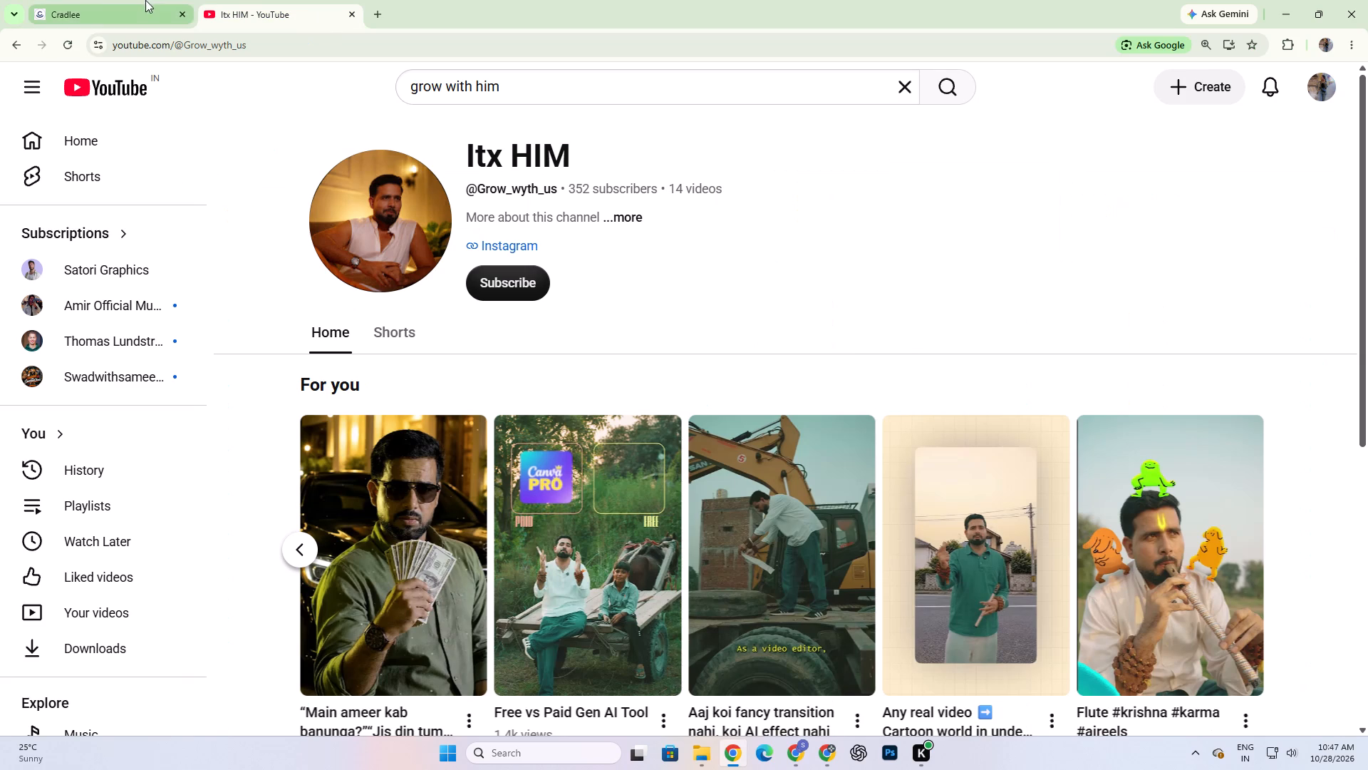
pyautogui.click(69, 0)
pyautogui.scroll(6, 584, 384)
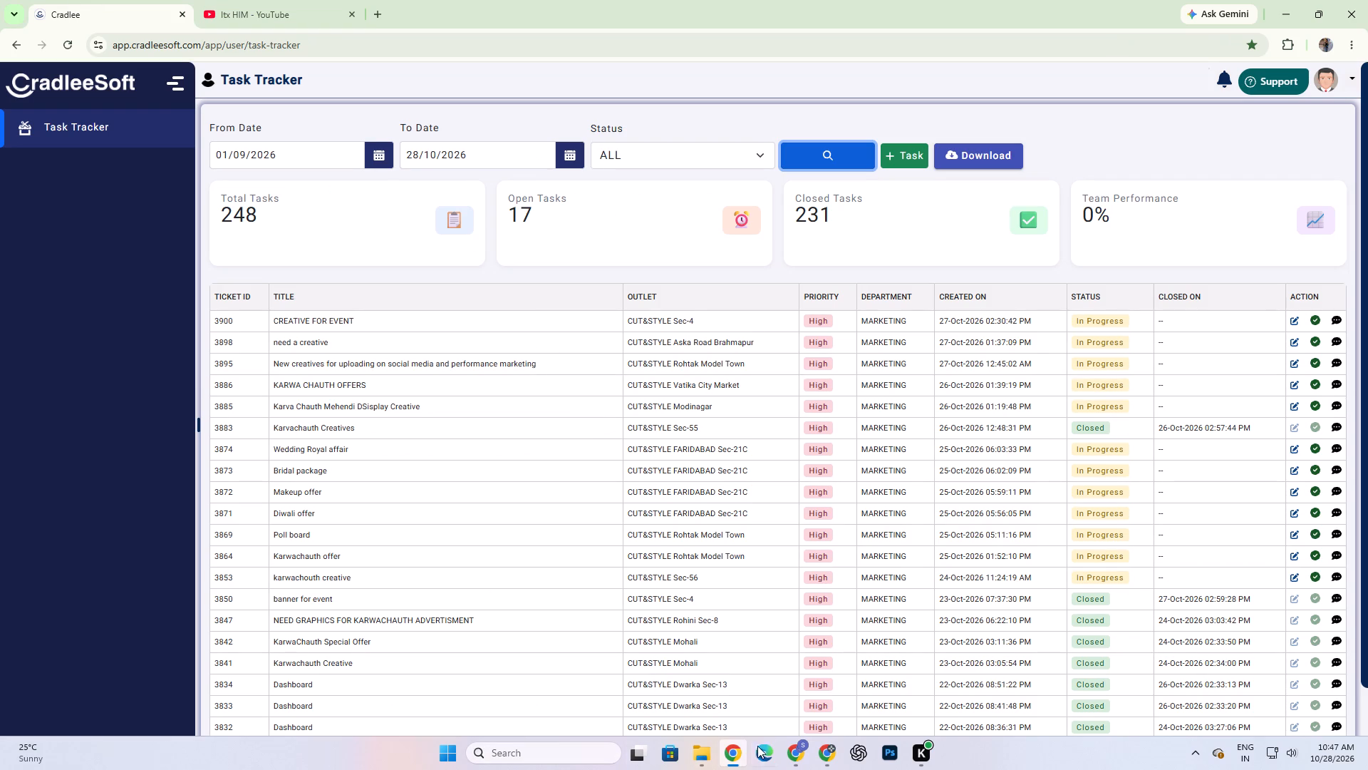
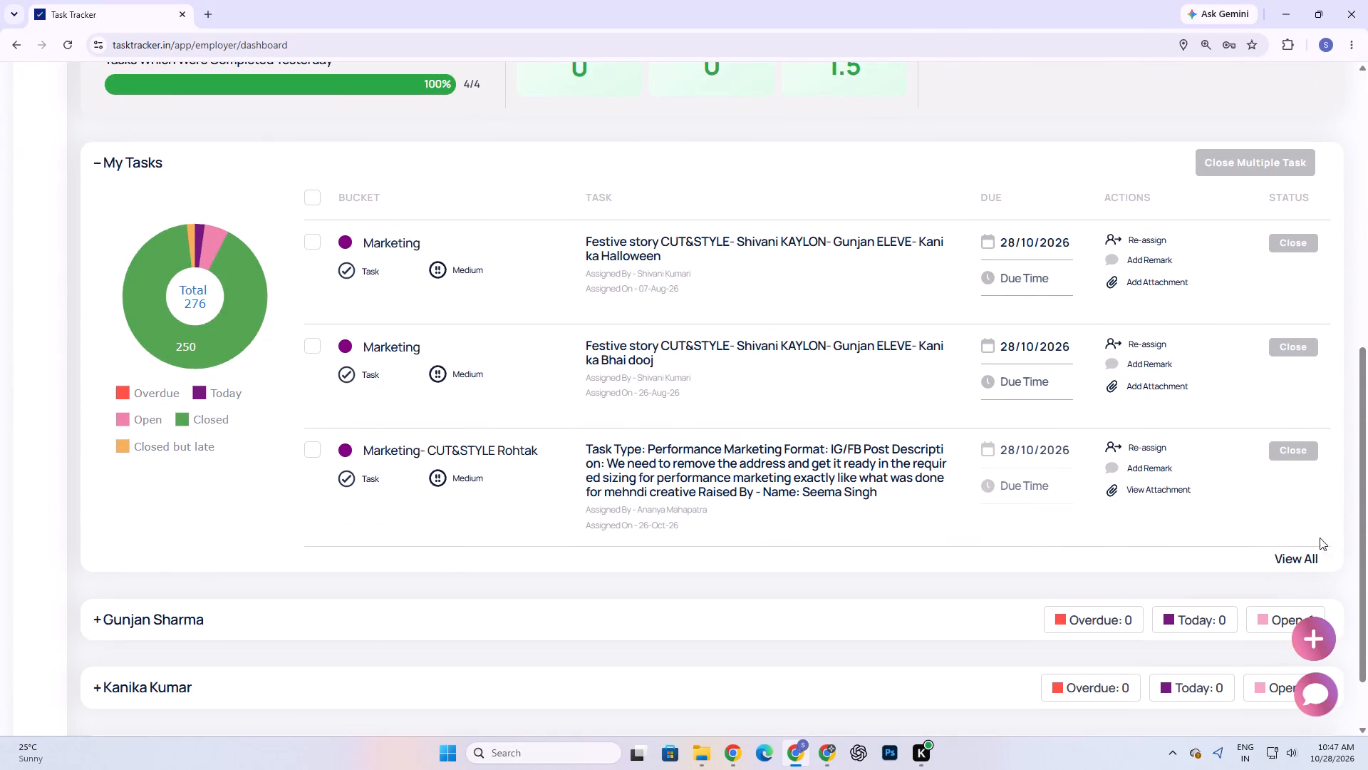
# Open the full list of all tasks from the My Tasks section of the Task Tracker dashboard.
pyautogui.click(1279, 573)
pyautogui.click(1282, 558)
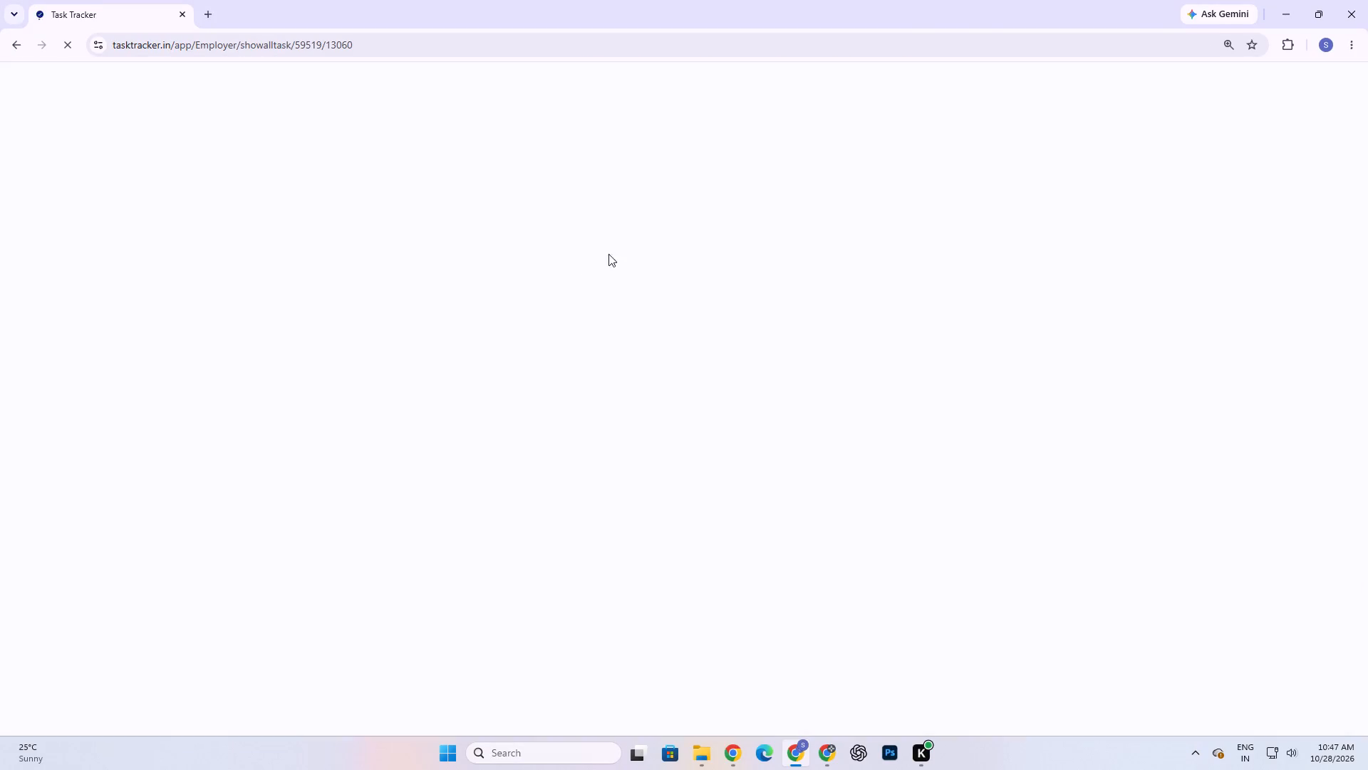
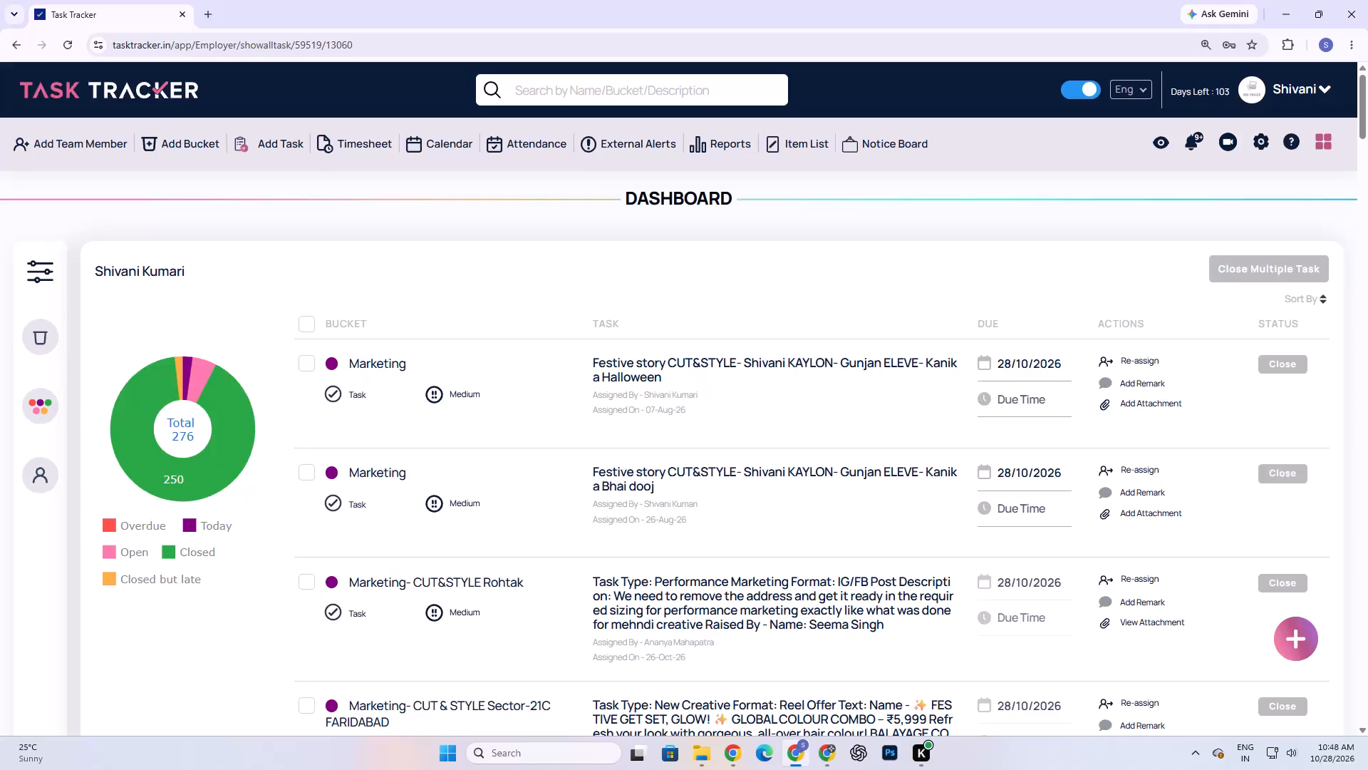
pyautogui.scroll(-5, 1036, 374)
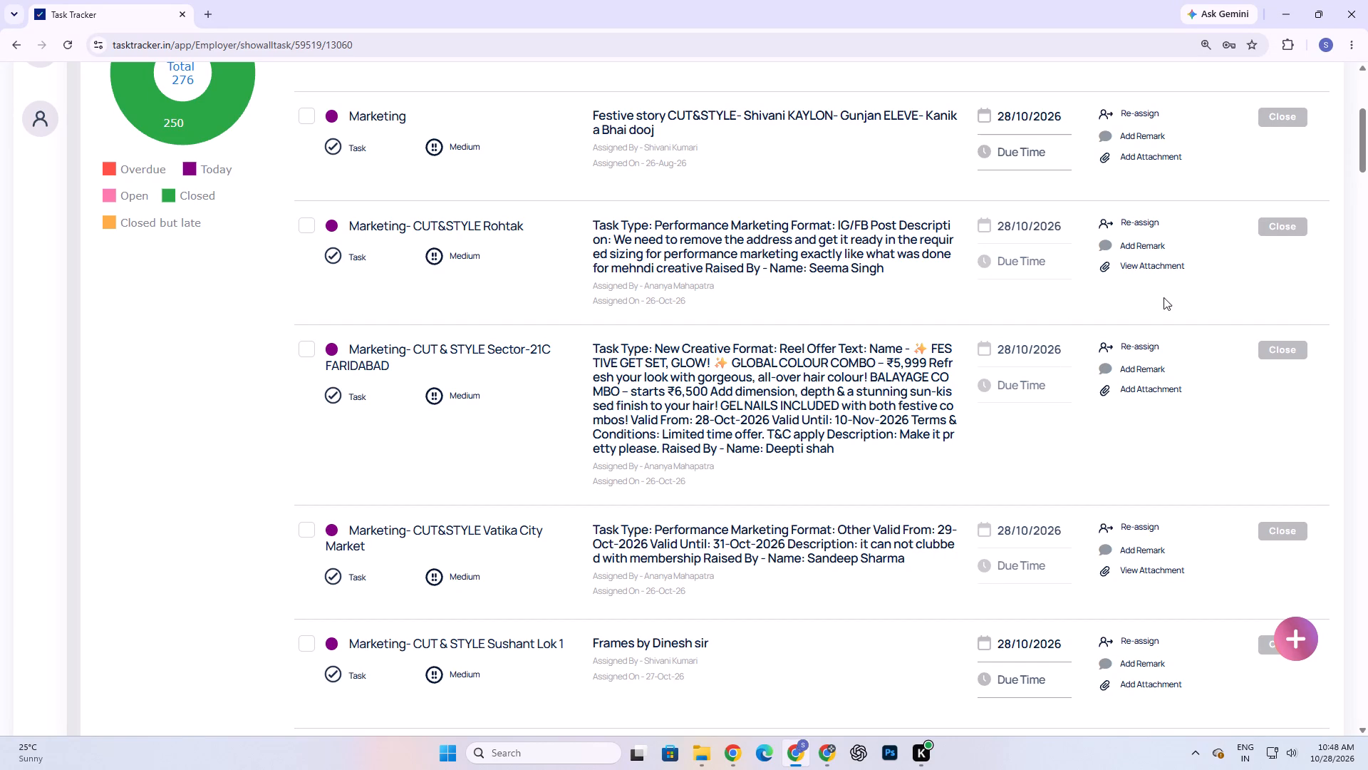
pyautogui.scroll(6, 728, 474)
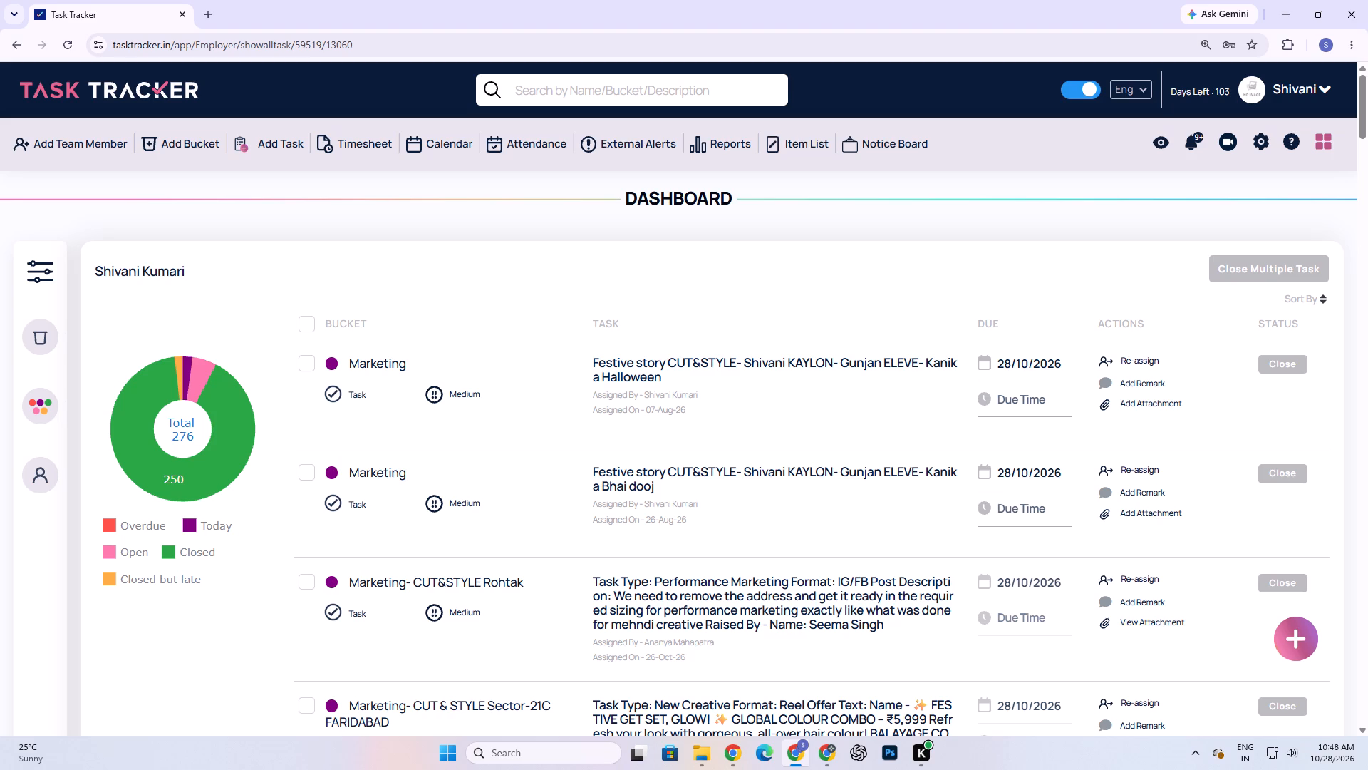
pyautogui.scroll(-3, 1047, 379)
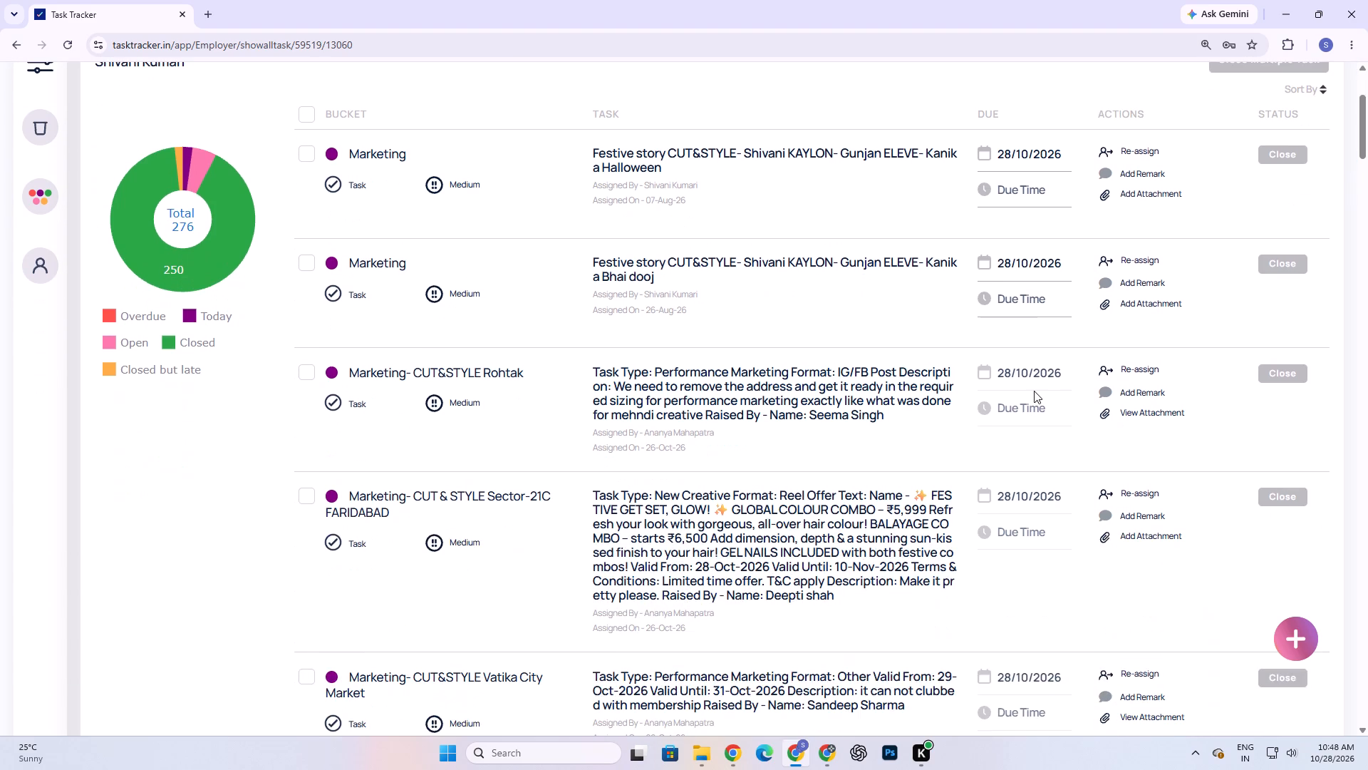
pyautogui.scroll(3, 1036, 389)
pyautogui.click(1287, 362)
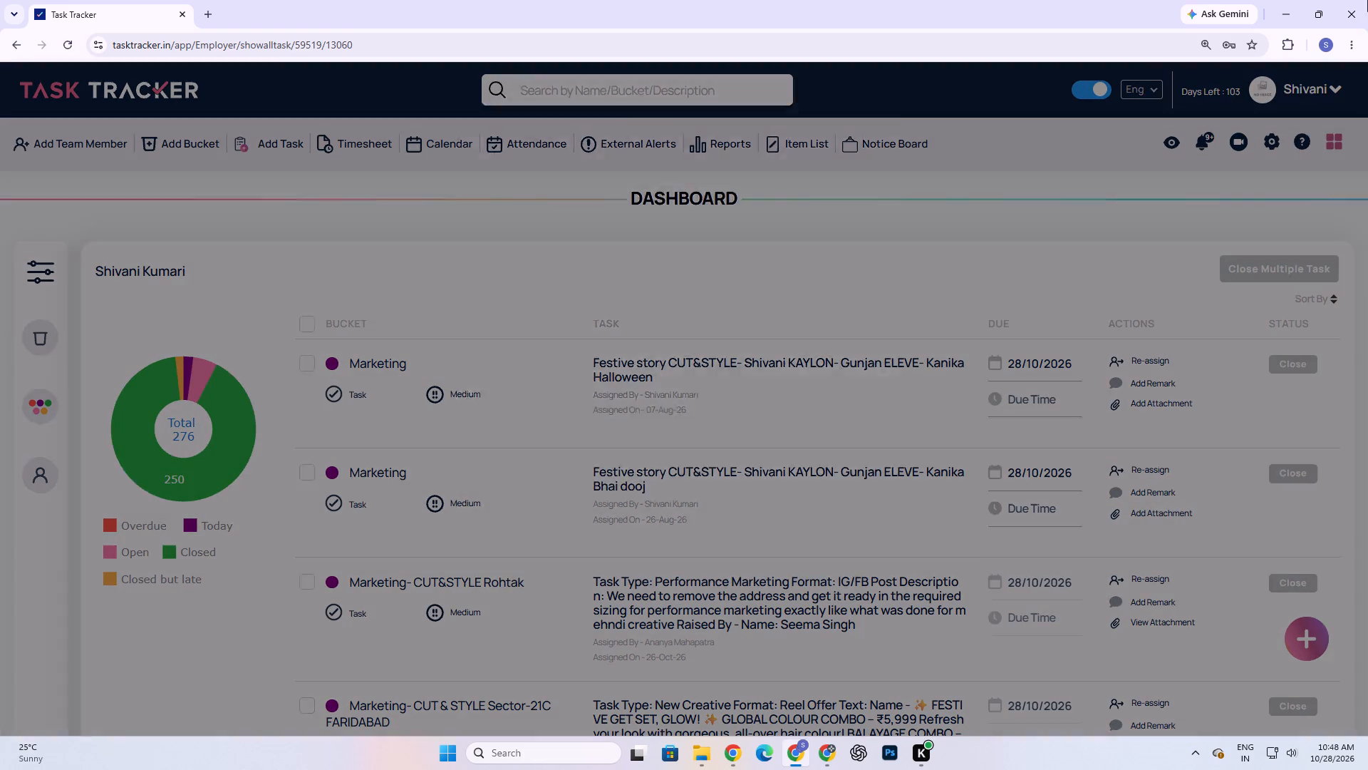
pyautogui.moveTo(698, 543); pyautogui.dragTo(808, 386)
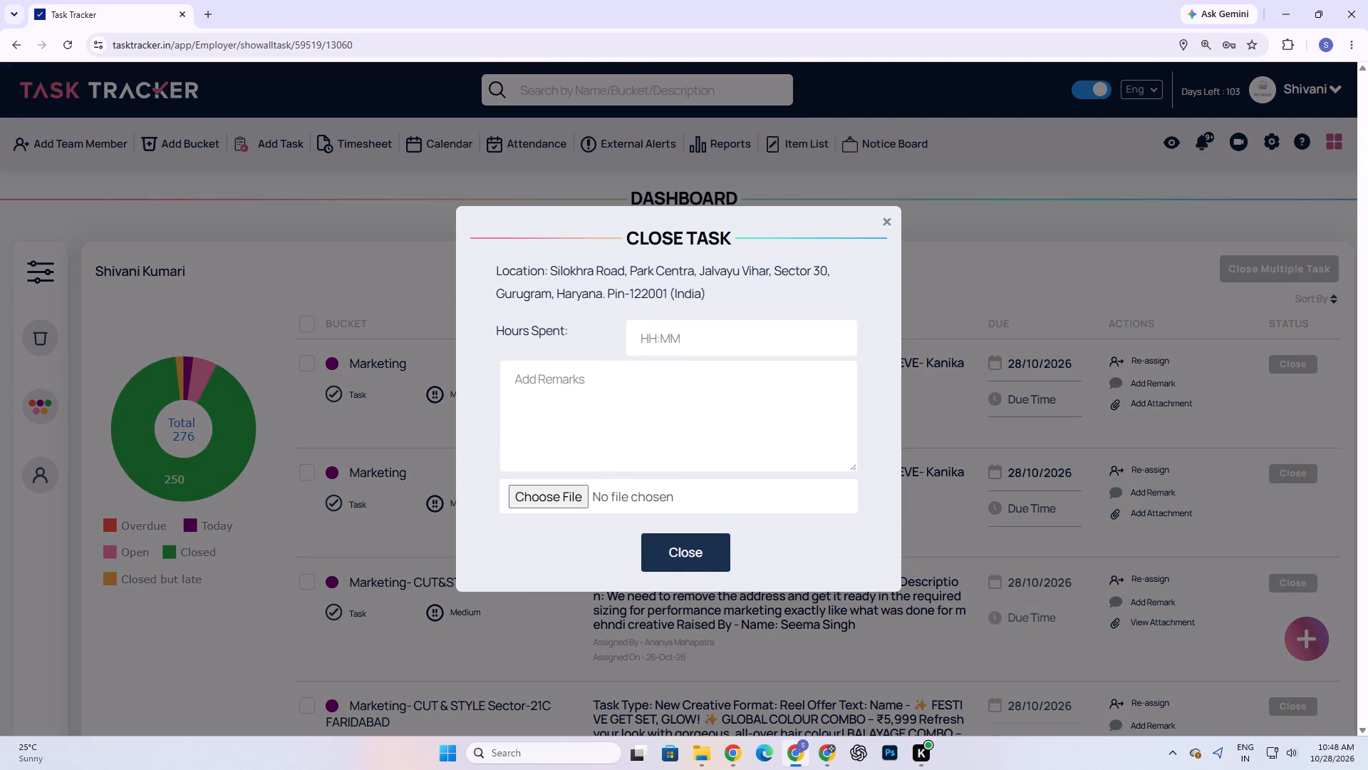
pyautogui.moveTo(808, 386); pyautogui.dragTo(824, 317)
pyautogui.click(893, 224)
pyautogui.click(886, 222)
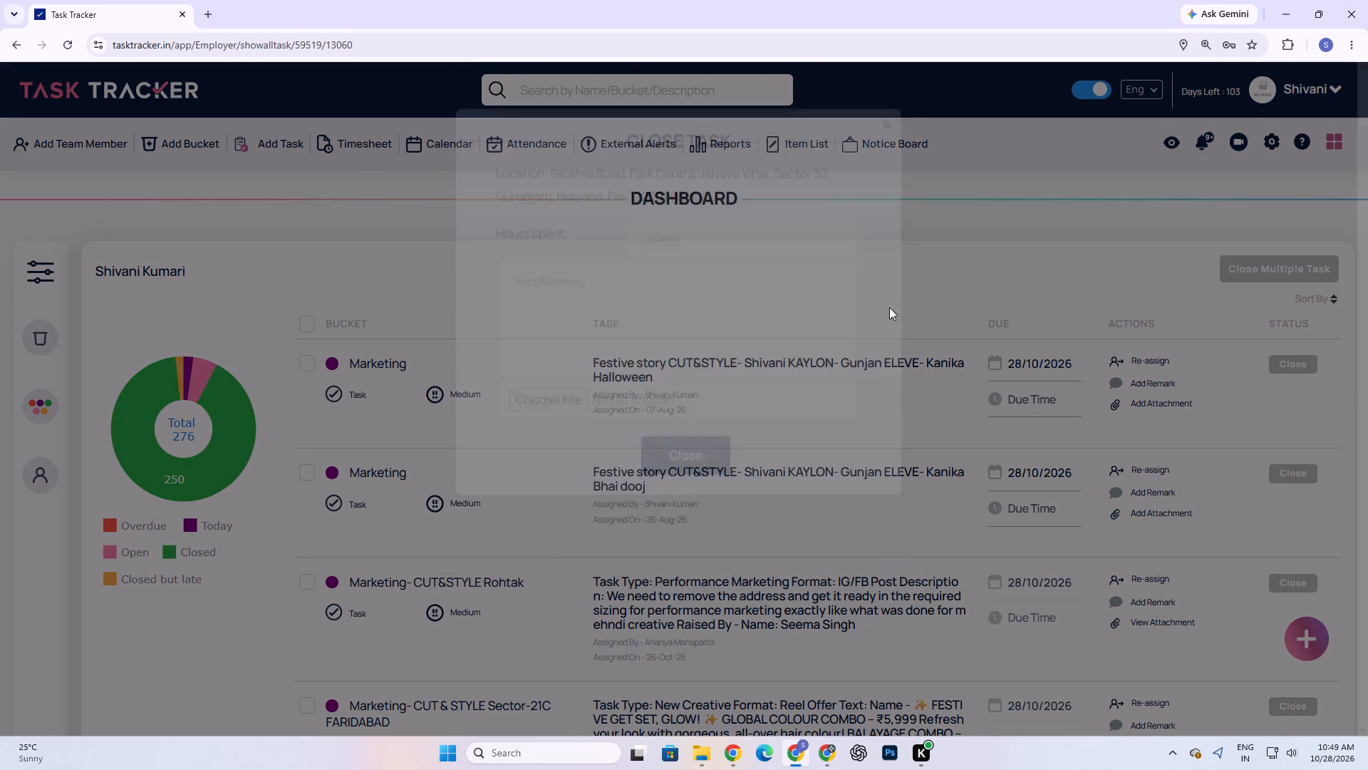
# Review the assigned marketing tasks due on 28/10/2026 and 29/10/2026 in the task list.
pyautogui.scroll(-3, 898, 431)
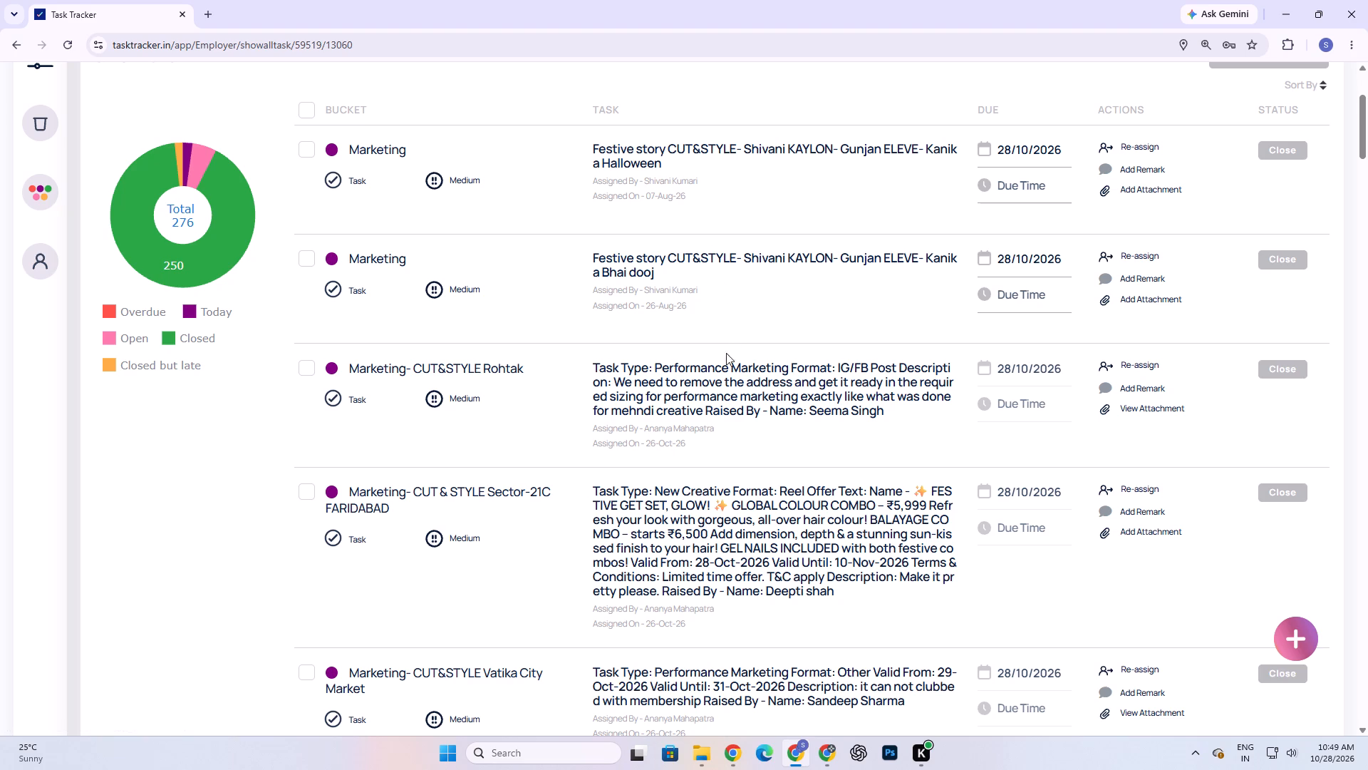
pyautogui.scroll(-2, 670, 396)
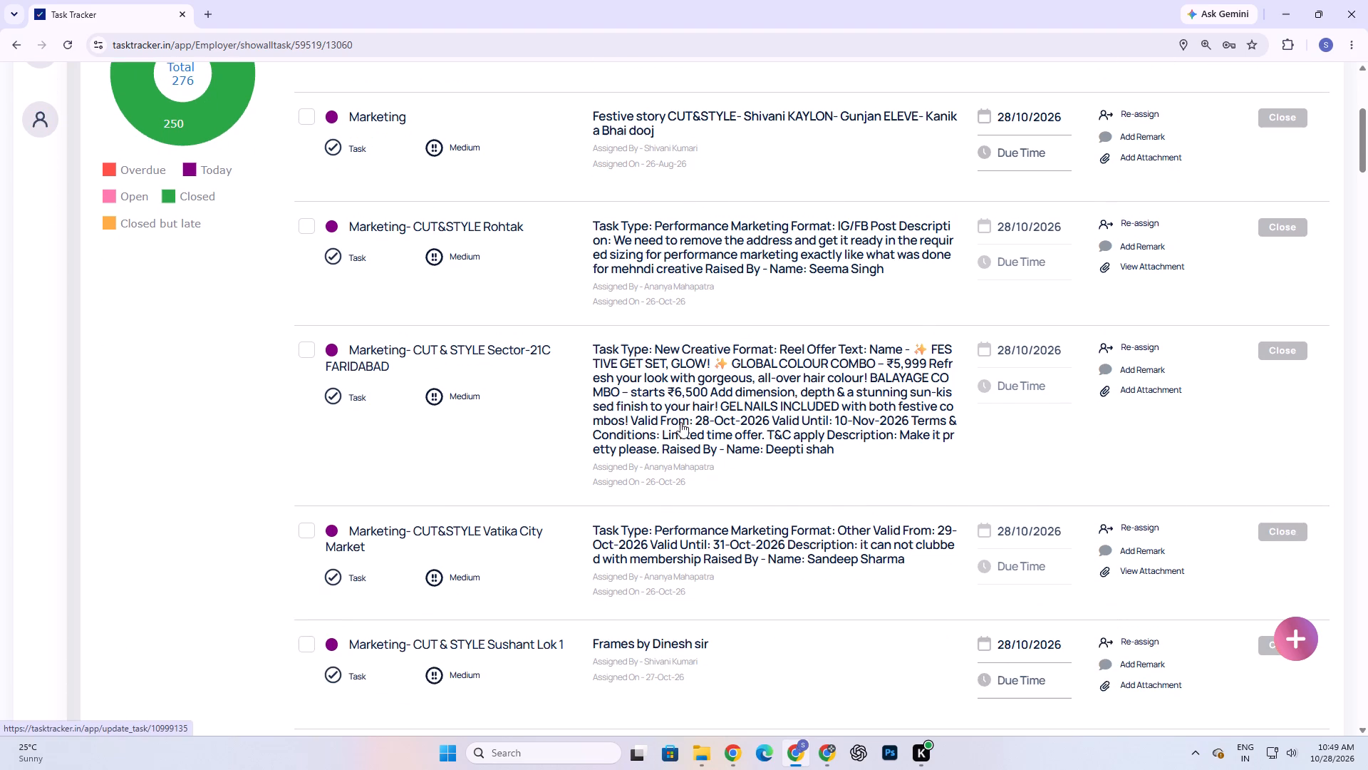
pyautogui.scroll(-5, 700, 447)
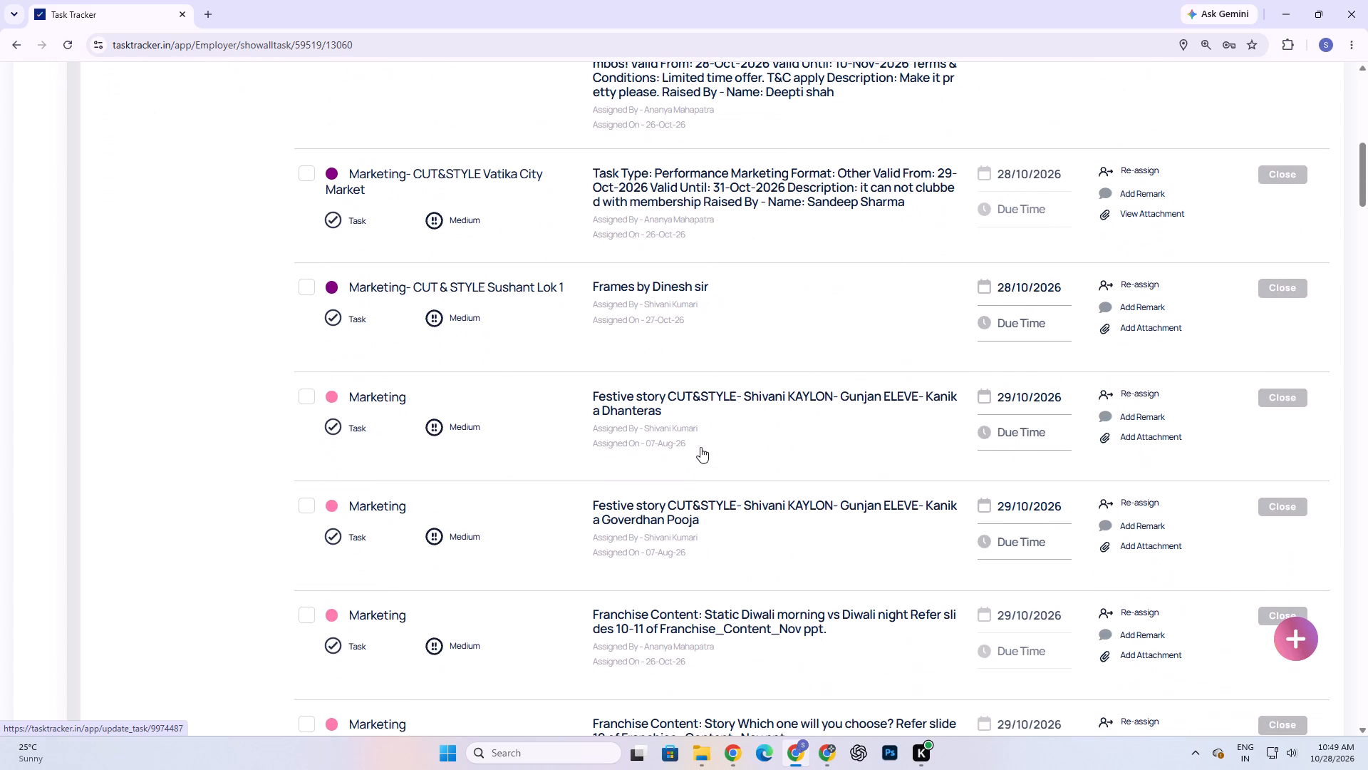
pyautogui.scroll(6, 700, 447)
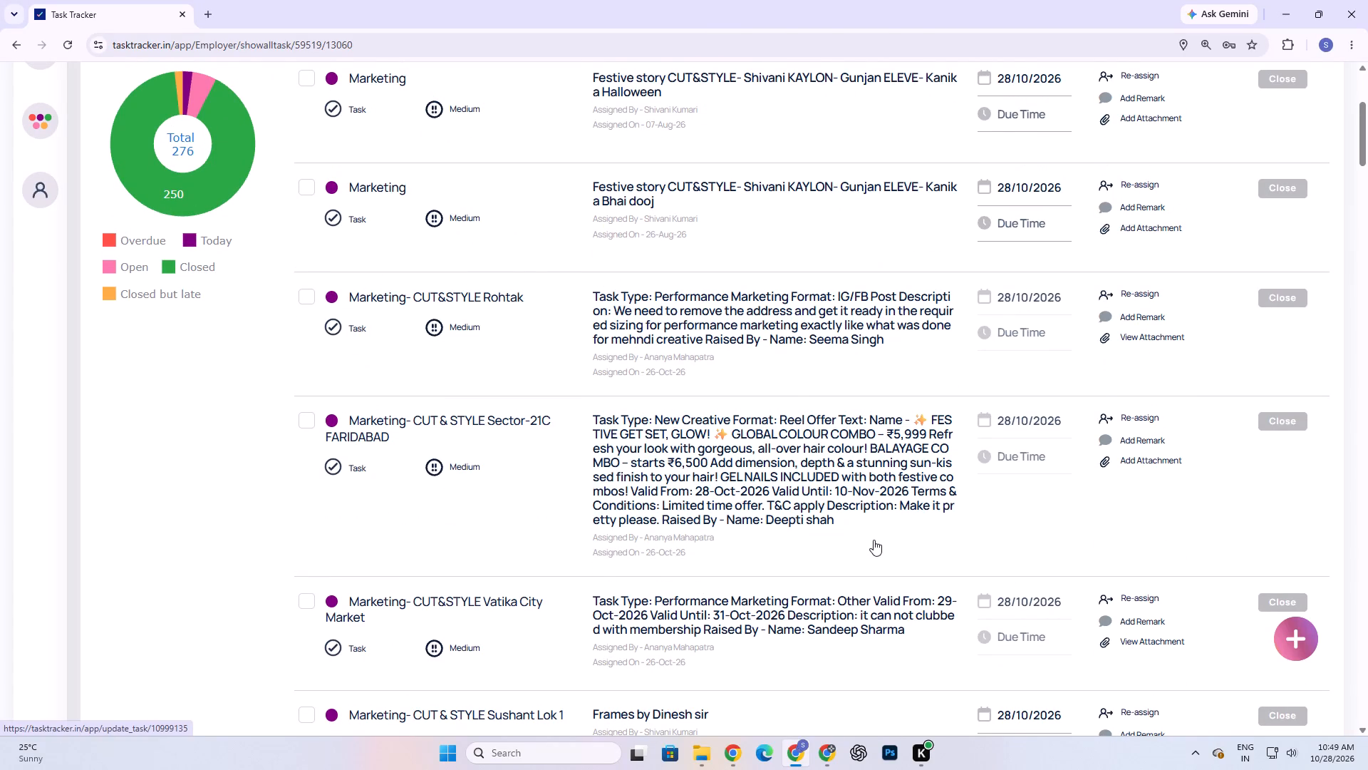
pyautogui.scroll(1, 874, 540)
pyautogui.scroll(1, 715, 399)
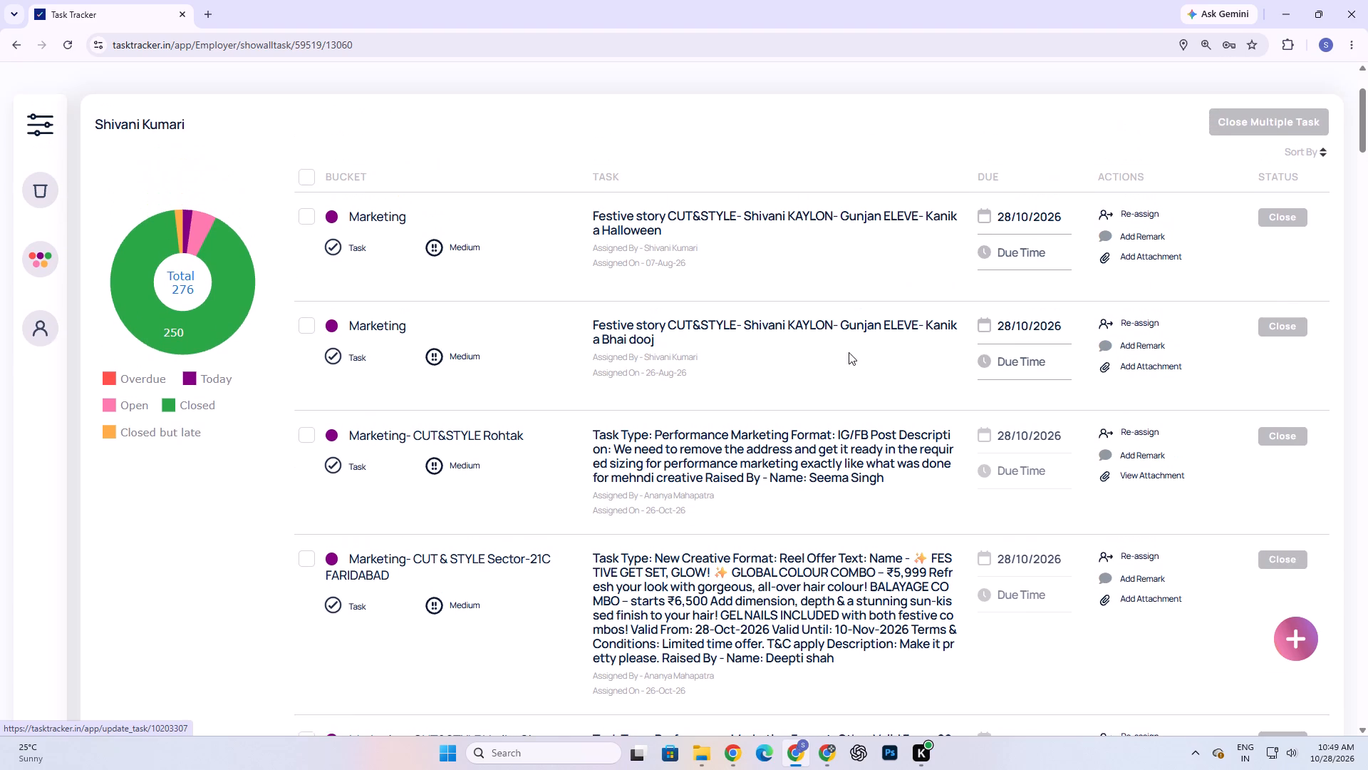
# Examine the attachment of the CUT&STYLE Rohtak performance marketing task together with its full task description.
pyautogui.scroll(-2, 919, 548)
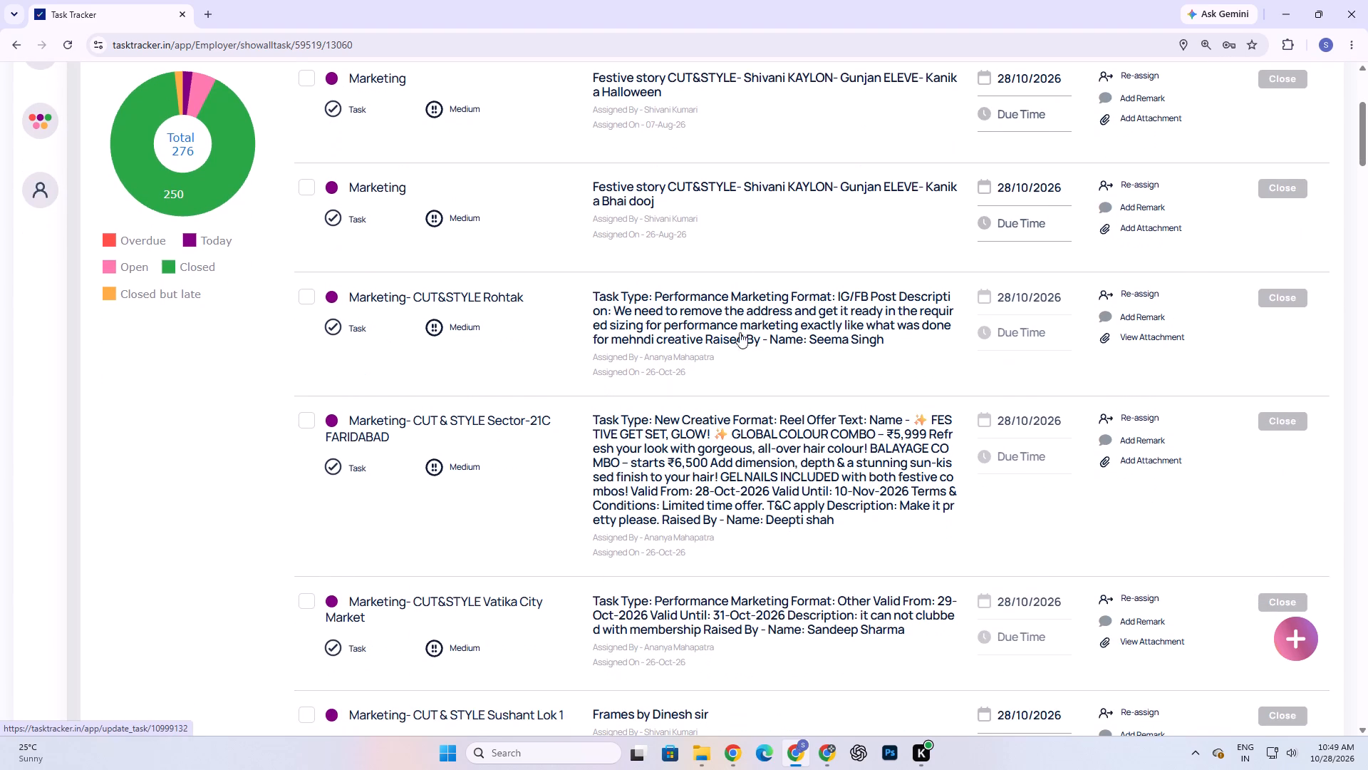
pyautogui.click(1166, 329)
pyautogui.click(1164, 338)
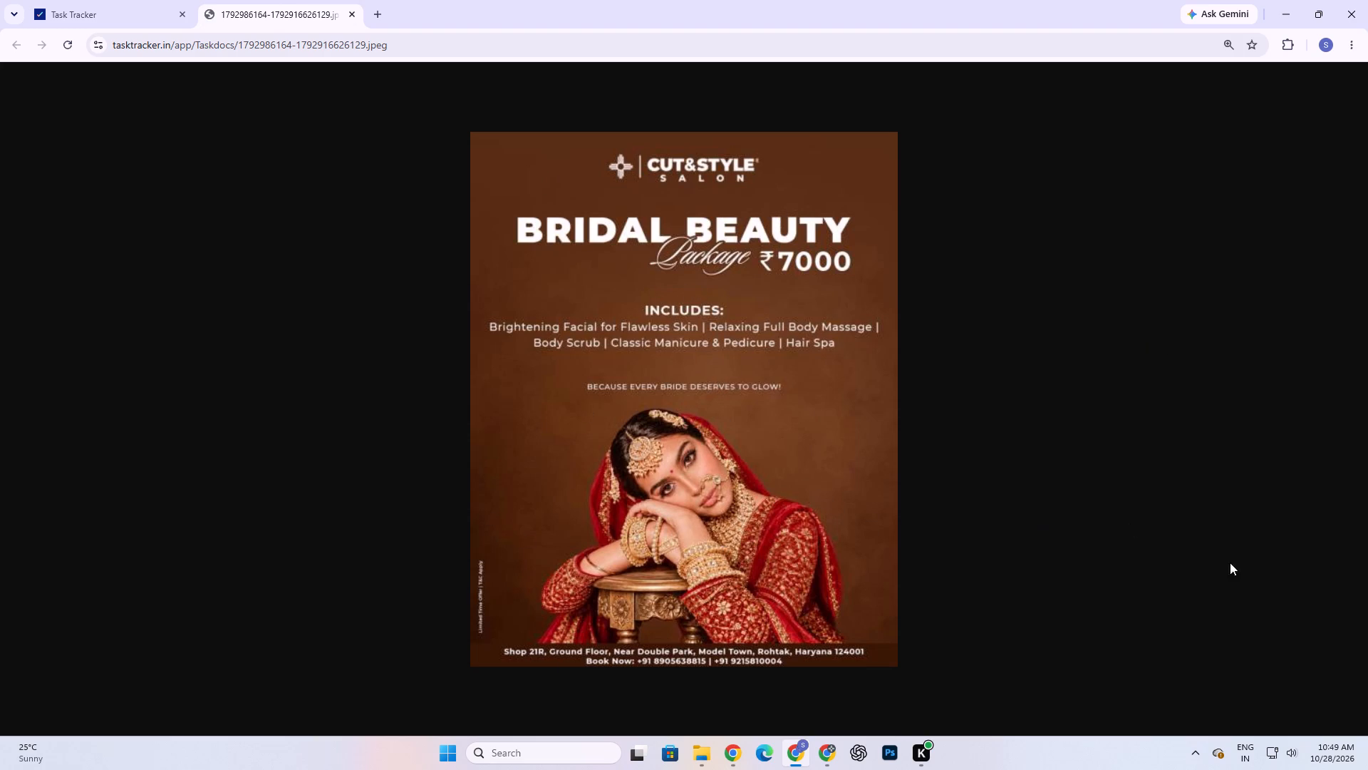
pyautogui.click(125, 0)
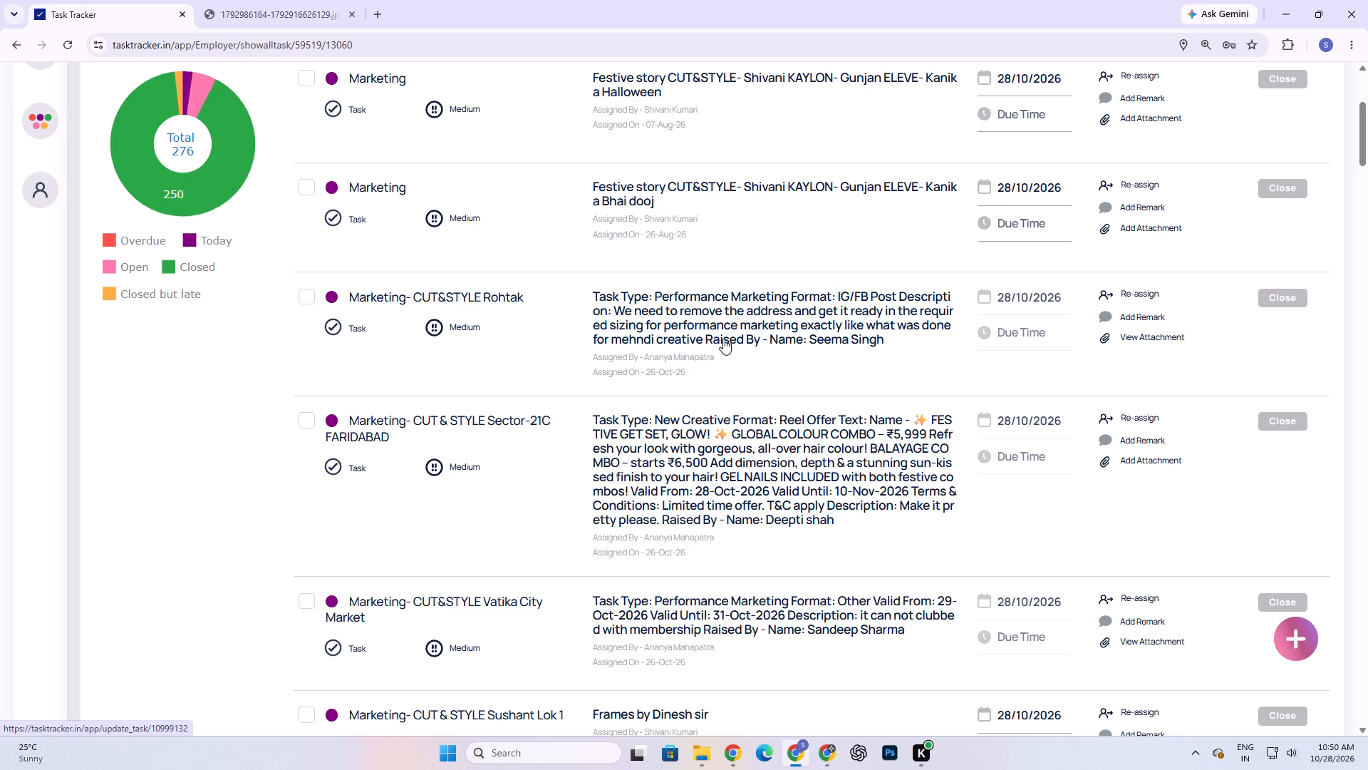
pyautogui.click(834, 338)
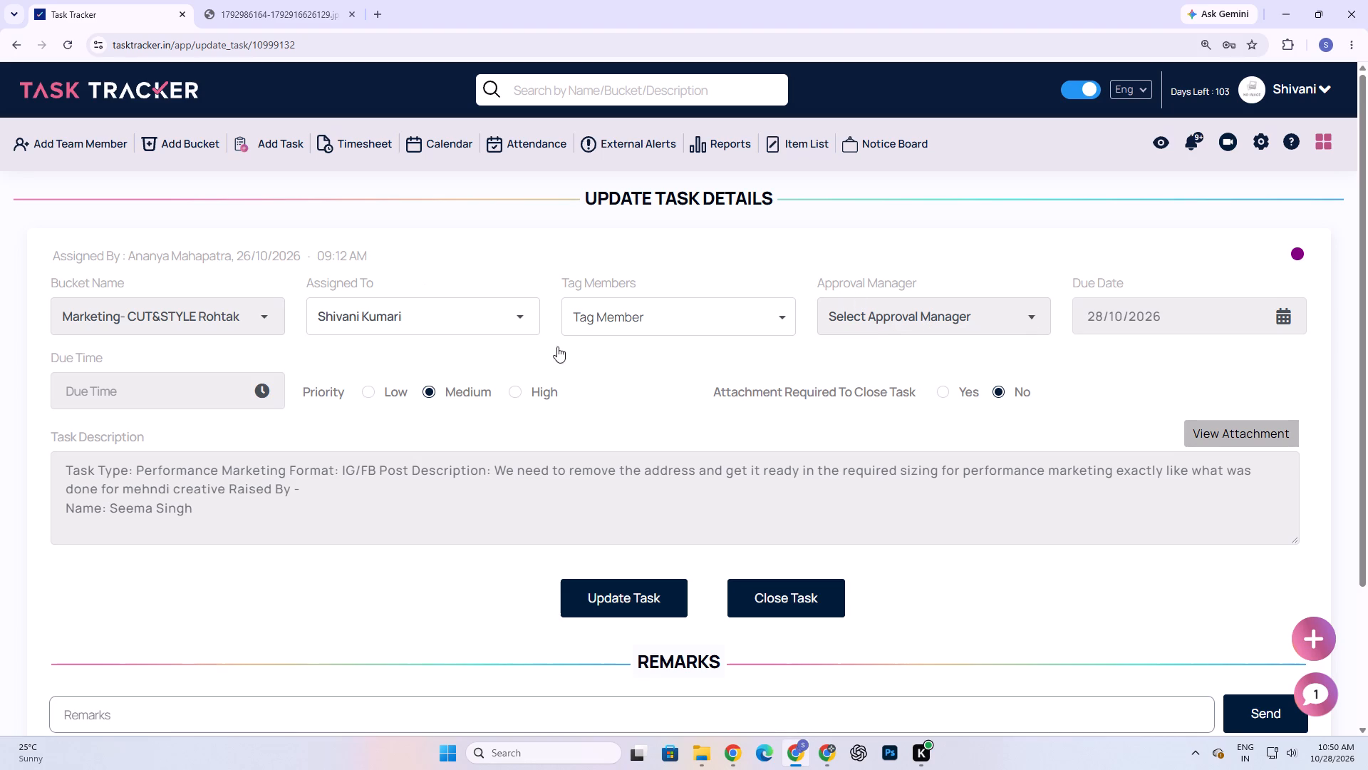
pyautogui.click(287, 0)
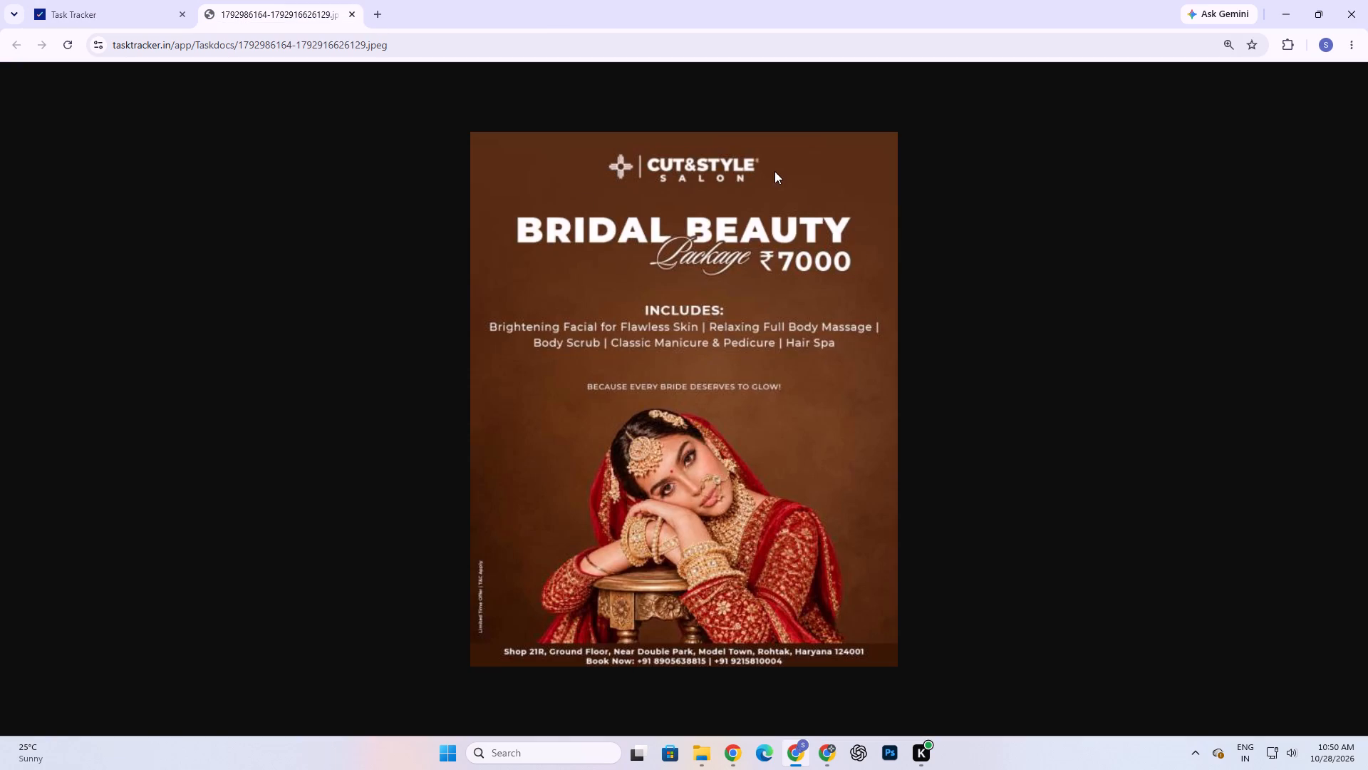
pyautogui.click(76, 0)
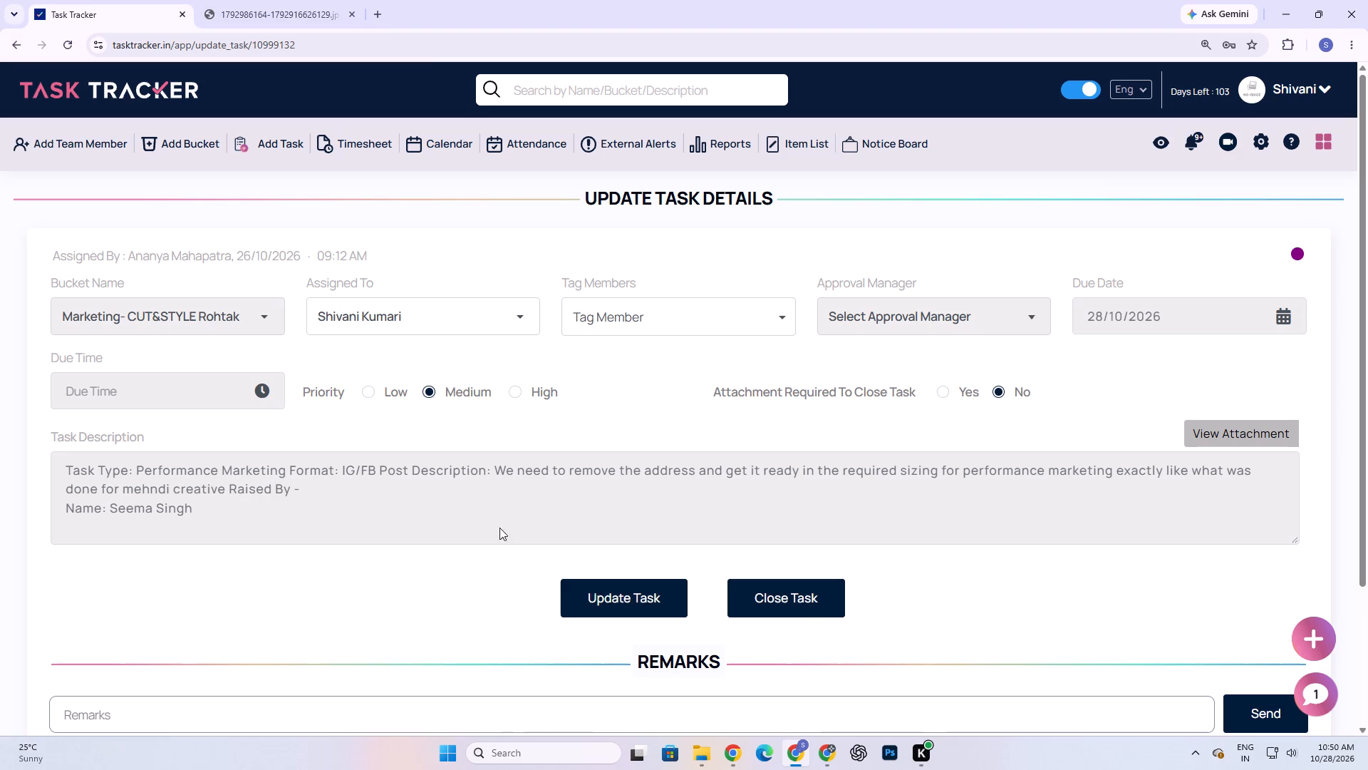
# Return to the task list and open the details of the CUT & STYLE Sector-21C Faridabad reel creative task.
pyautogui.click(6, 39)
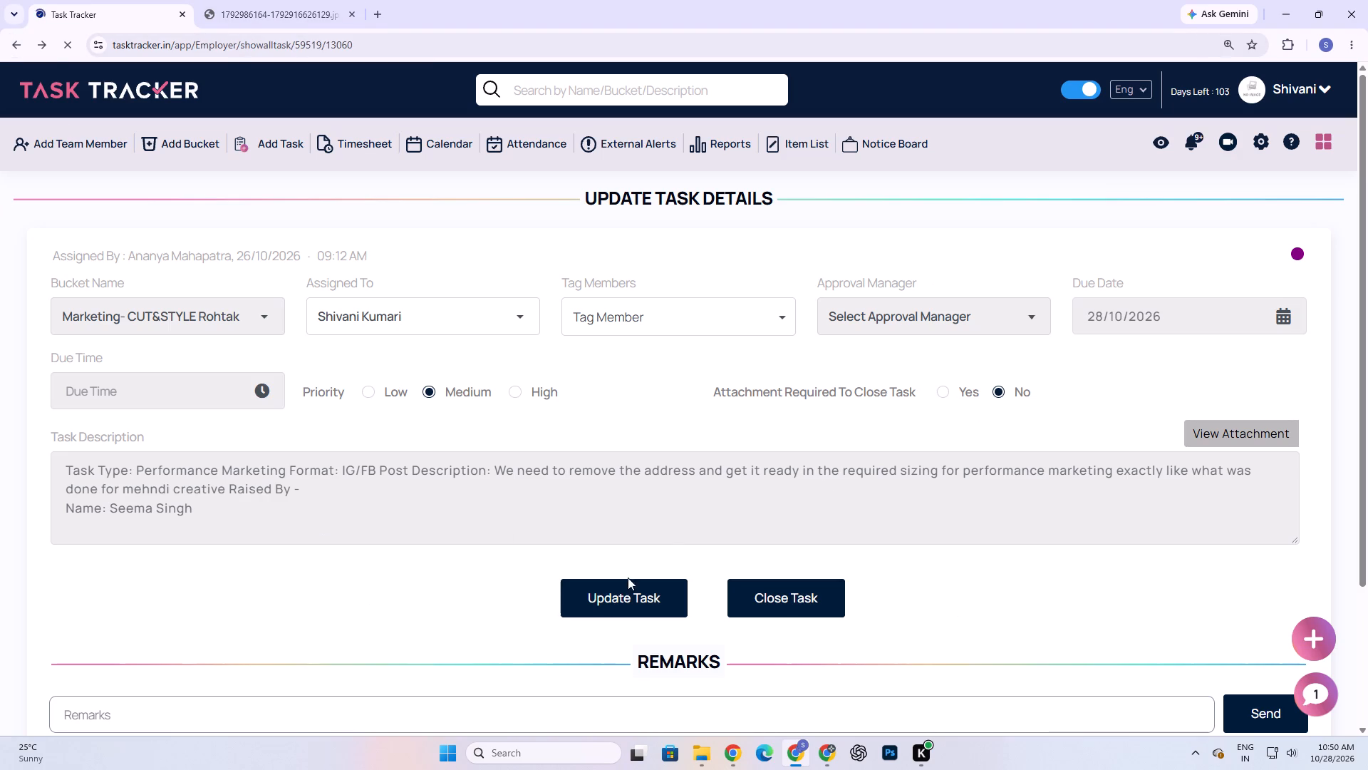
pyautogui.scroll(-1, 854, 543)
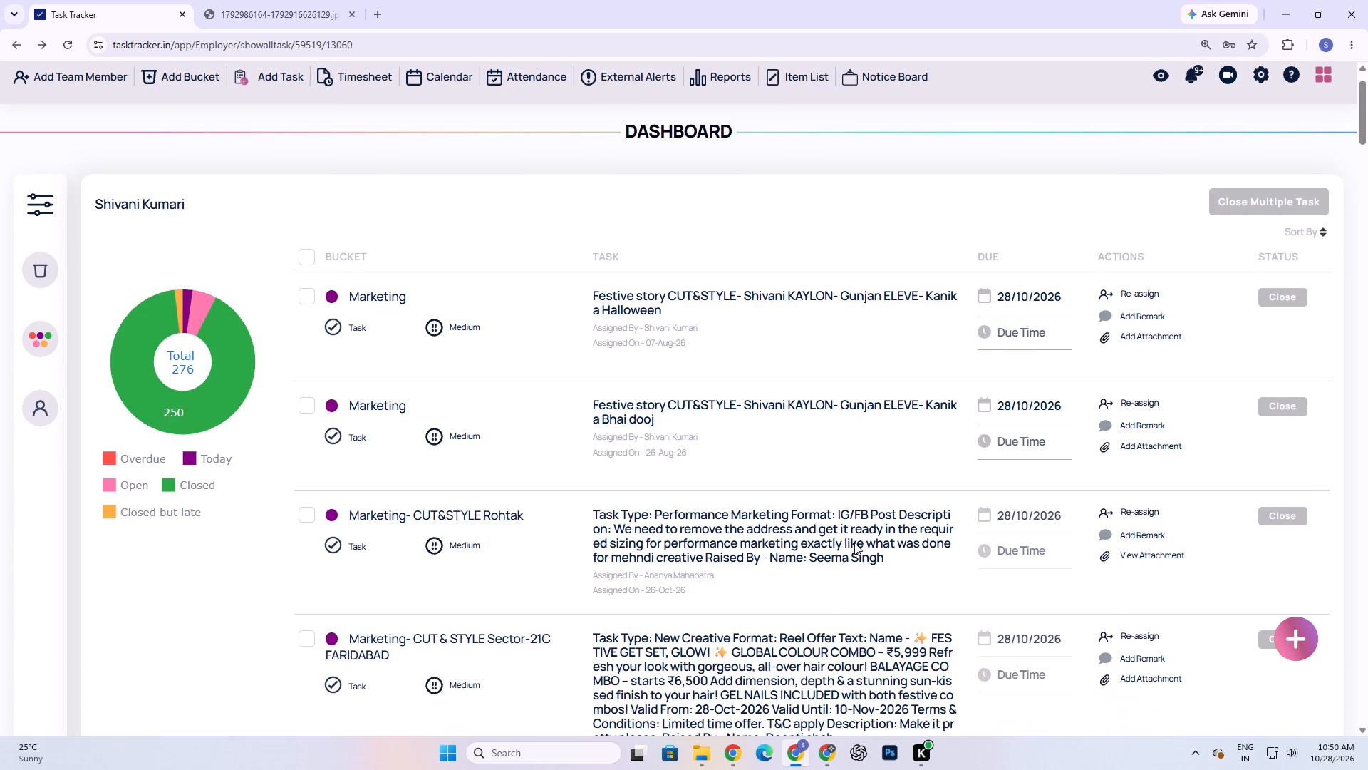
pyautogui.scroll(-1, 854, 543)
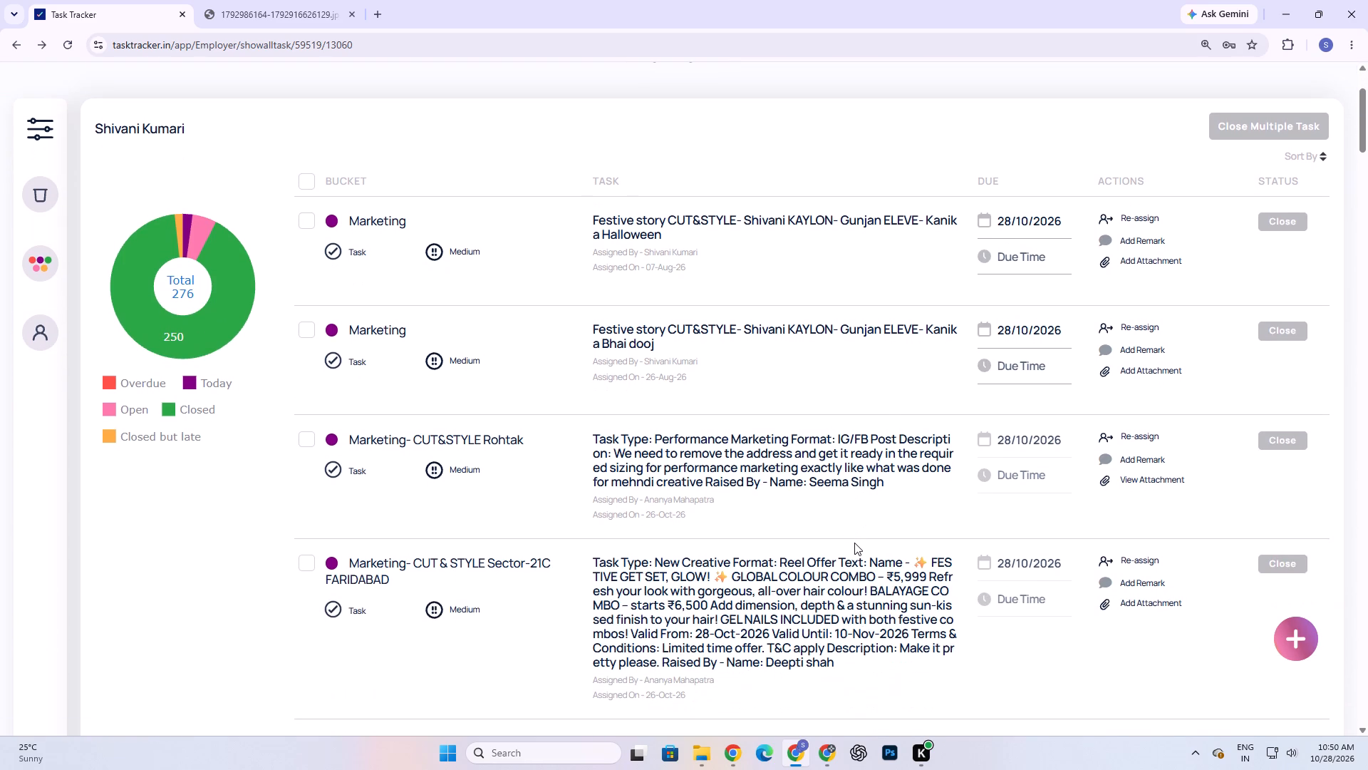
pyautogui.scroll(-3, 854, 543)
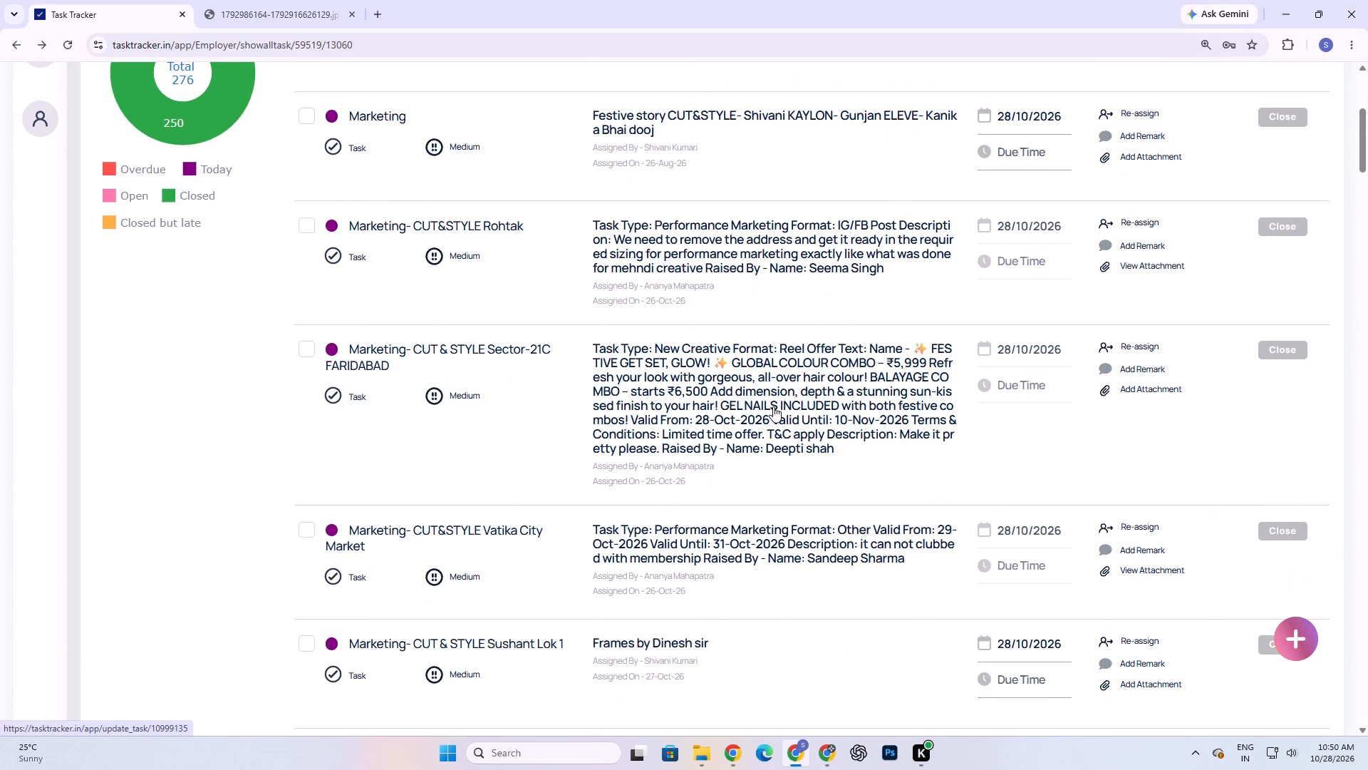
pyautogui.click(773, 406)
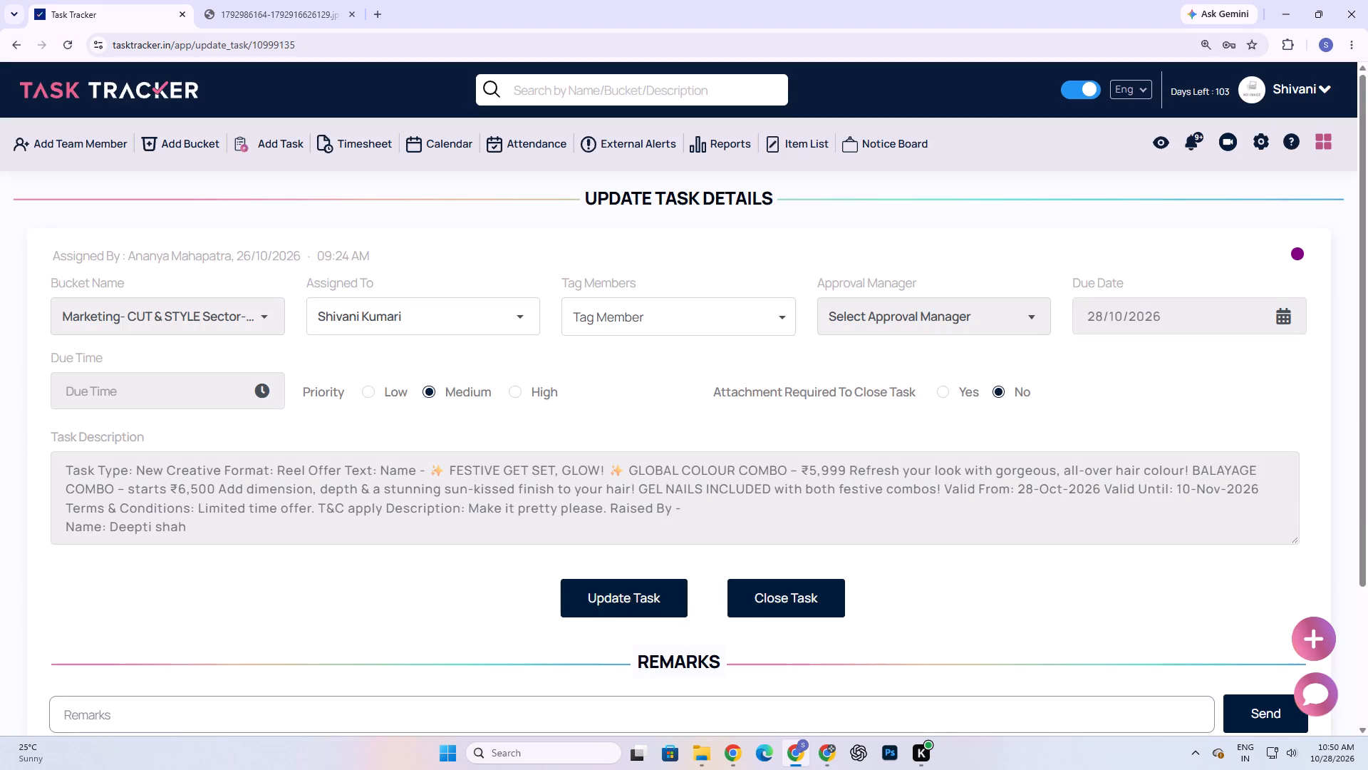
# Copy the entire task description of the Sector-21C Faridabad festive reel request.
pyautogui.moveTo(66, 464); pyautogui.dragTo(360, 547)
pyautogui.hotkey('ctrl', 'c')
pyautogui.hotkey('ctrl', 'c')
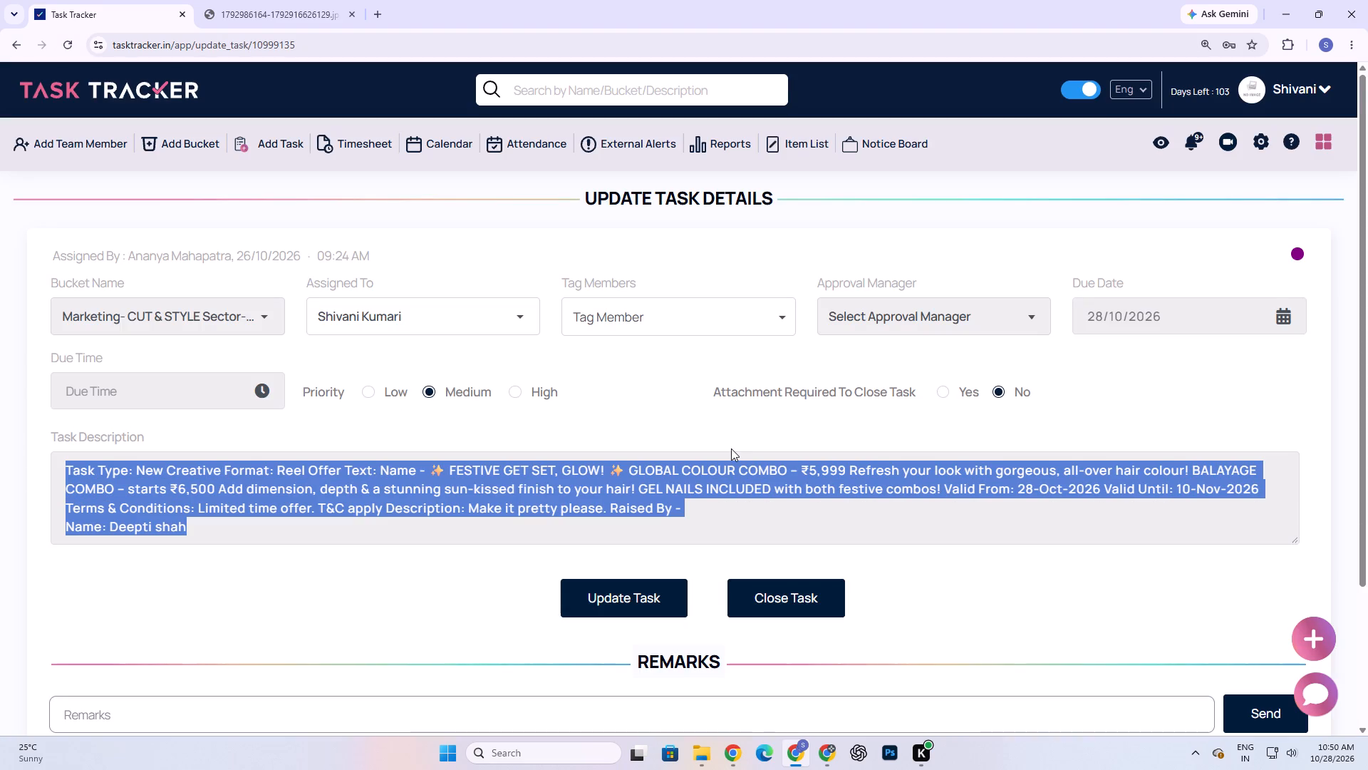
pyautogui.hotkey('ctrl', 'c')
pyautogui.hotkey('ctrl', 'c')
pyautogui.hotkey('ctrl', 'c')
pyautogui.hotkey('ctrl', 'c')
pyautogui.hotkey('ctrl', 'c')
pyautogui.hotkey('ctrl', 'c')
pyautogui.hotkey('ctrl', 'c')
# Examine the remarks and task history sections of the Sector-21C Faridabad task.
pyautogui.scroll(-2, 701, 478)
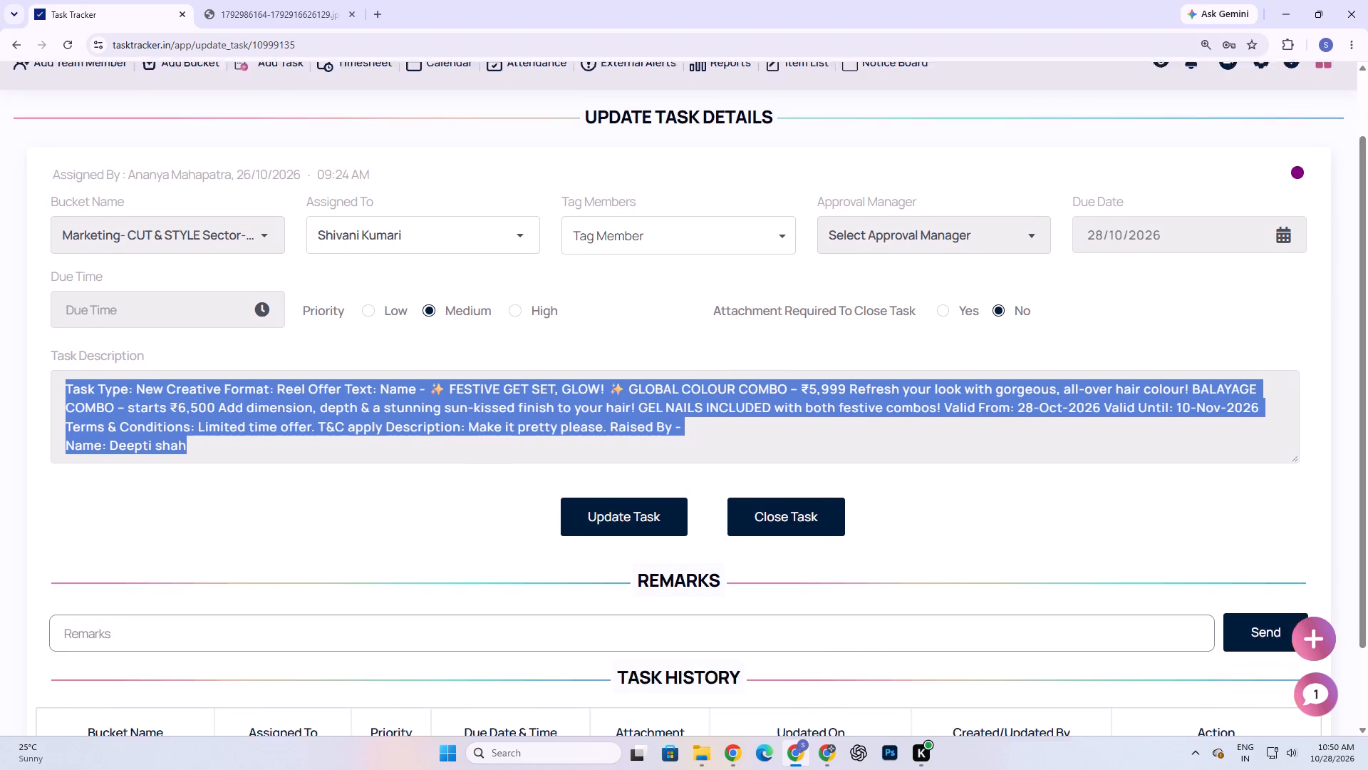
pyautogui.scroll(-4, 701, 478)
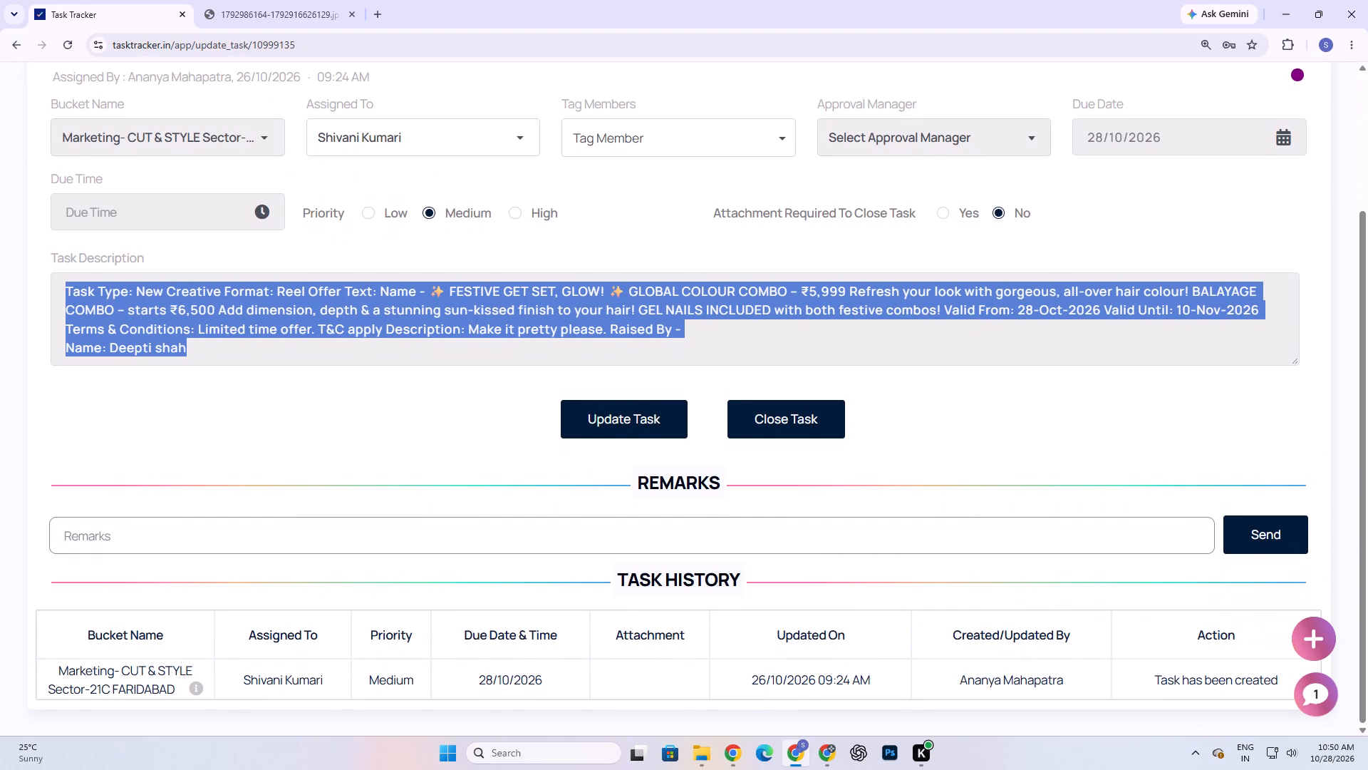
pyautogui.scroll(-8, 702, 478)
pyautogui.scroll(-5, 836, 446)
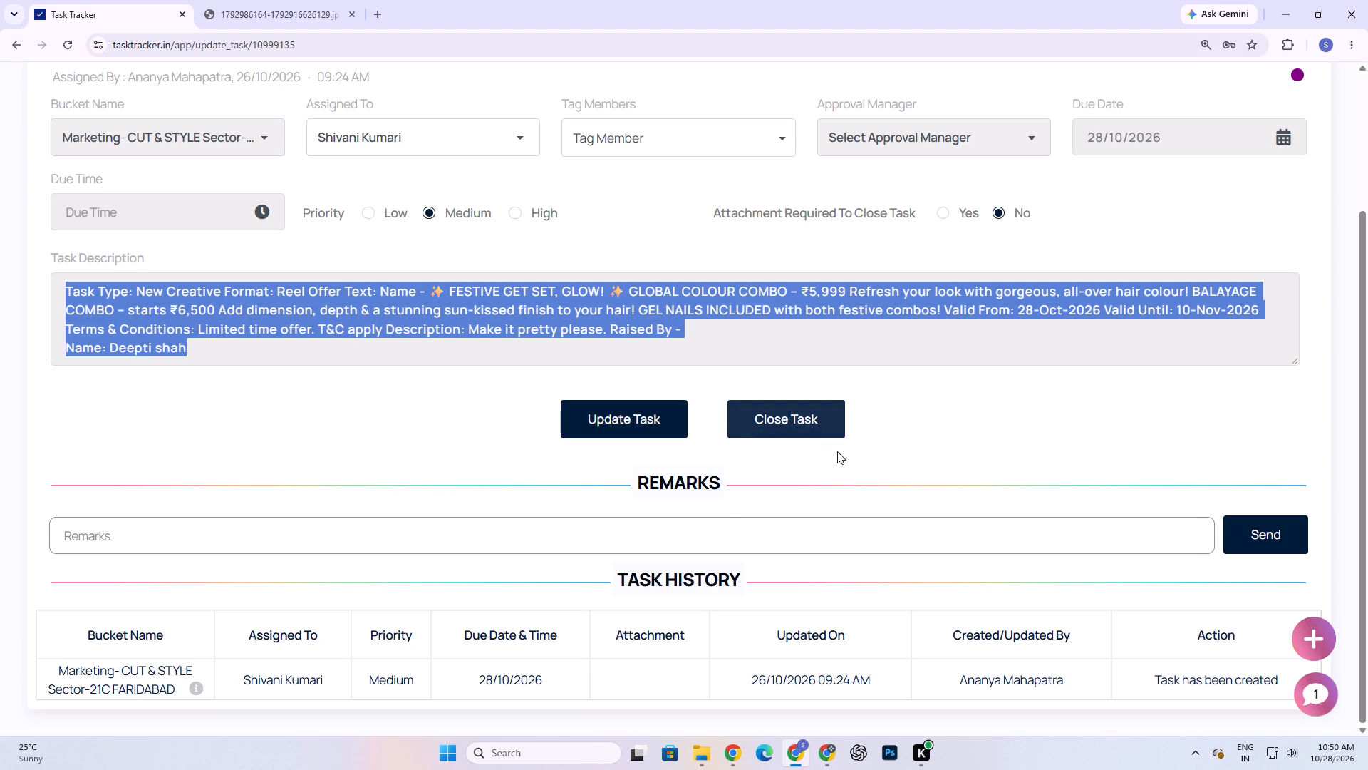
pyautogui.scroll(4, 837, 451)
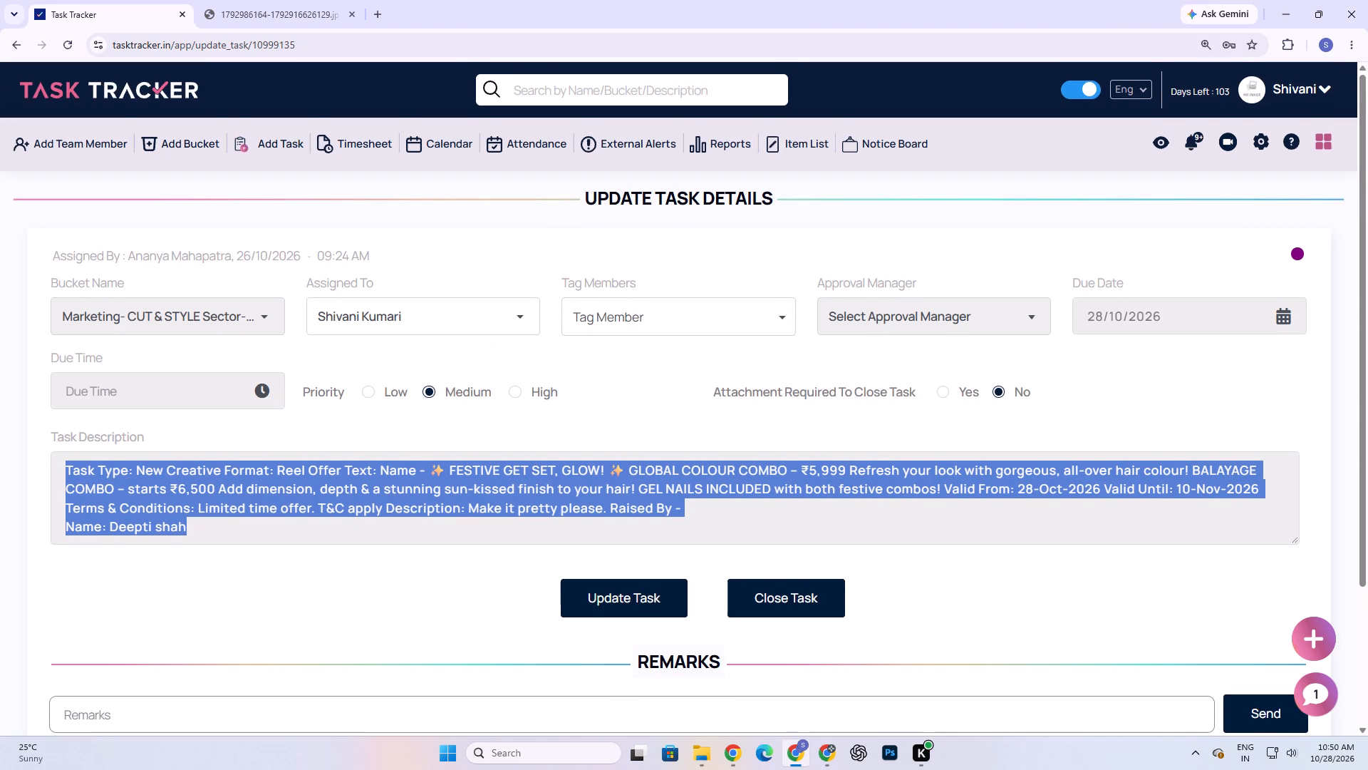
pyautogui.scroll(-3, 838, 540)
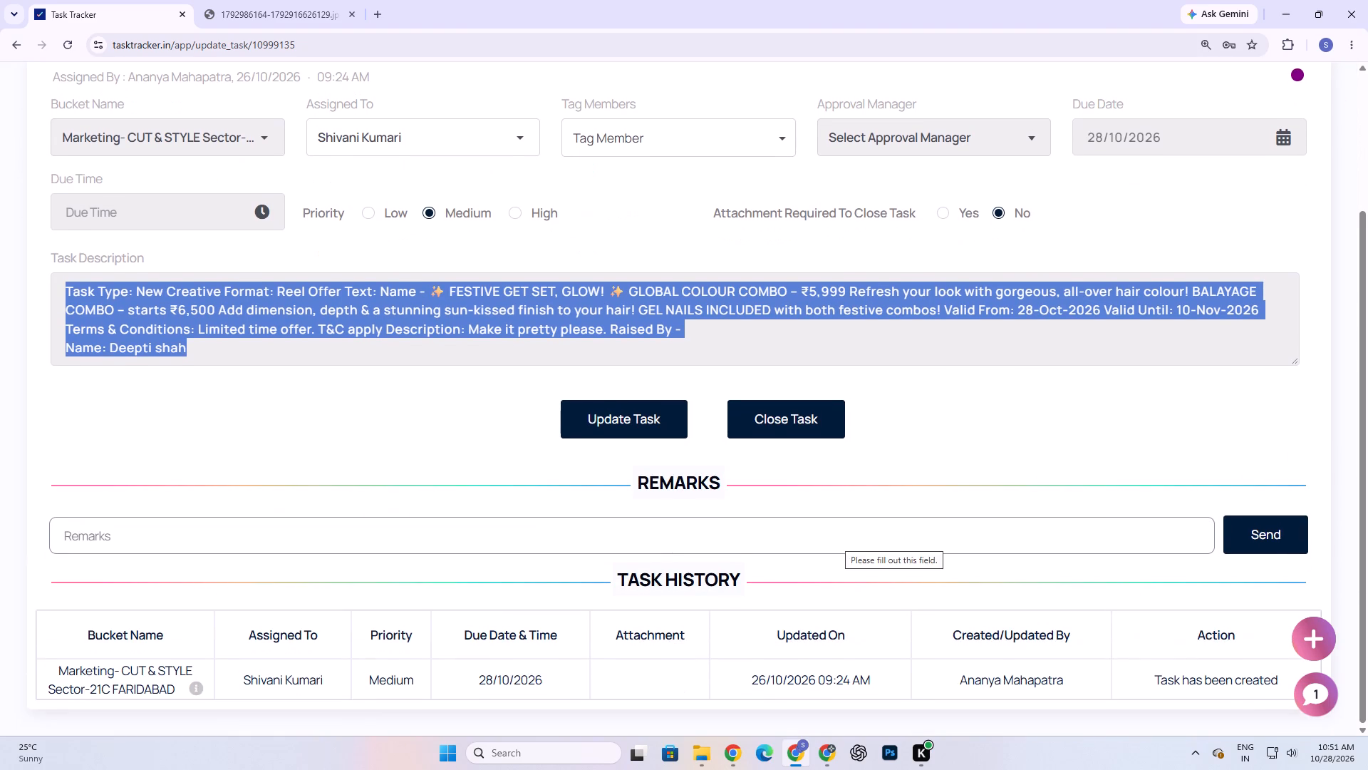
pyautogui.scroll(-3, 839, 540)
pyautogui.scroll(3, 839, 540)
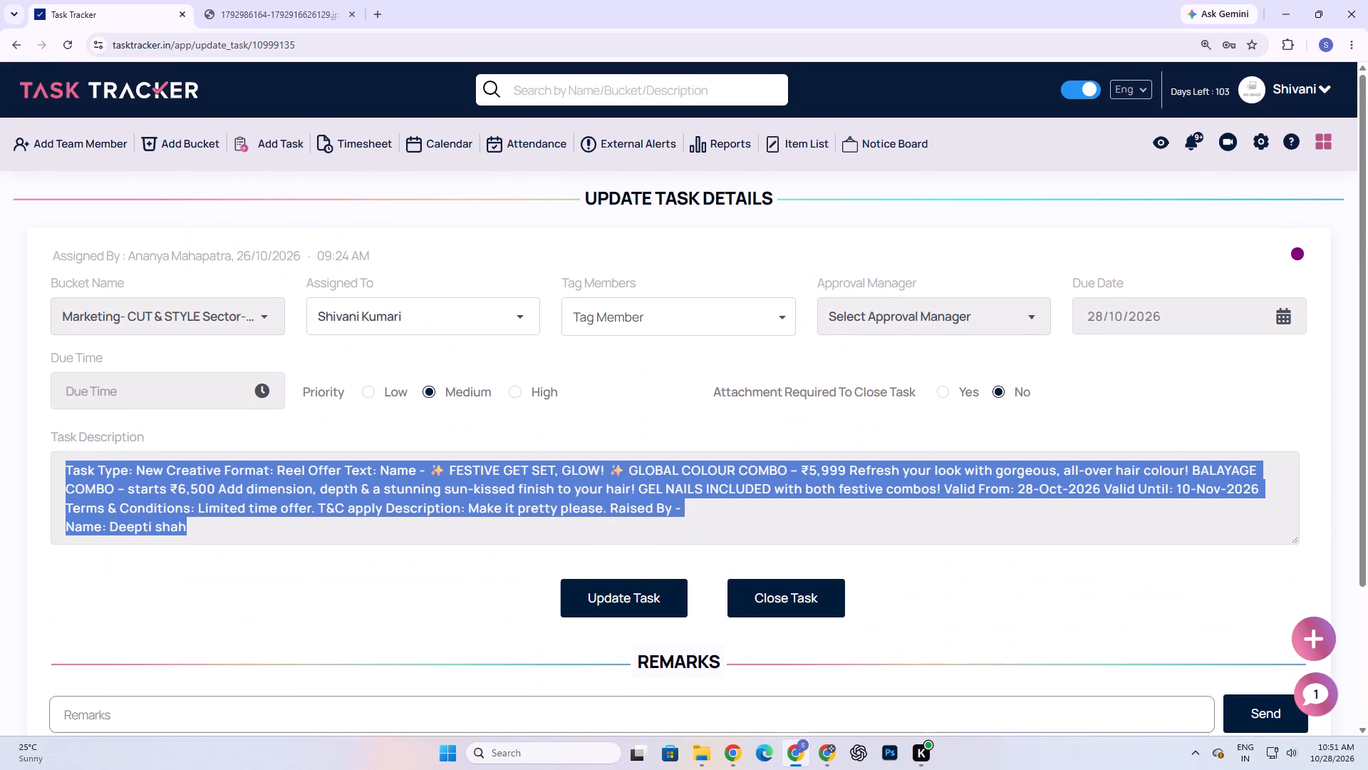
pyautogui.click(851, 759)
pyautogui.click(851, 759)
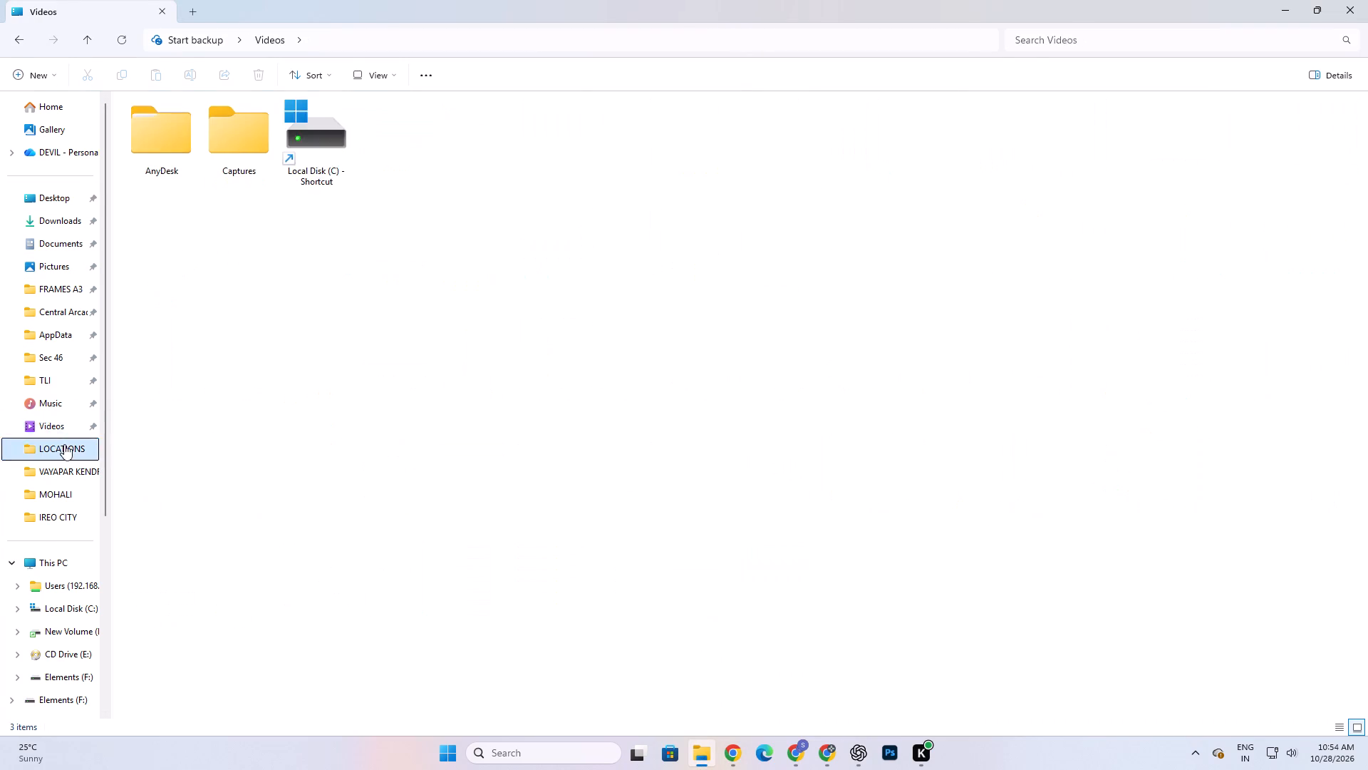
pyautogui.click(1031, 44)
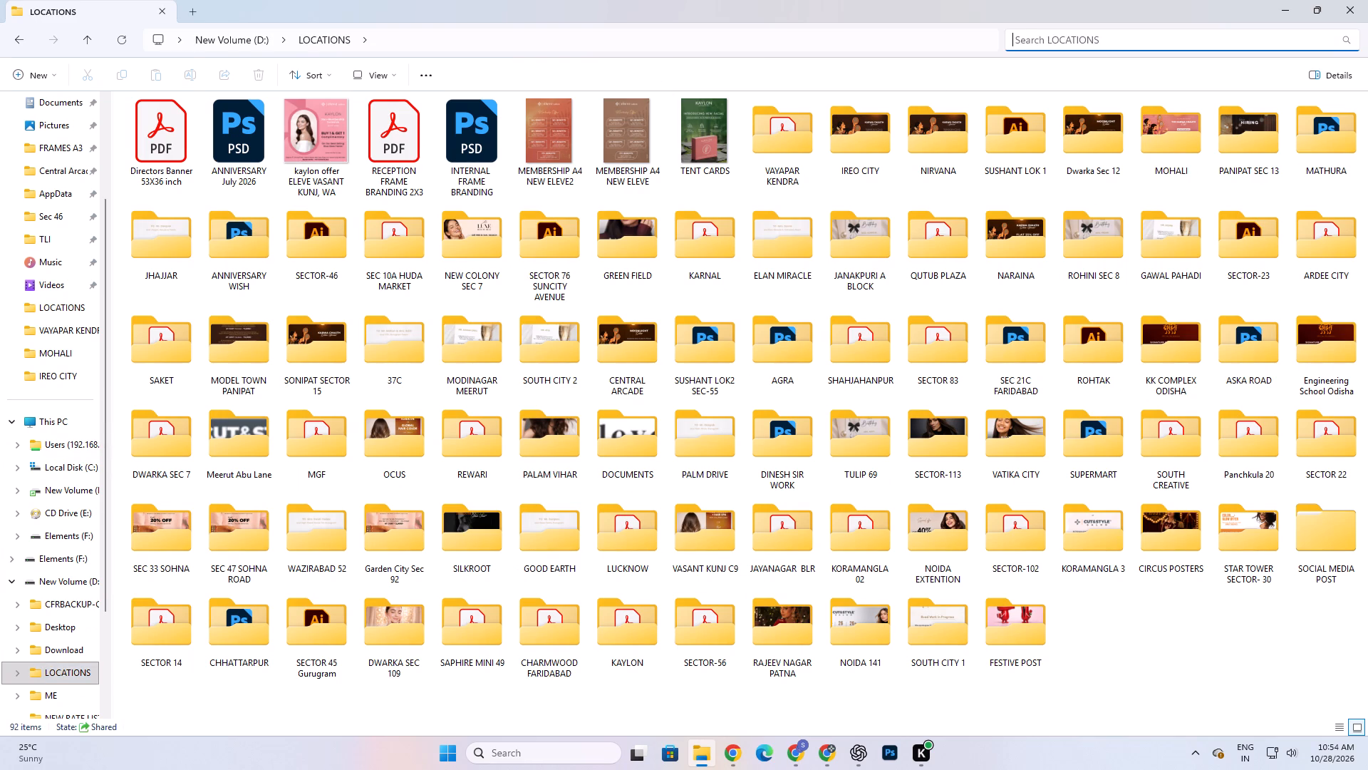
pyautogui.press('f')
pyautogui.press('e')
pyautogui.write('stiv')
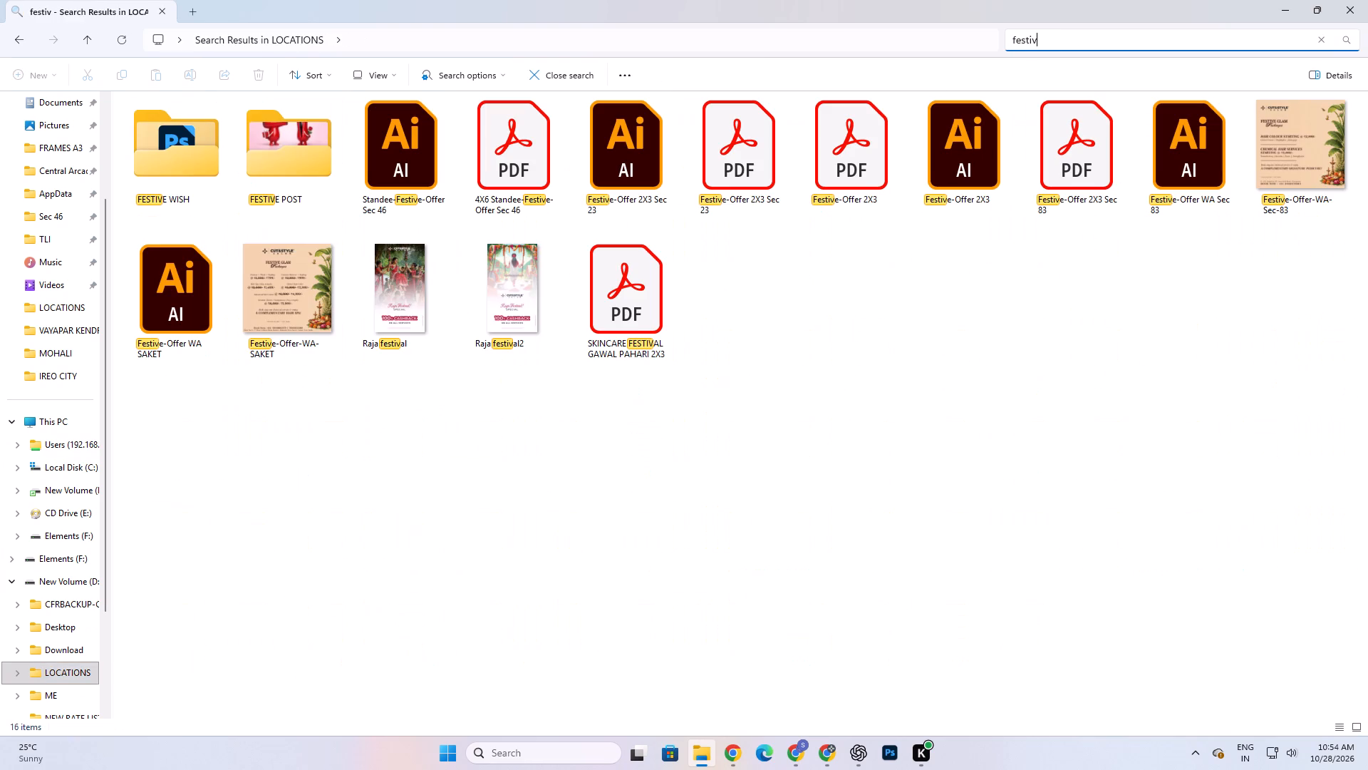
# Preview the Raja festival2, Raja festival and Festive-Offer-WA-Sec-83 images among the search results as design references, closing each one.
pyautogui.click(443, 346)
pyautogui.doubleClick(485, 262)
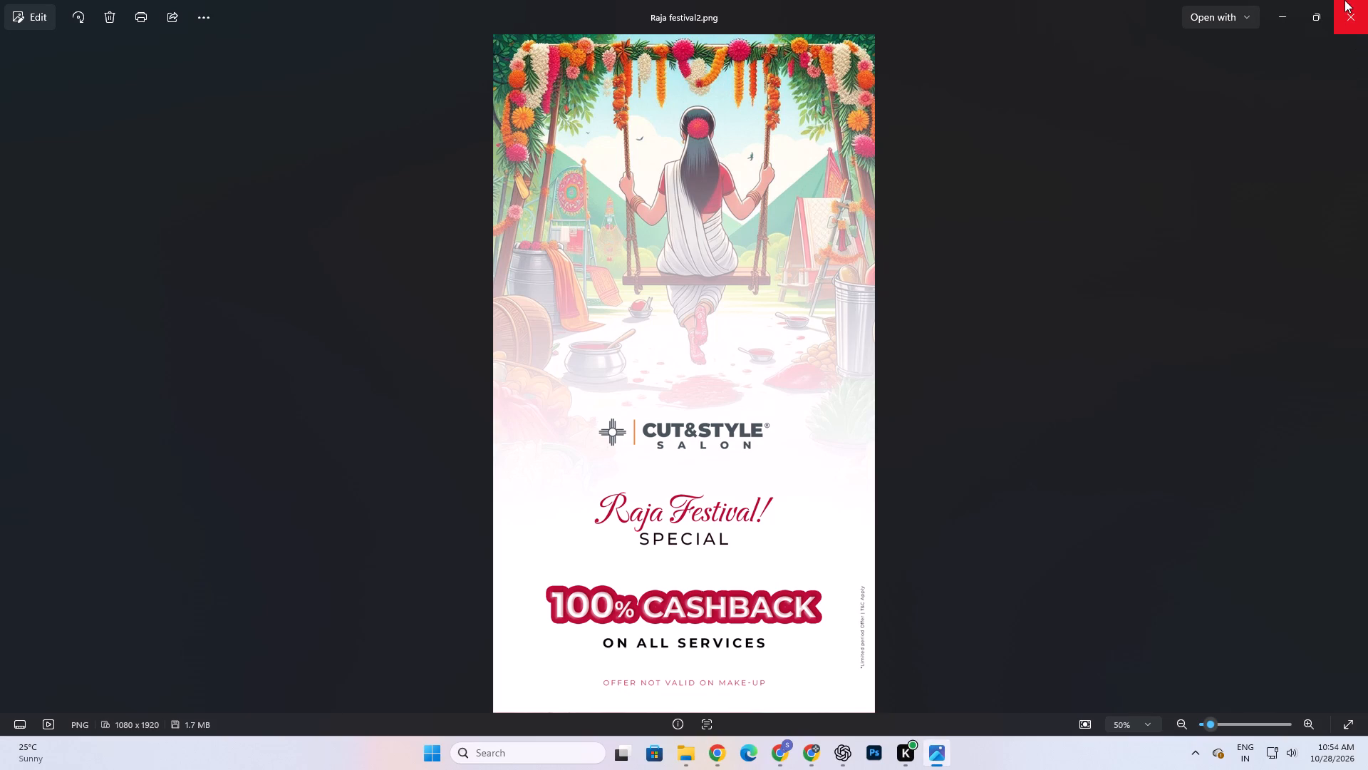
pyautogui.click(1345, 0)
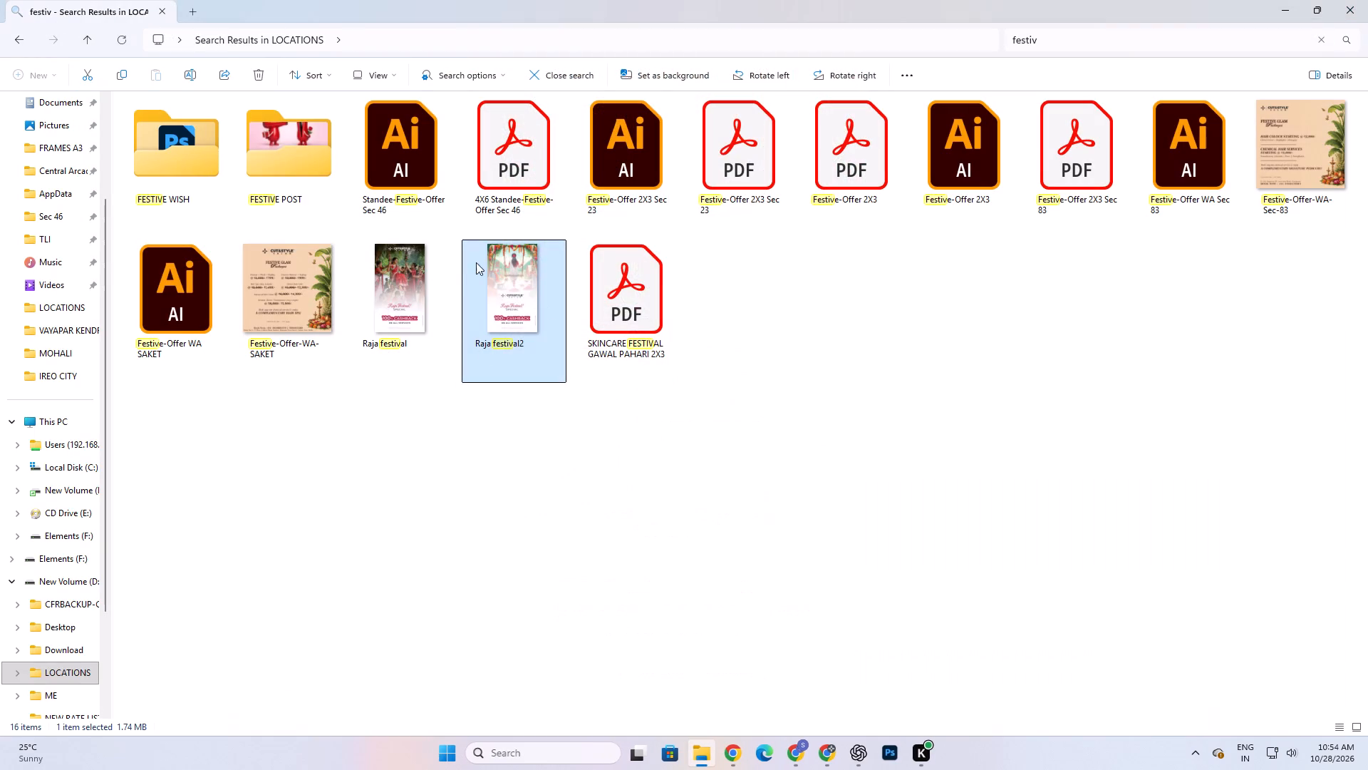
pyautogui.doubleClick(396, 285)
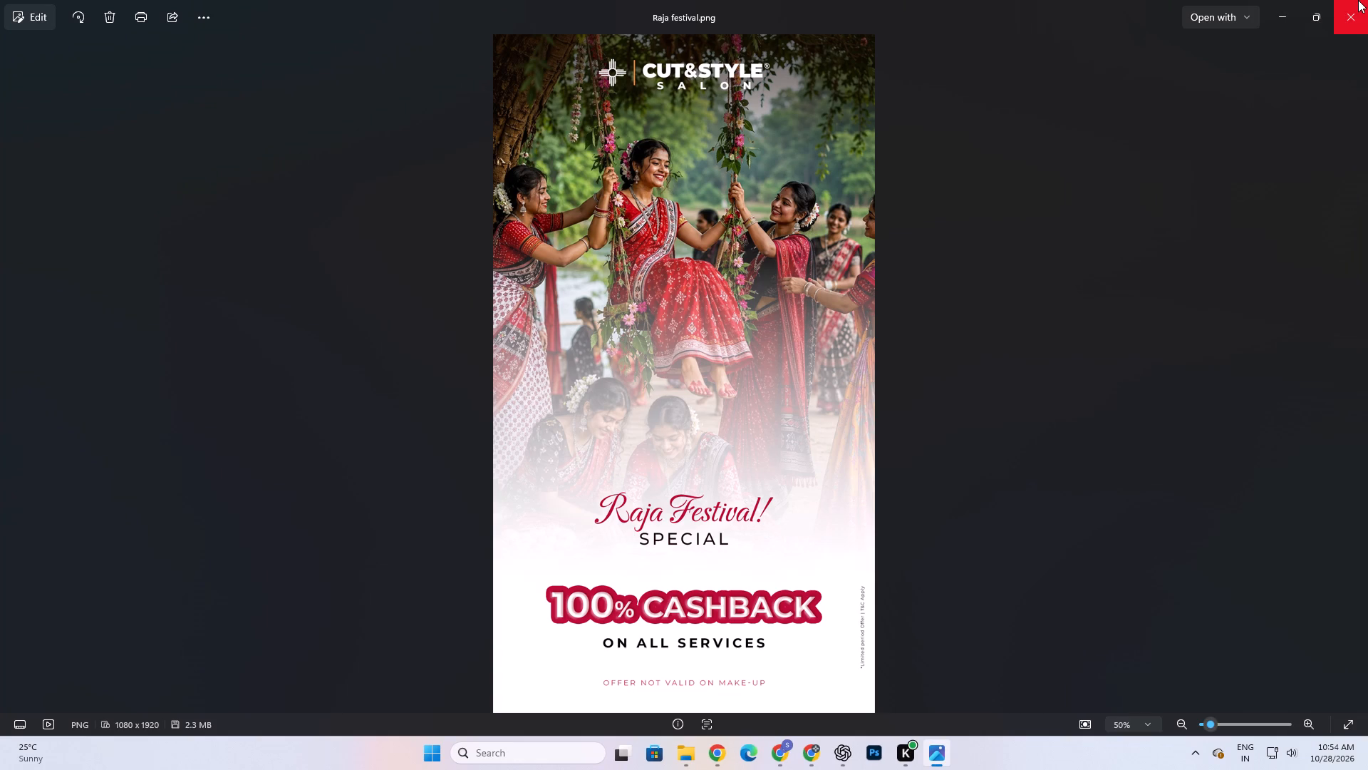
pyautogui.click(1358, 0)
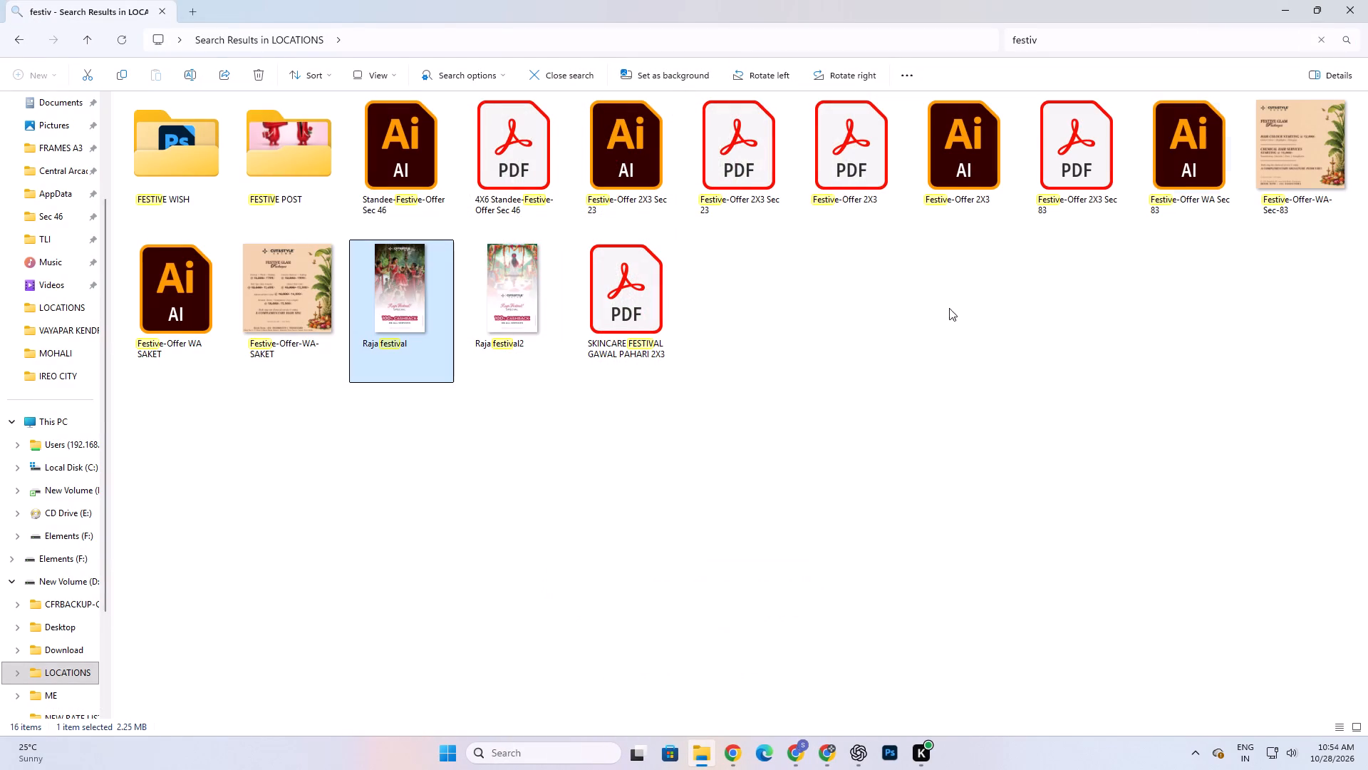
pyautogui.click(1283, 337)
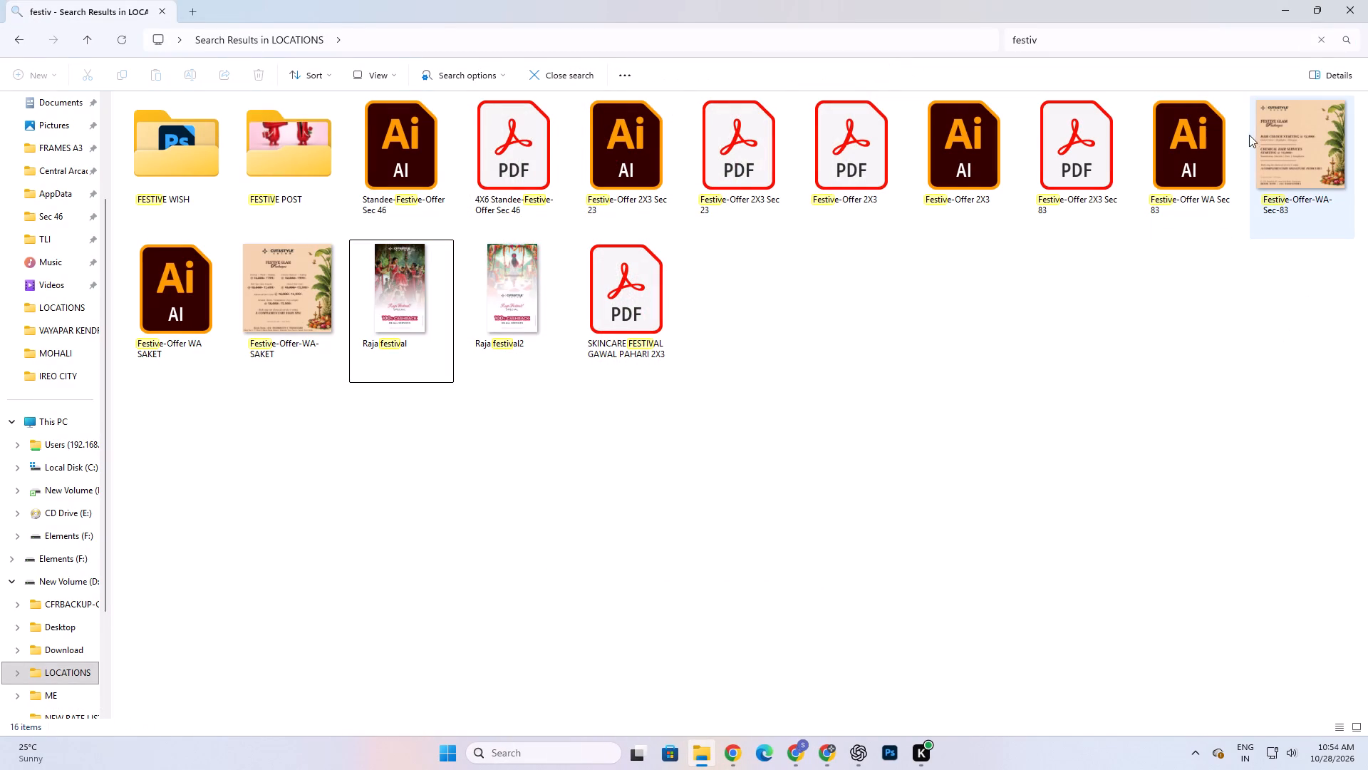
pyautogui.doubleClick(1286, 173)
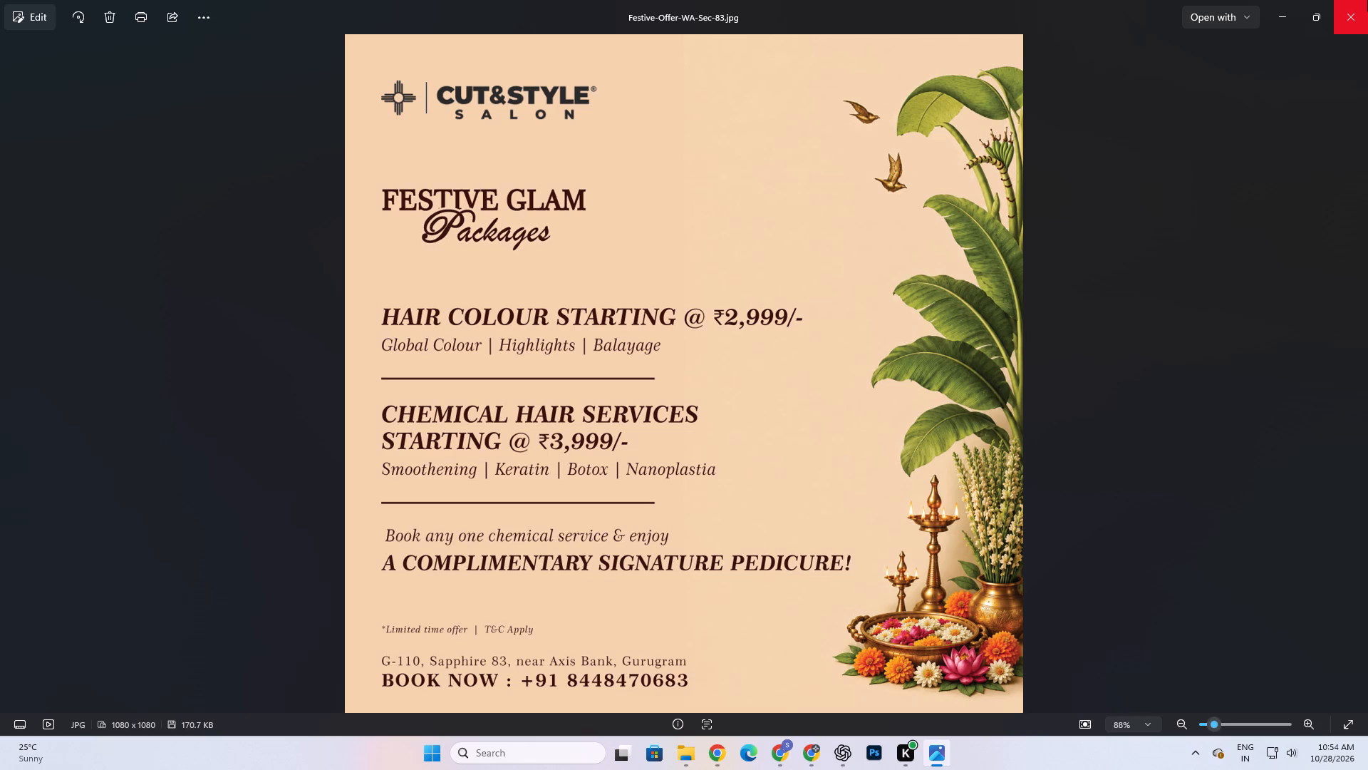
pyautogui.click(1367, 0)
pyautogui.click(1182, 314)
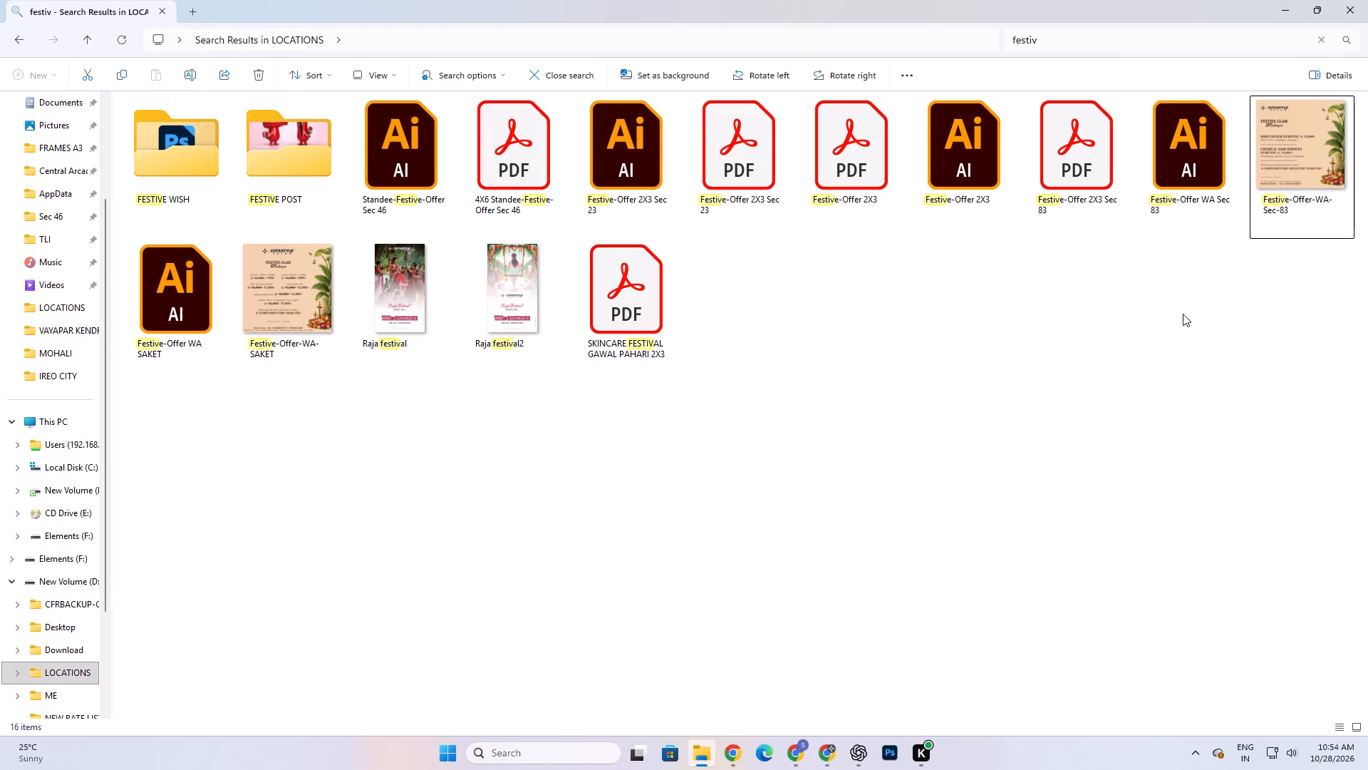
# Open the Festive-Offer WA Sec 83 Illustrator file, dismiss the account notice and bring the square Festive Glam artboard into view.
pyautogui.click(1316, 155)
pyautogui.moveTo(1101, 432); pyautogui.dragTo(1104, 421)
pyautogui.doubleClick(1152, 188)
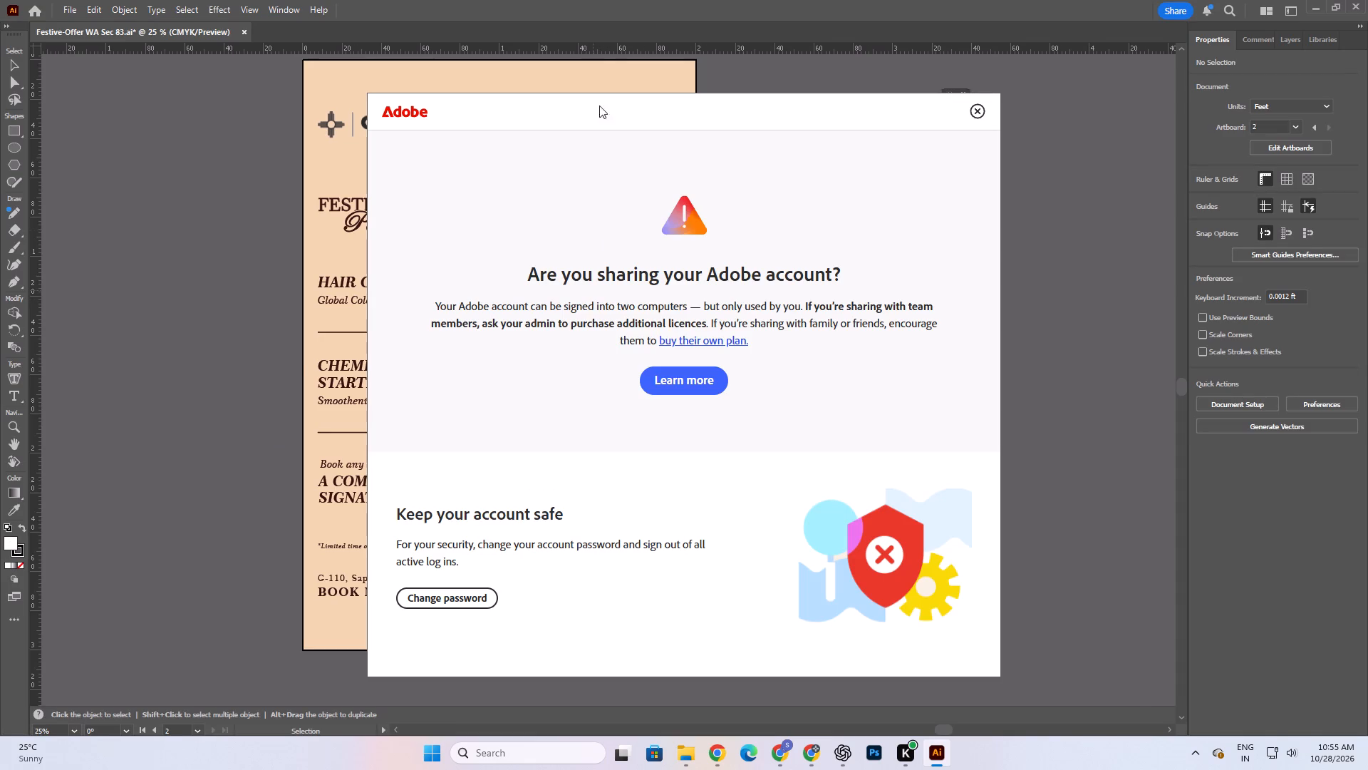
pyautogui.click(973, 110)
pyautogui.keyDown('alt'); pyautogui.scroll(-4, 794, 378); pyautogui.keyUp('alt')
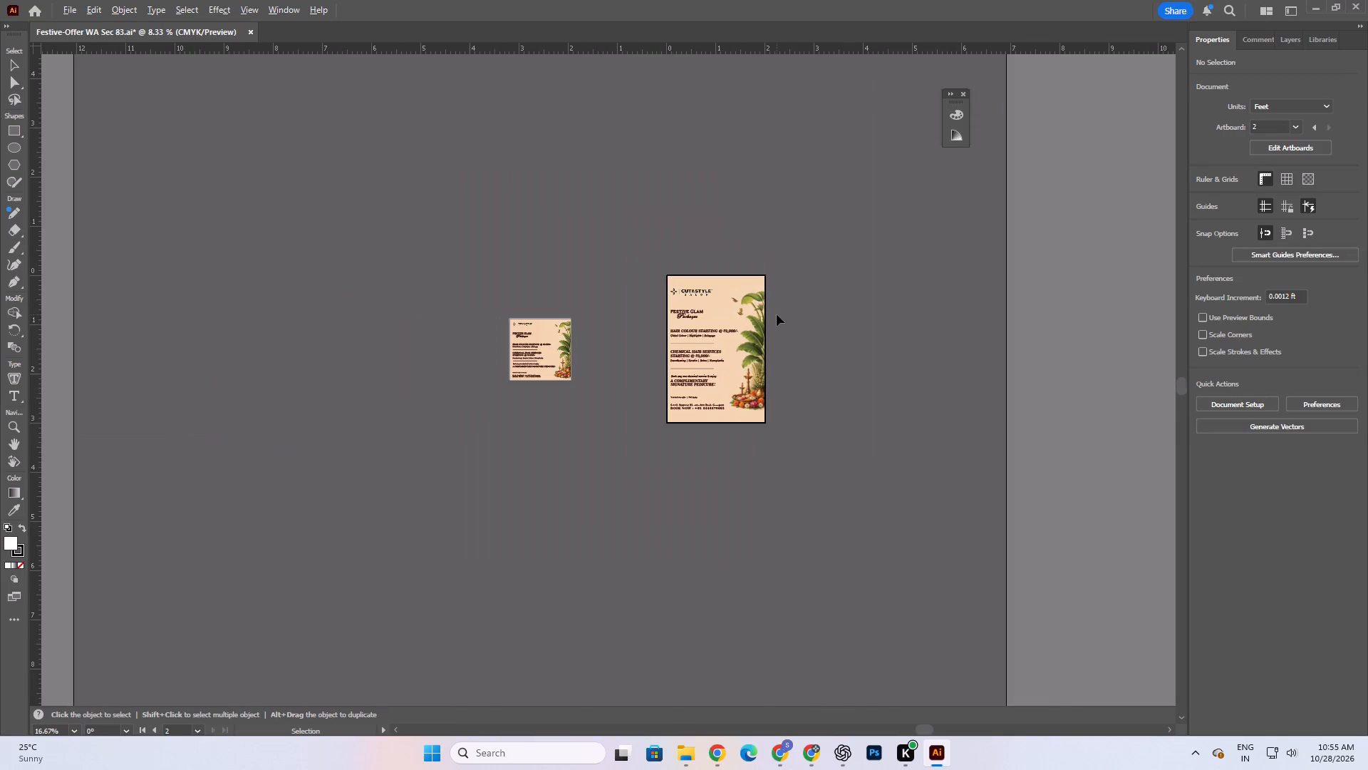
pyautogui.keyDown('alt'); pyautogui.scroll(4, 480, 374); pyautogui.keyUp('alt')
pyautogui.keyDown('alt'); pyautogui.scroll(1, 774, 92); pyautogui.keyUp('alt')
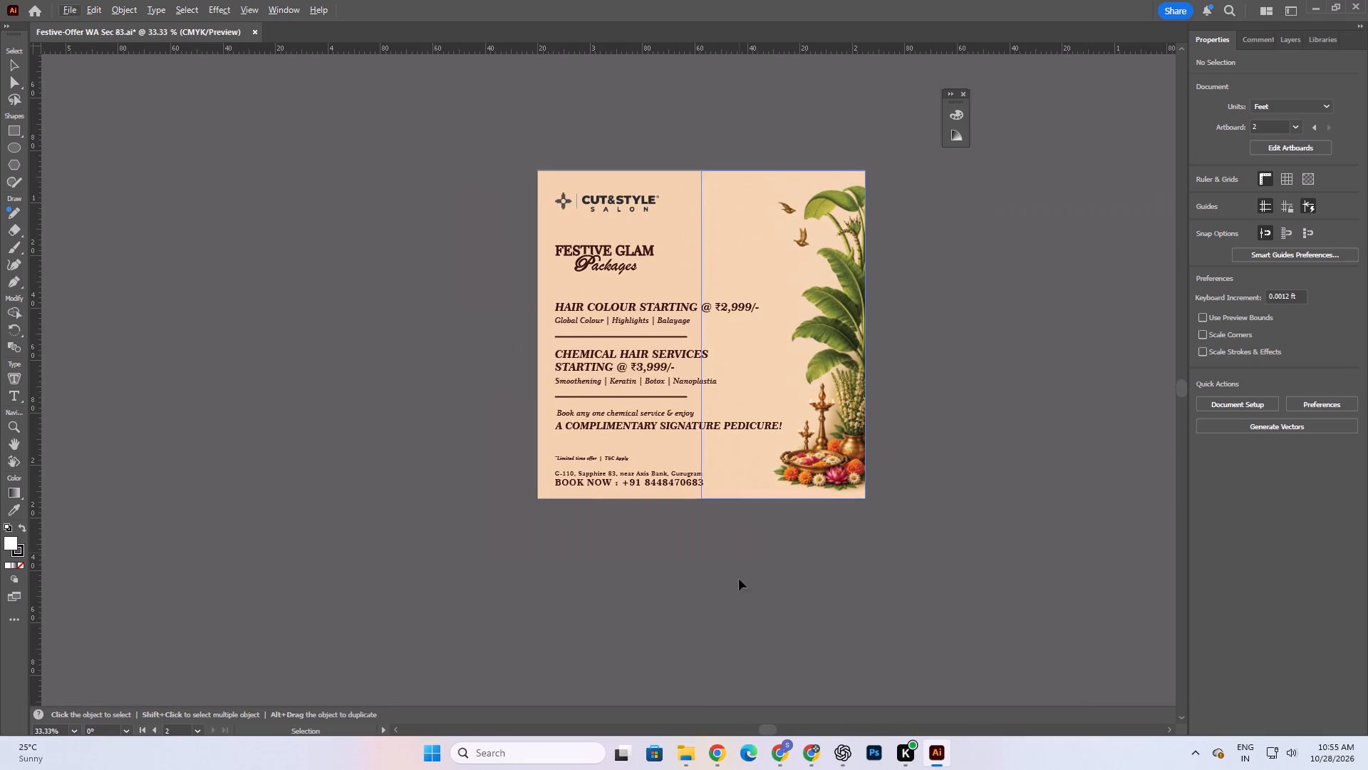
# Return to the File Explorer search results and preview the Festive-Offer-WA-SAKET image, closing it after viewing.
pyautogui.click(690, 755)
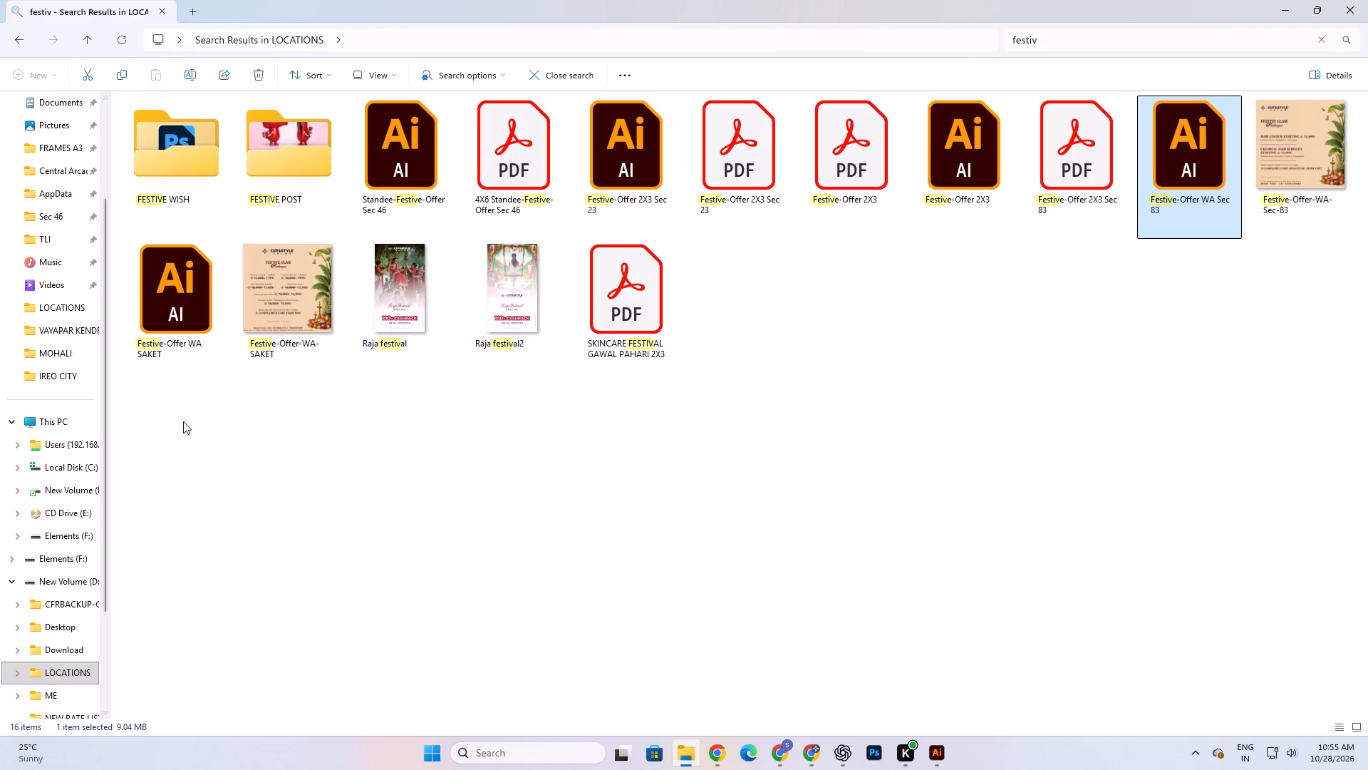
pyautogui.click(312, 418)
pyautogui.doubleClick(284, 321)
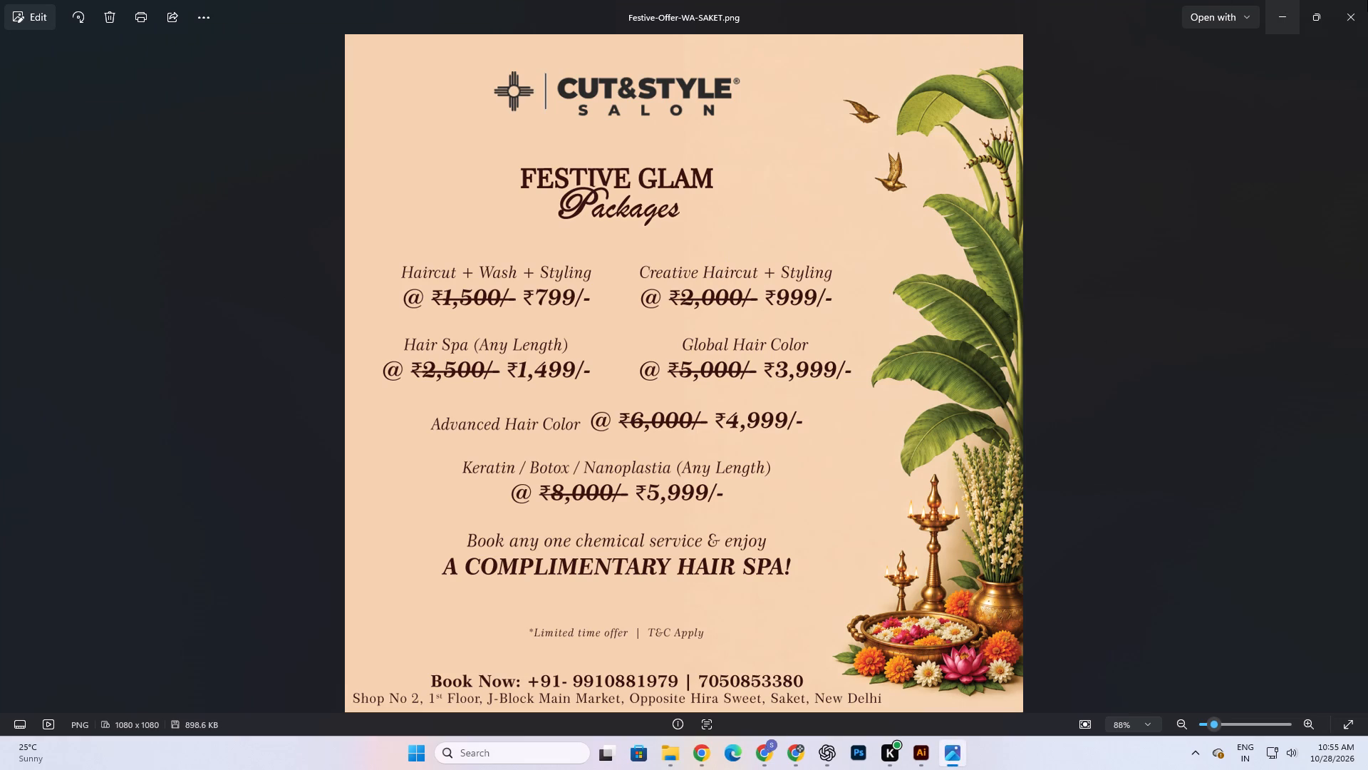
pyautogui.click(1359, 0)
pyautogui.click(573, 595)
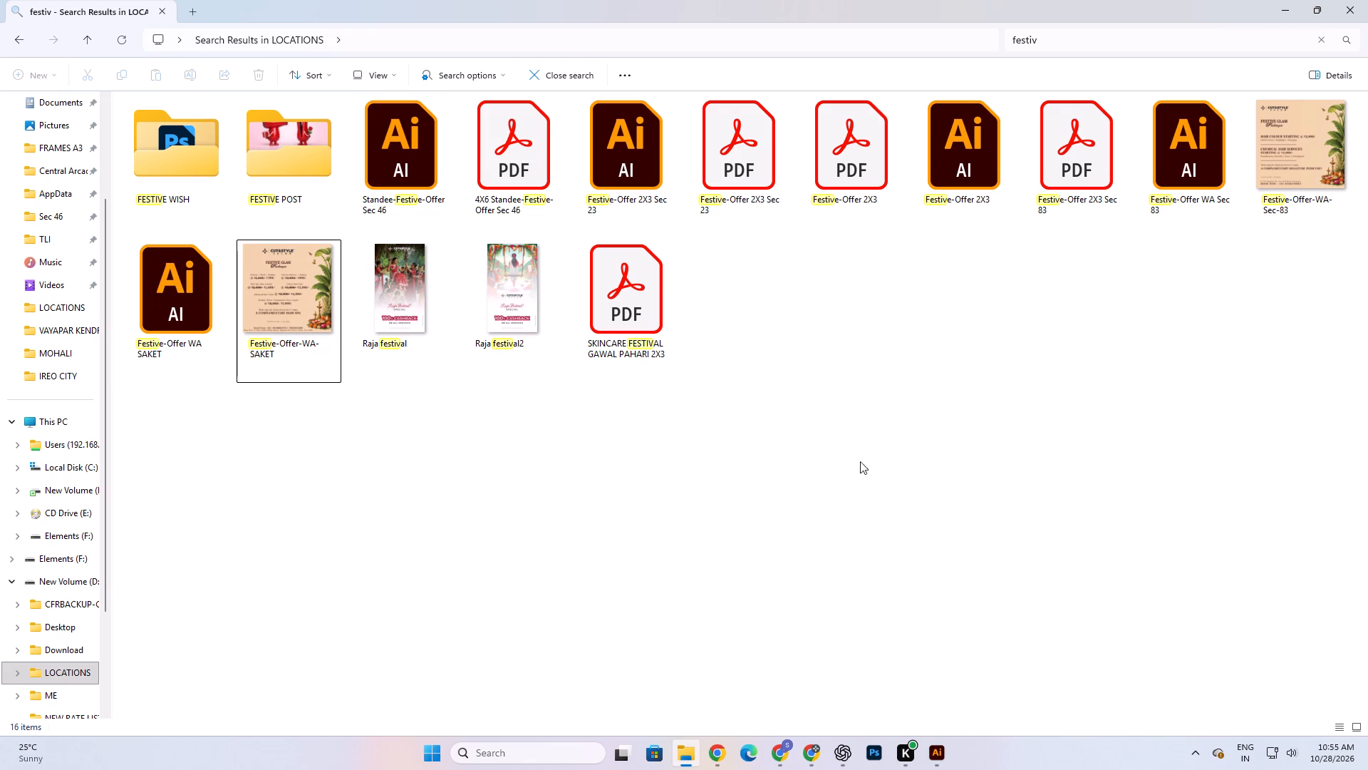
pyautogui.scroll(-4, 778, 533)
# Switch back to Illustrator and examine the square Festive Glam Packages layout and its grouped offer text.
pyautogui.click(936, 755)
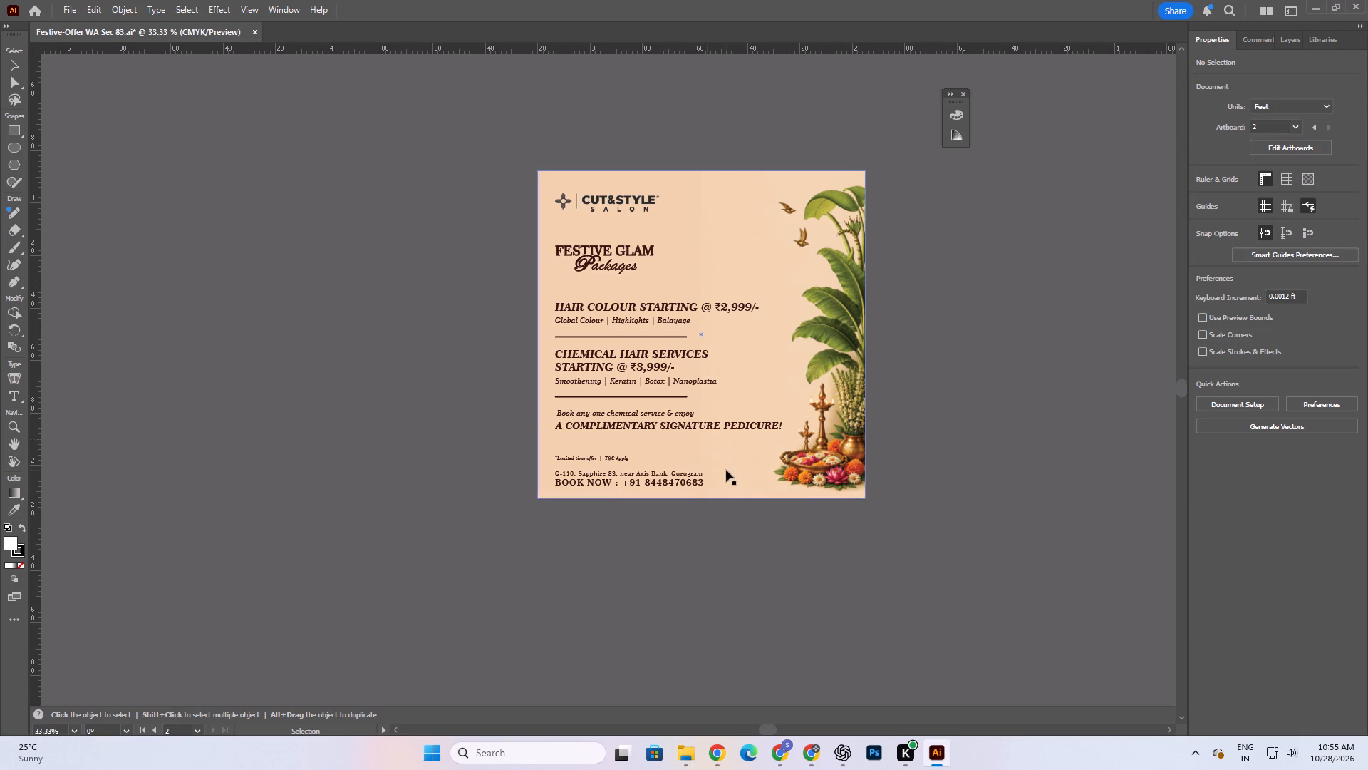
pyautogui.scroll(9, 730, 472)
pyautogui.keyDown('alt'); pyautogui.scroll(-3, 595, 281); pyautogui.keyUp('alt')
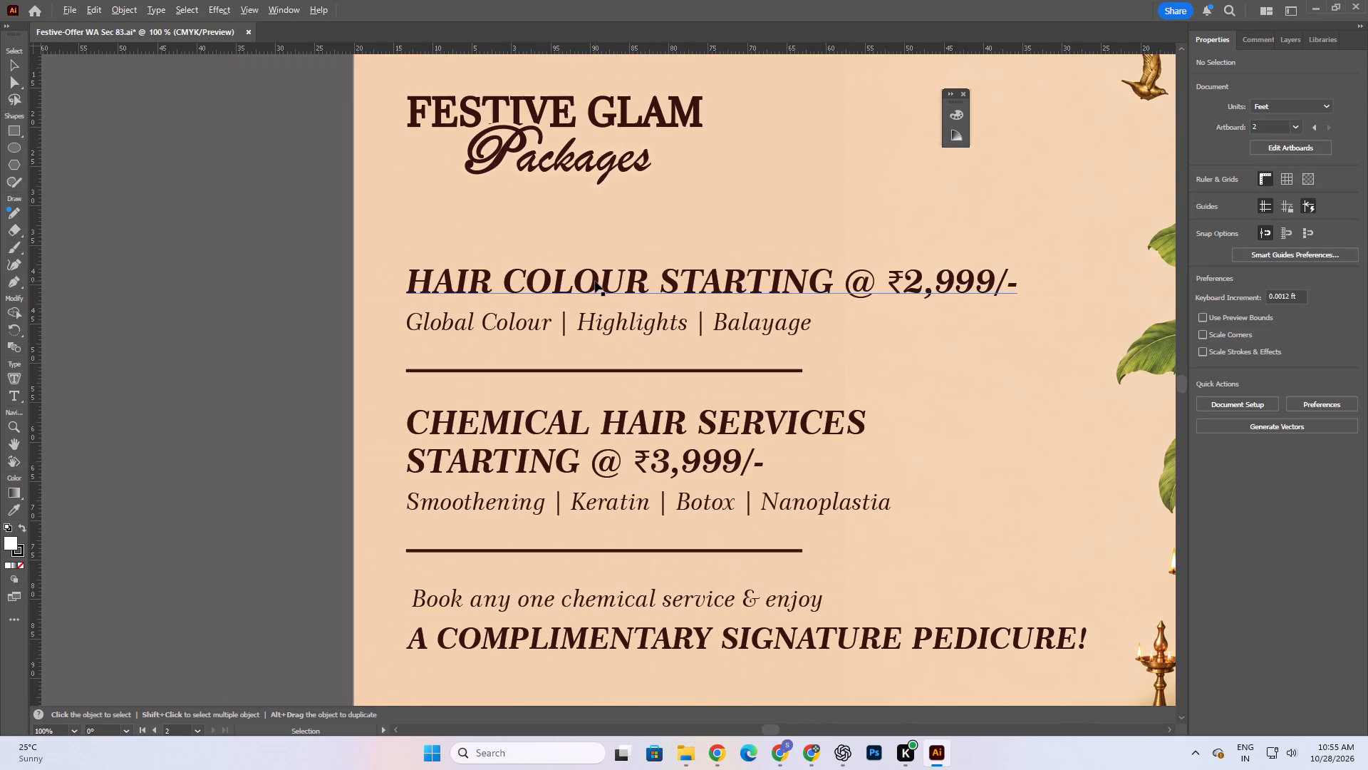
pyautogui.keyDown('alt'); pyautogui.scroll(-1, 595, 281); pyautogui.keyUp('alt')
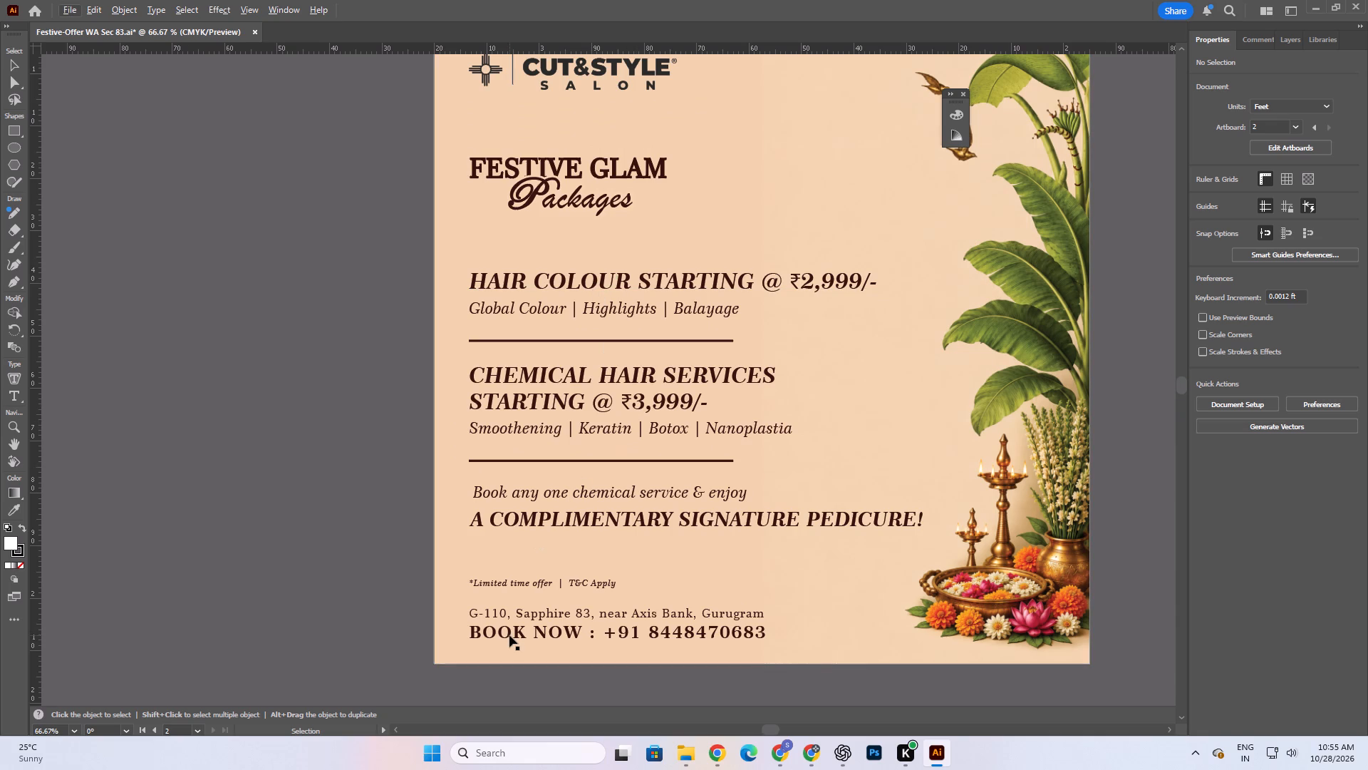
pyautogui.click(683, 384)
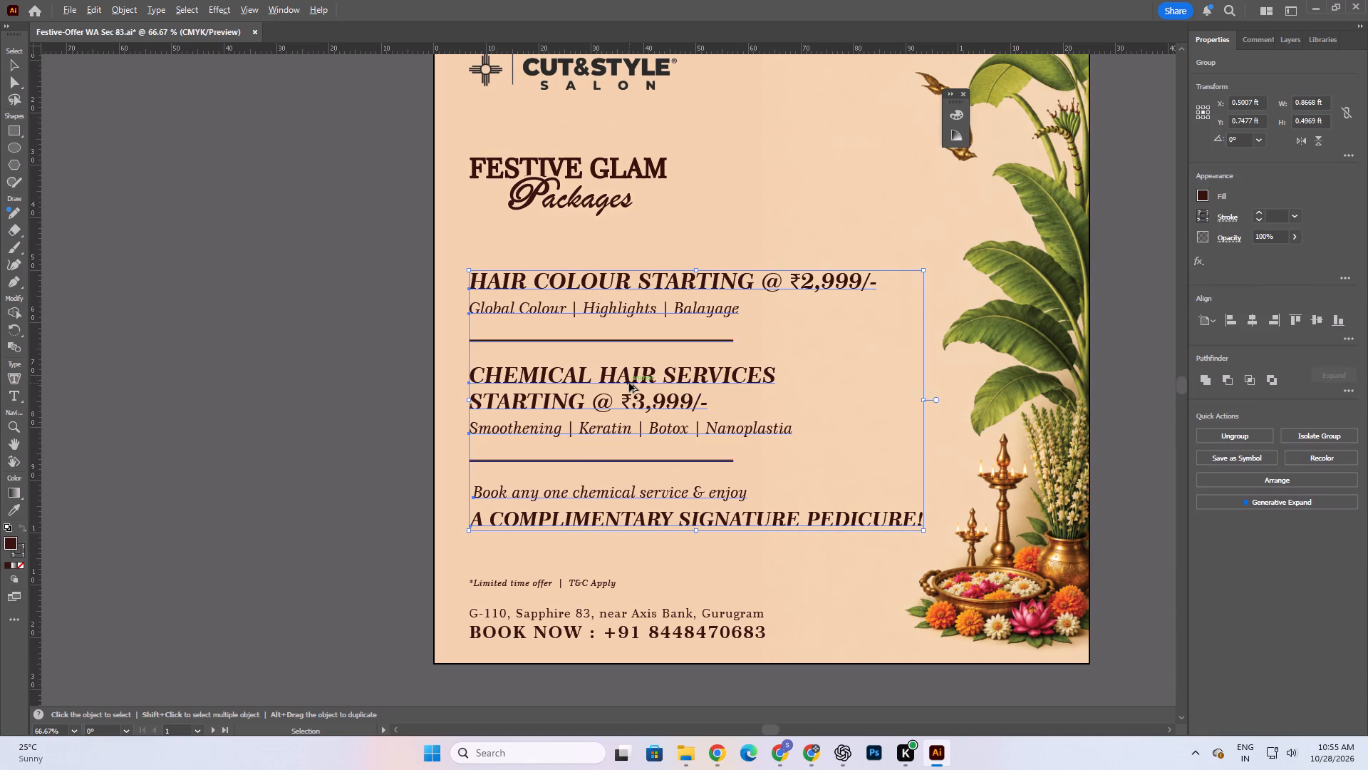
pyautogui.keyDown('alt'); pyautogui.scroll(-1, 629, 383); pyautogui.keyUp('alt')
pyautogui.press('space')
pyautogui.press('space')
pyautogui.press('space')
pyautogui.press('space')
pyautogui.moveTo(931, 404); pyautogui.dragTo(916, 399)
pyautogui.scroll(2, 492, 83)
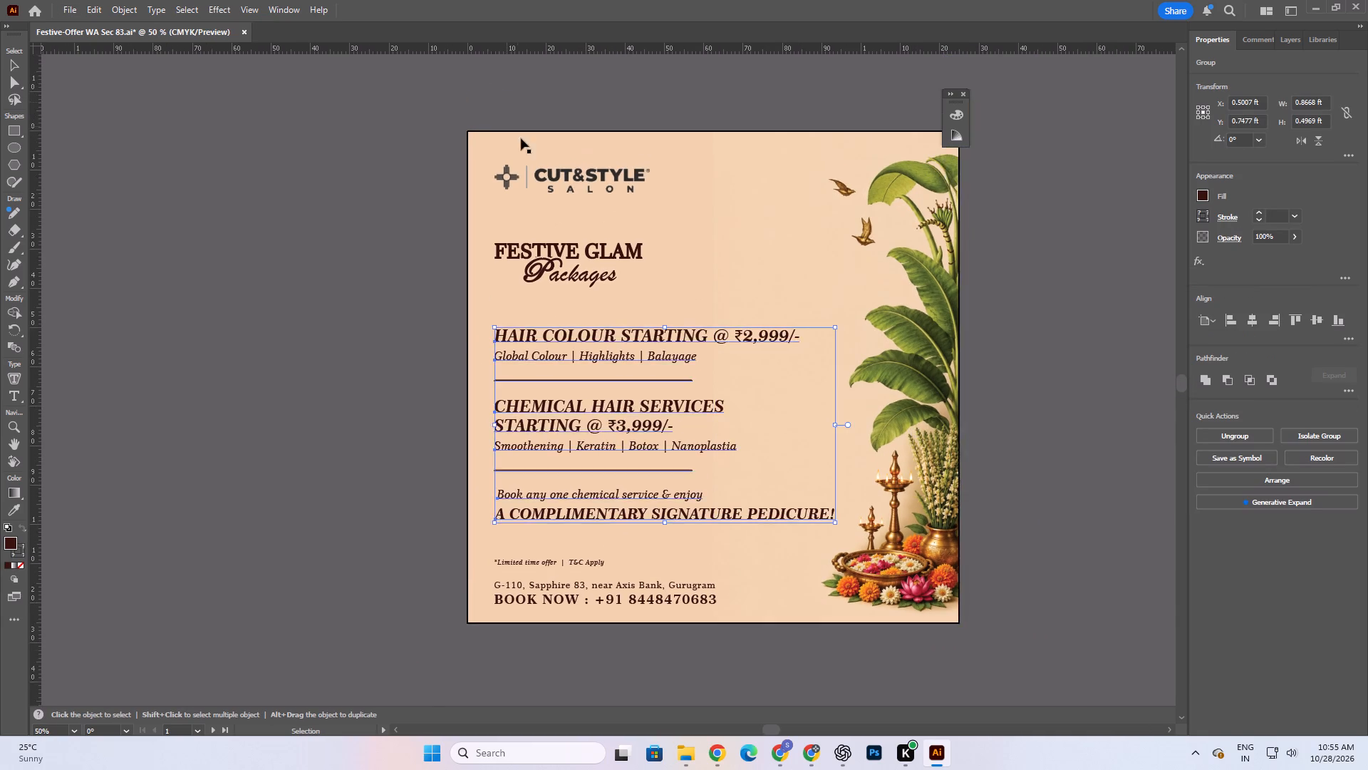
# Inspect the linked Cut&Style Salon logo above the Festive Glam heading up close.
pyautogui.keyDown('alt'); pyautogui.scroll(5, 529, 160); pyautogui.keyUp('alt')
pyautogui.click(514, 285)
pyautogui.keyDown('alt'); pyautogui.scroll(-2, 518, 250); pyautogui.keyUp('alt')
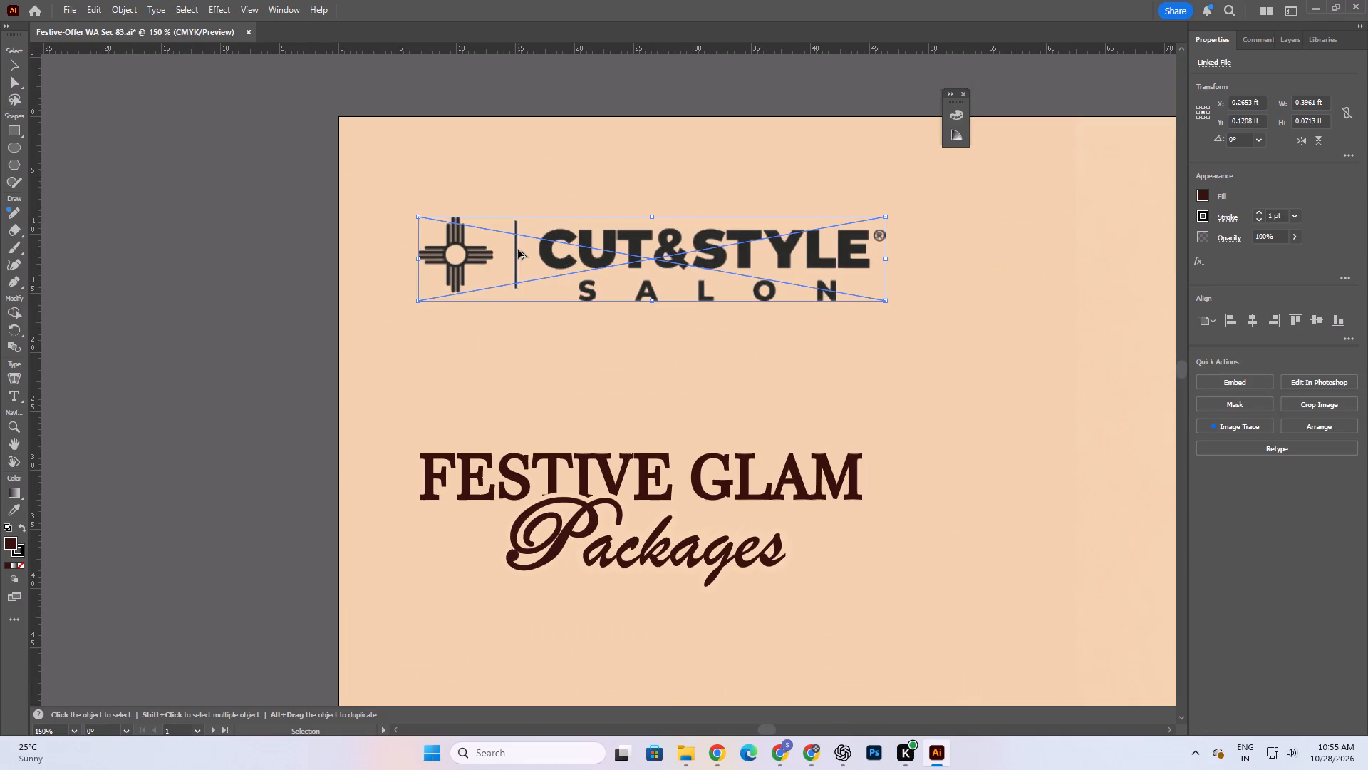
pyautogui.click(279, 296)
pyautogui.keyDown('alt'); pyautogui.scroll(3, 565, 290); pyautogui.keyUp('alt')
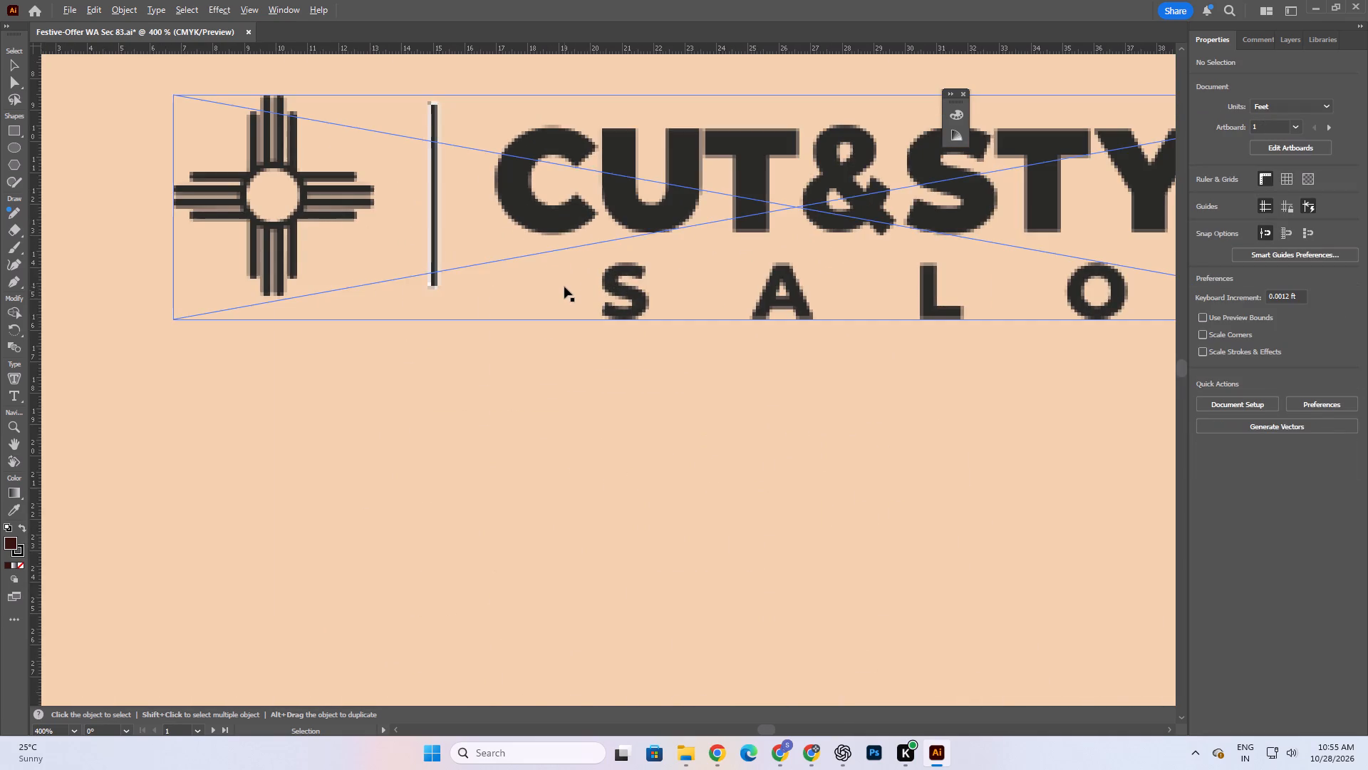
pyautogui.keyDown('alt'); pyautogui.scroll(-3, 564, 287); pyautogui.keyUp('alt')
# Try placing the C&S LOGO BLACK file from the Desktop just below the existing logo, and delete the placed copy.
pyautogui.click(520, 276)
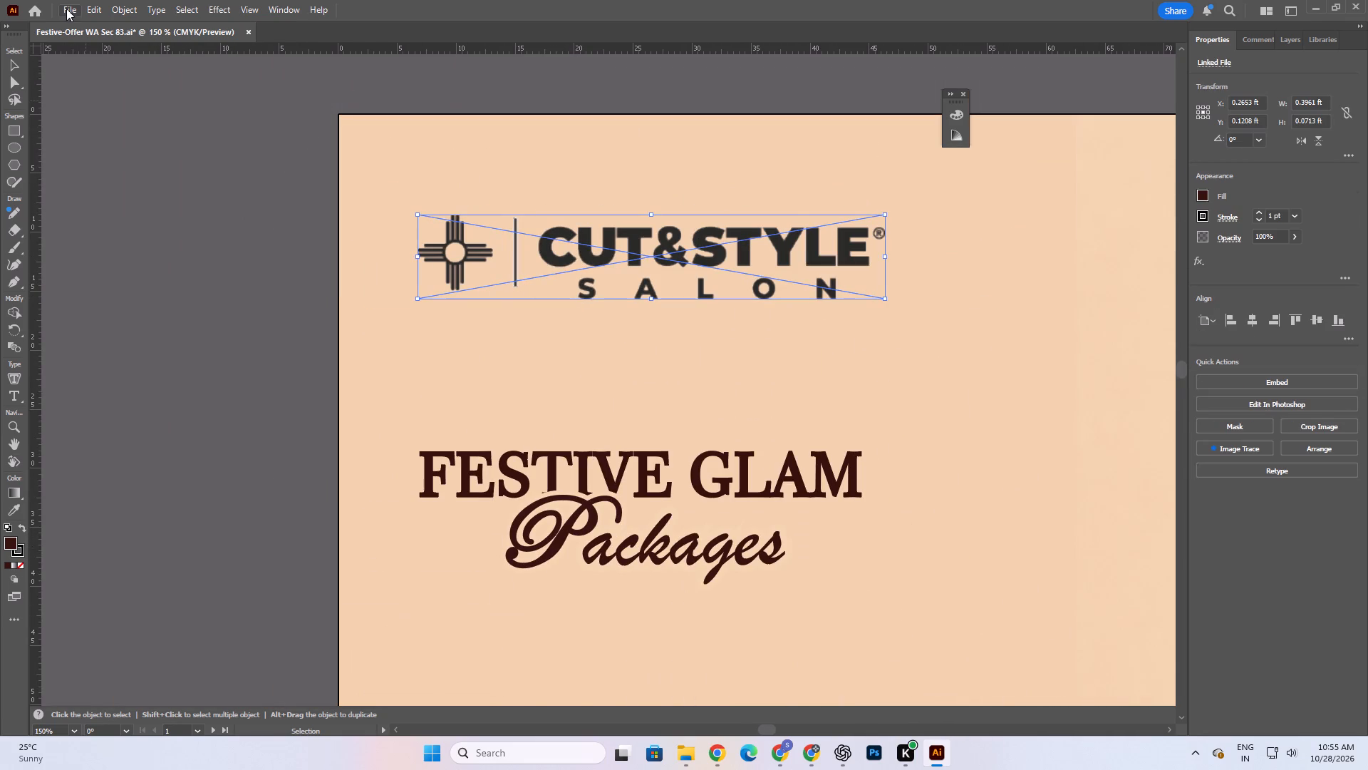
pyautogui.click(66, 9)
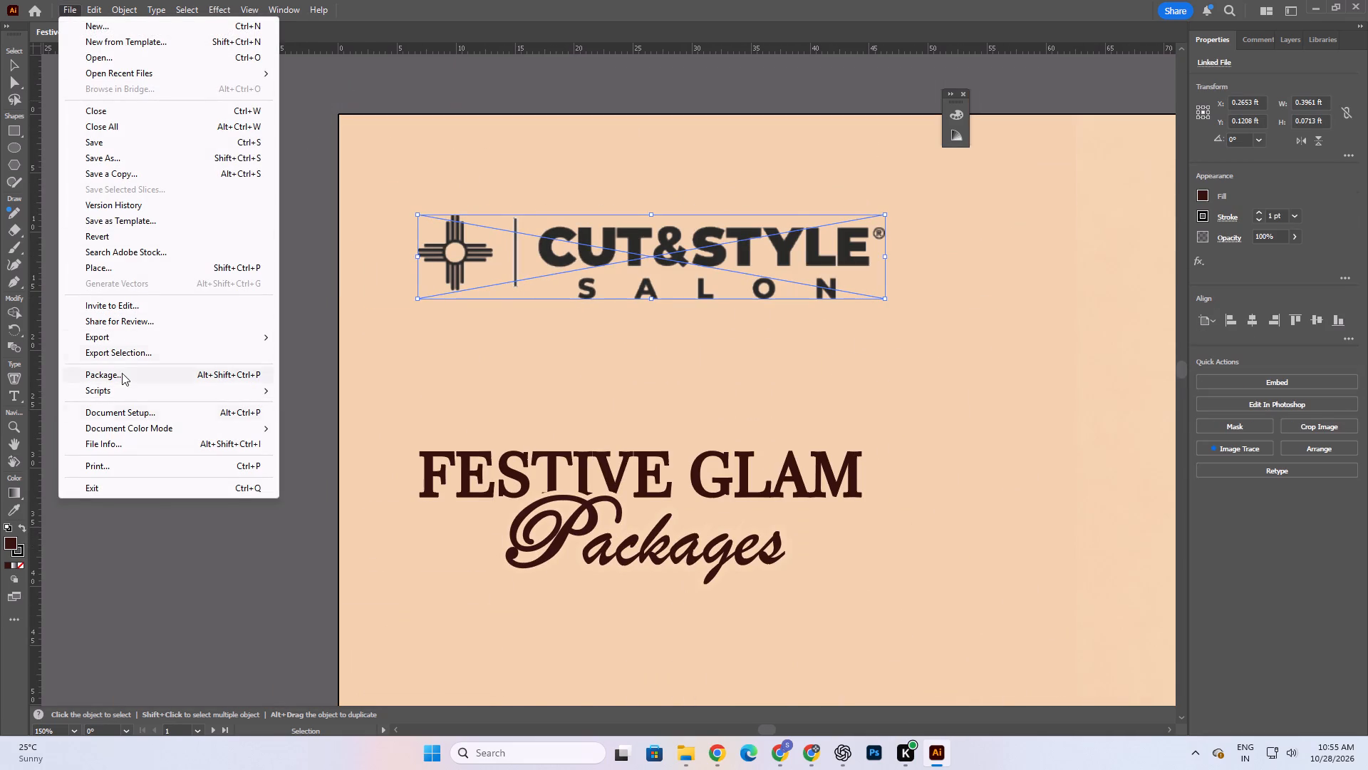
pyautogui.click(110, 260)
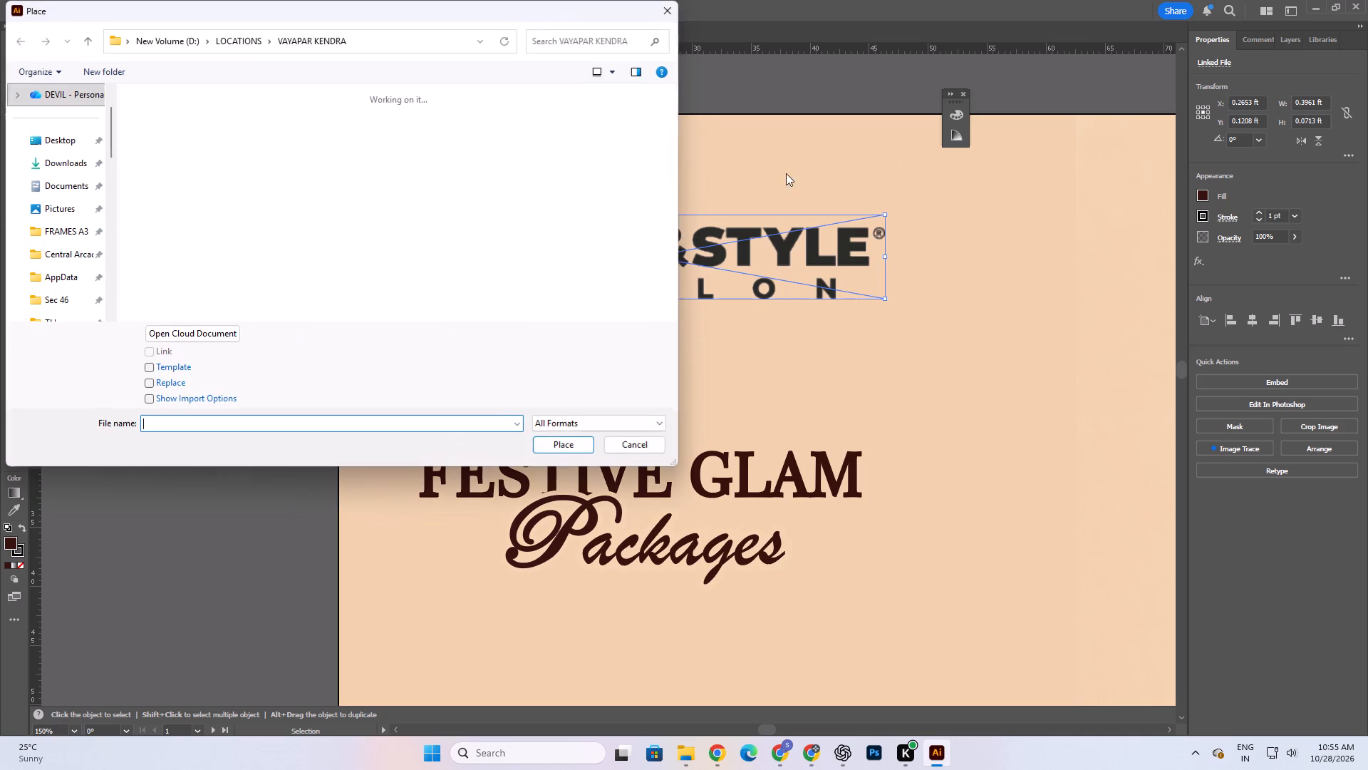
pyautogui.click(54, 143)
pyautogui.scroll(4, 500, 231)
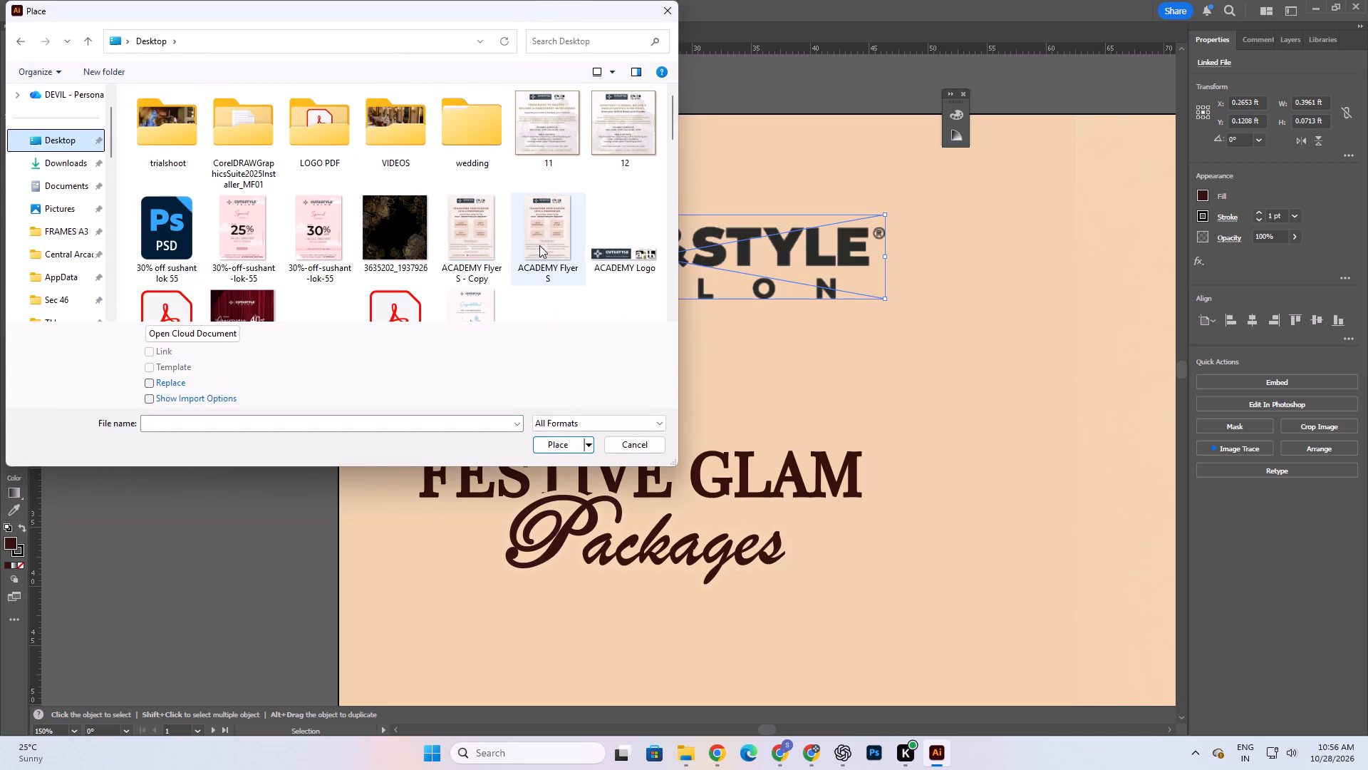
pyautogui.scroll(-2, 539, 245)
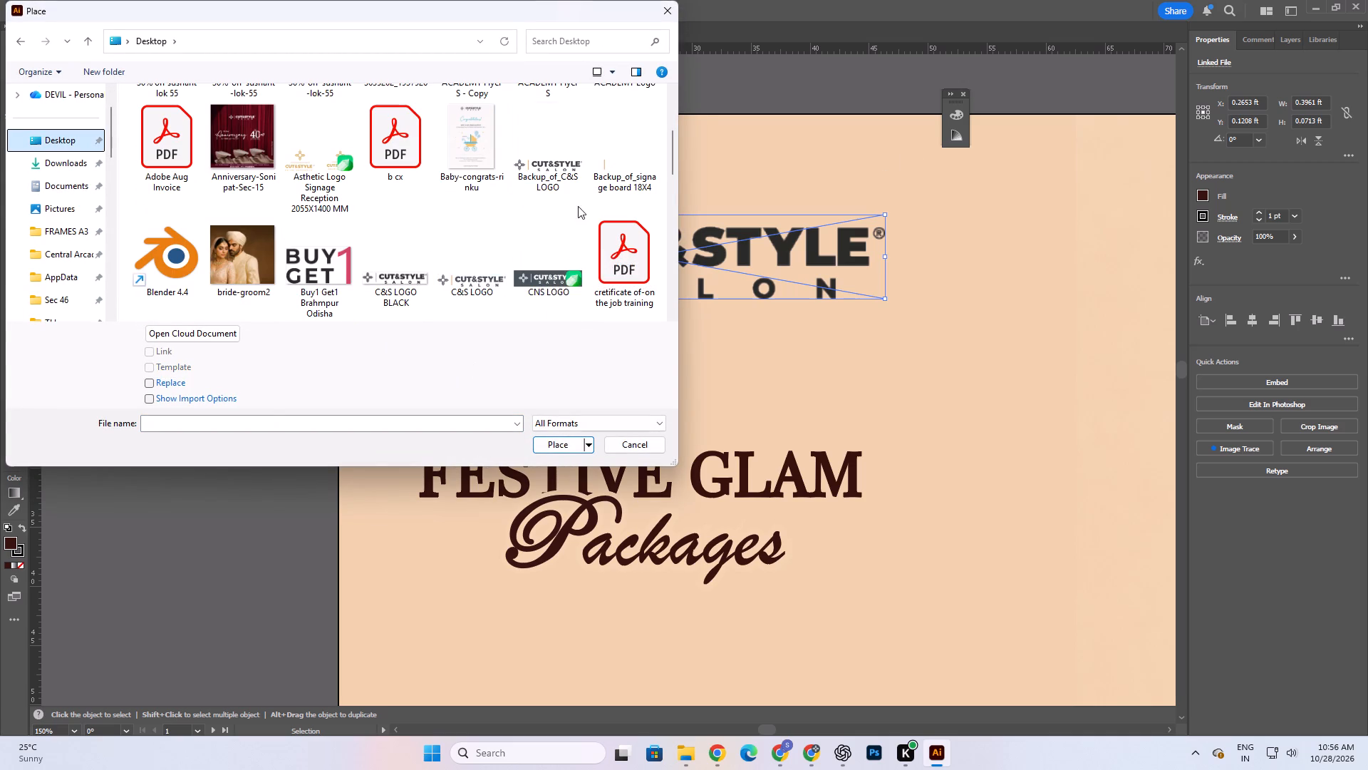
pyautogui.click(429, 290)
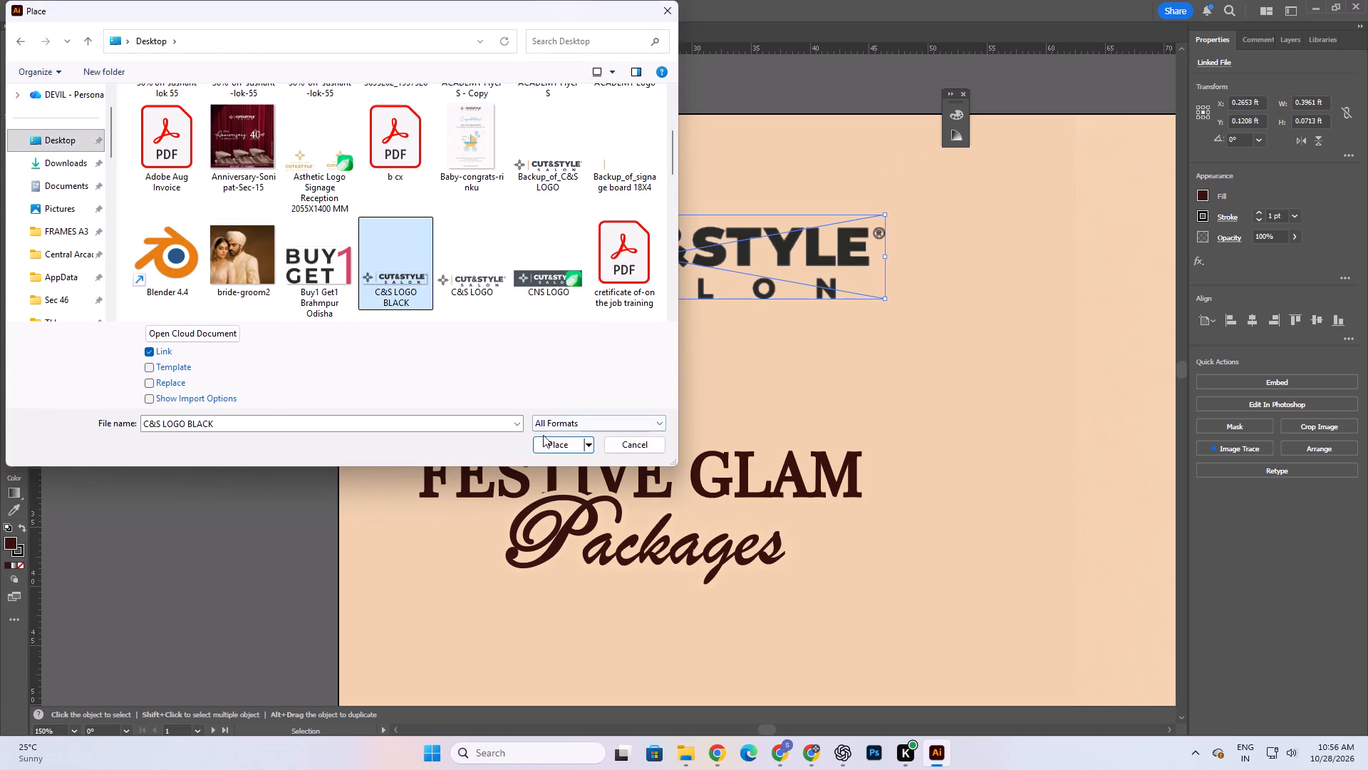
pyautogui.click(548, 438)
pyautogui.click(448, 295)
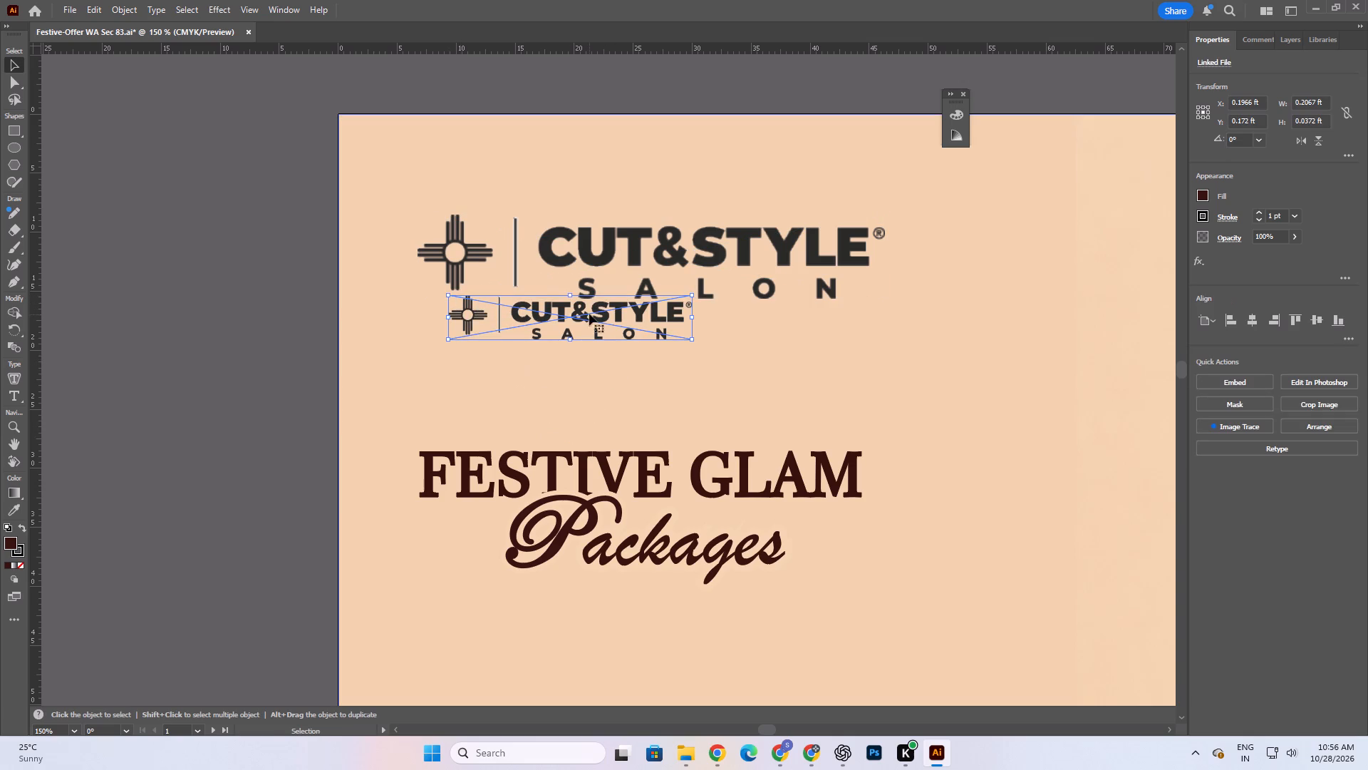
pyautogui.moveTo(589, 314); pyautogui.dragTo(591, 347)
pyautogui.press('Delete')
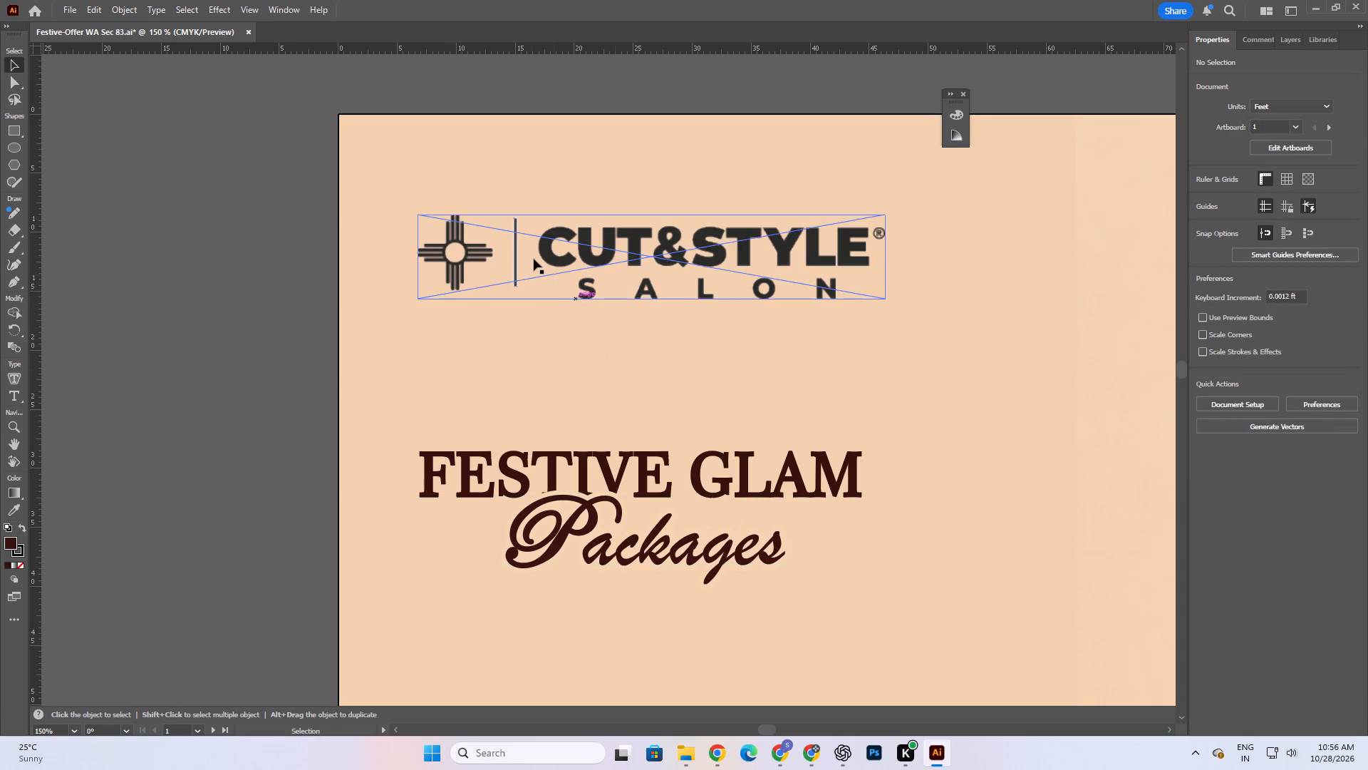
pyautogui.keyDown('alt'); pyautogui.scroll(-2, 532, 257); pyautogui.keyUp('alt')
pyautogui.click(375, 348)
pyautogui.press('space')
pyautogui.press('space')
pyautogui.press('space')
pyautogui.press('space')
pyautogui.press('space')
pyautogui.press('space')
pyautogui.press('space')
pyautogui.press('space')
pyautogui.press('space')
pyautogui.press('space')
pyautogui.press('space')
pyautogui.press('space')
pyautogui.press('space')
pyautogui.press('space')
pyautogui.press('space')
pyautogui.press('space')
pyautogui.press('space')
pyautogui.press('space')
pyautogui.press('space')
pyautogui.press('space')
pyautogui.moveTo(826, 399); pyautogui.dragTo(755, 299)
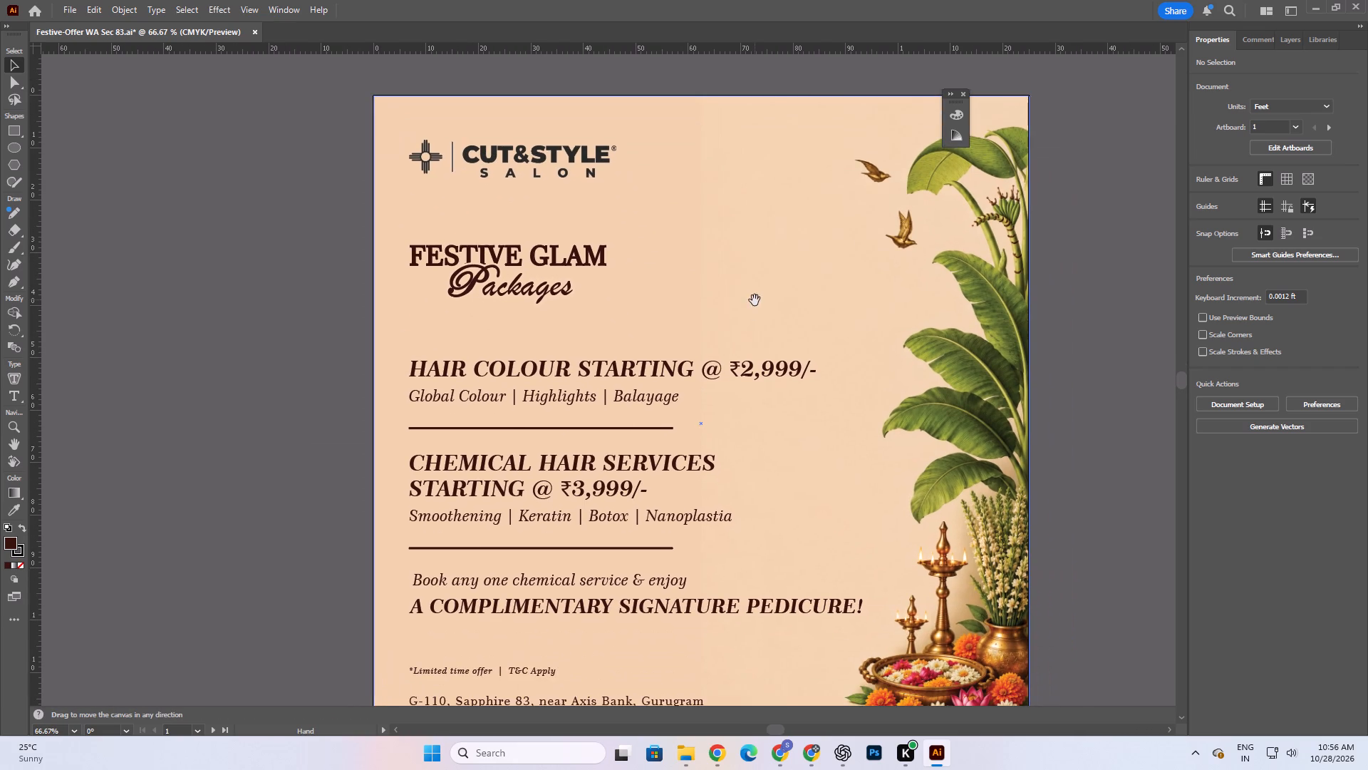
# Switch to Chrome and check the Cradlee task tracker and the Festive Get Set, Glow! reel task description.
pyautogui.click(717, 751)
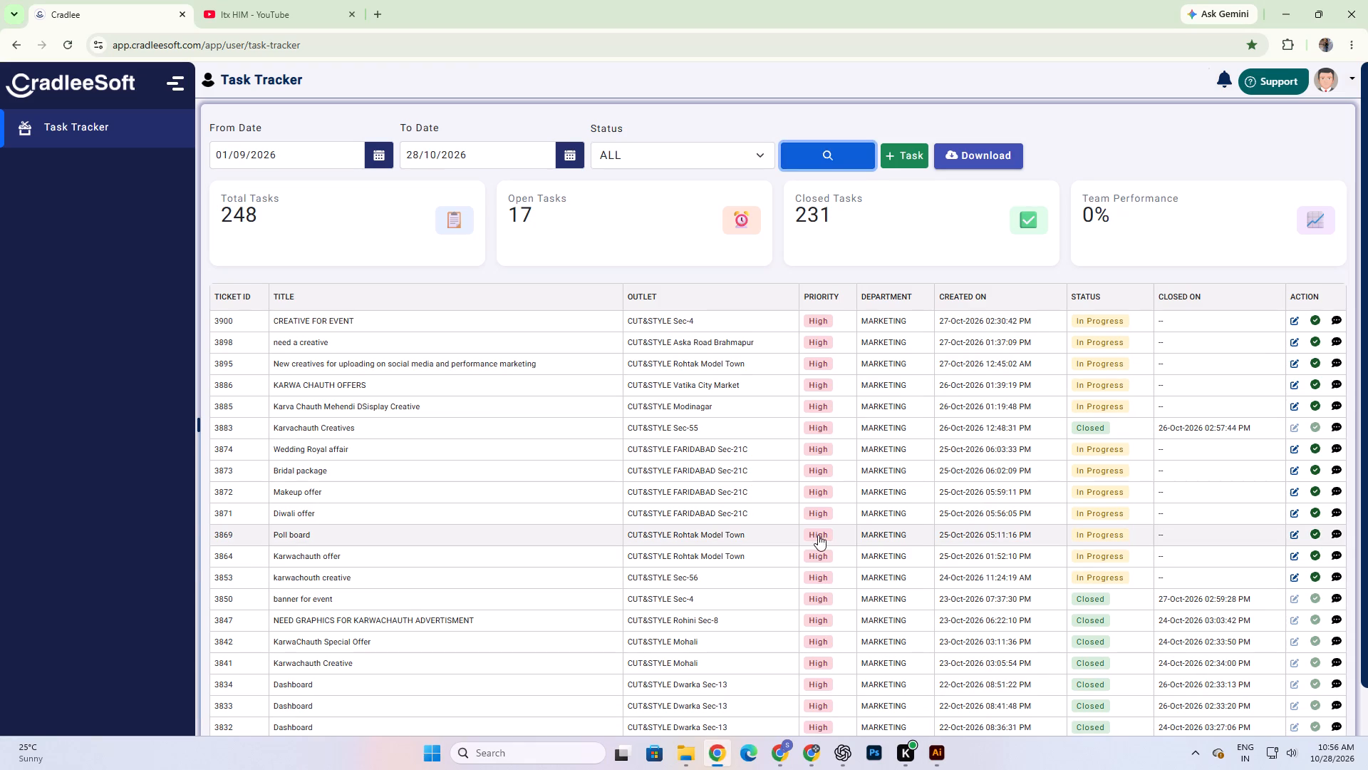
pyautogui.scroll(5, 875, 508)
pyautogui.click(776, 754)
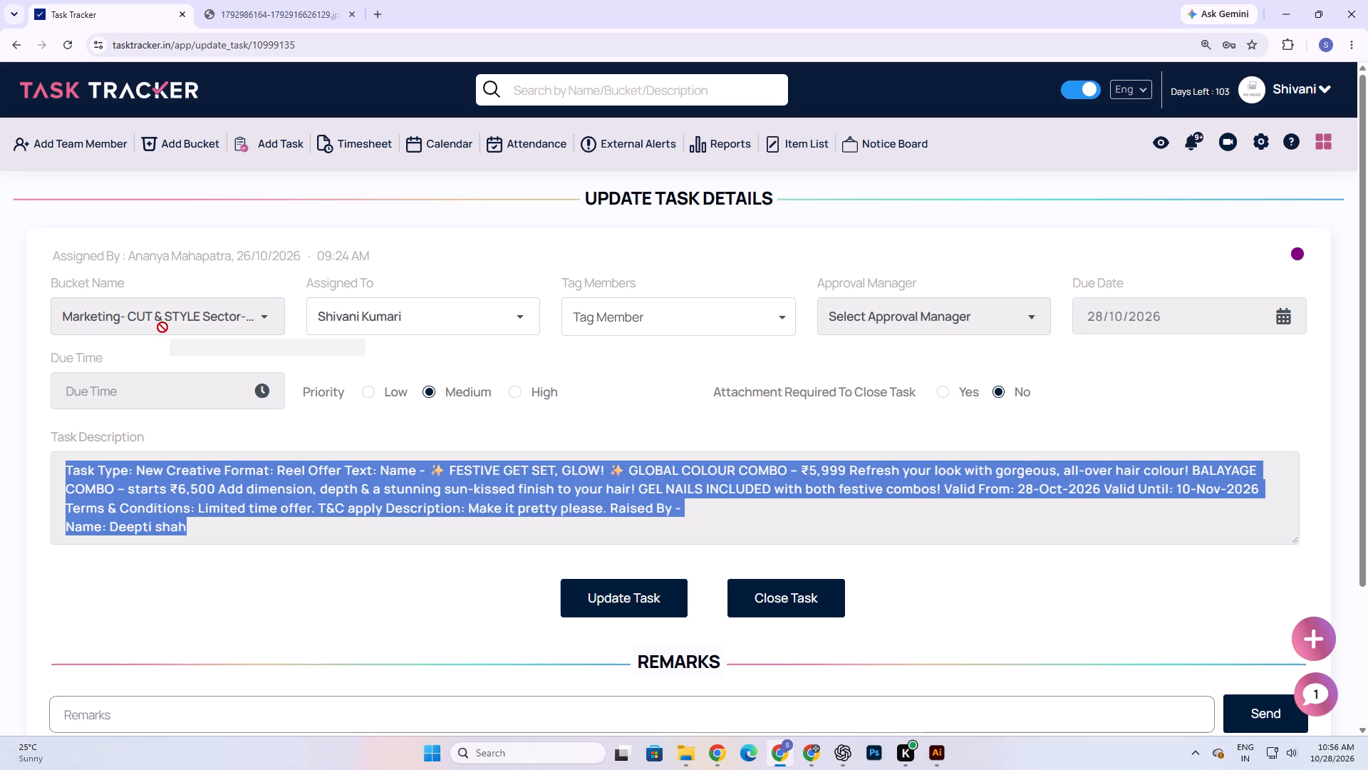
# Return to Illustrator and start a Save As on the computer, choosing the SEC 21C FARIDABAD folder inside LOCATIONS.
pyautogui.click(930, 755)
pyautogui.click(72, 5)
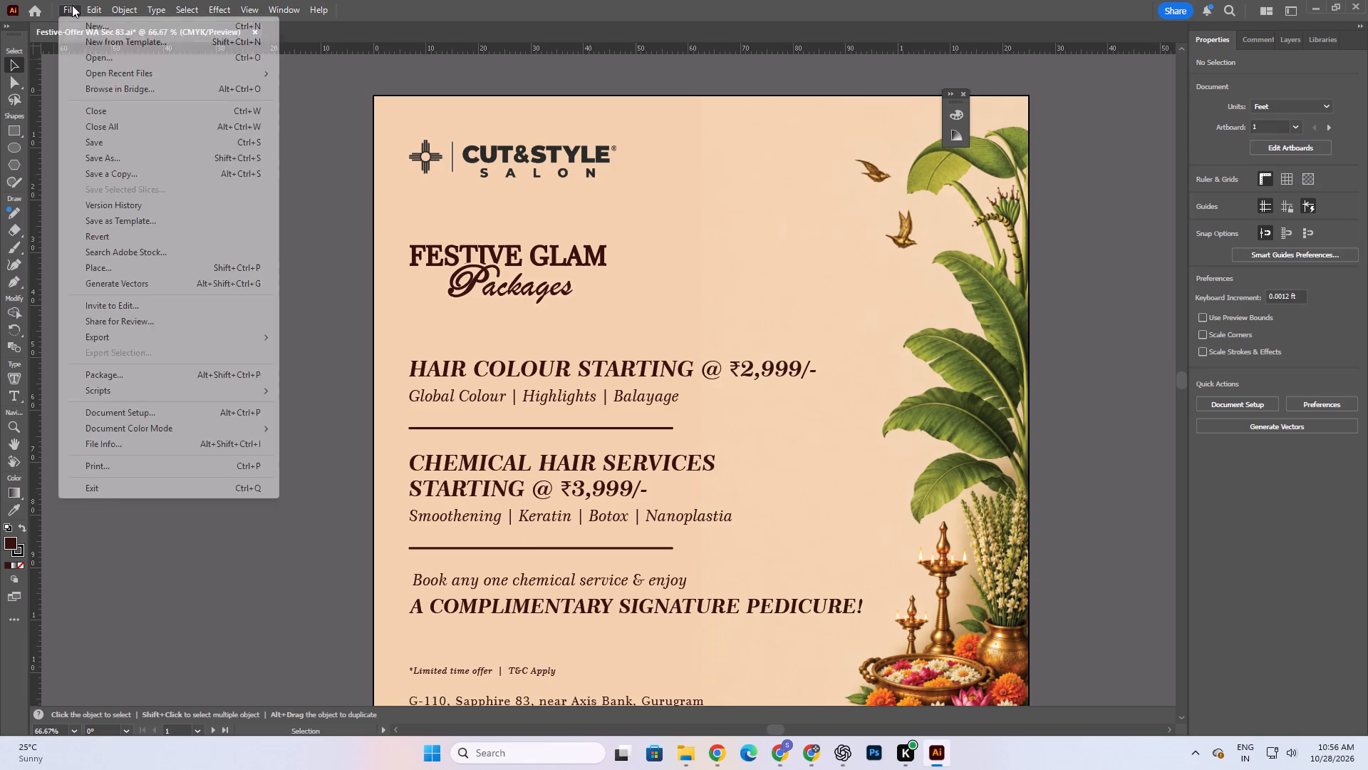
pyautogui.click(87, 155)
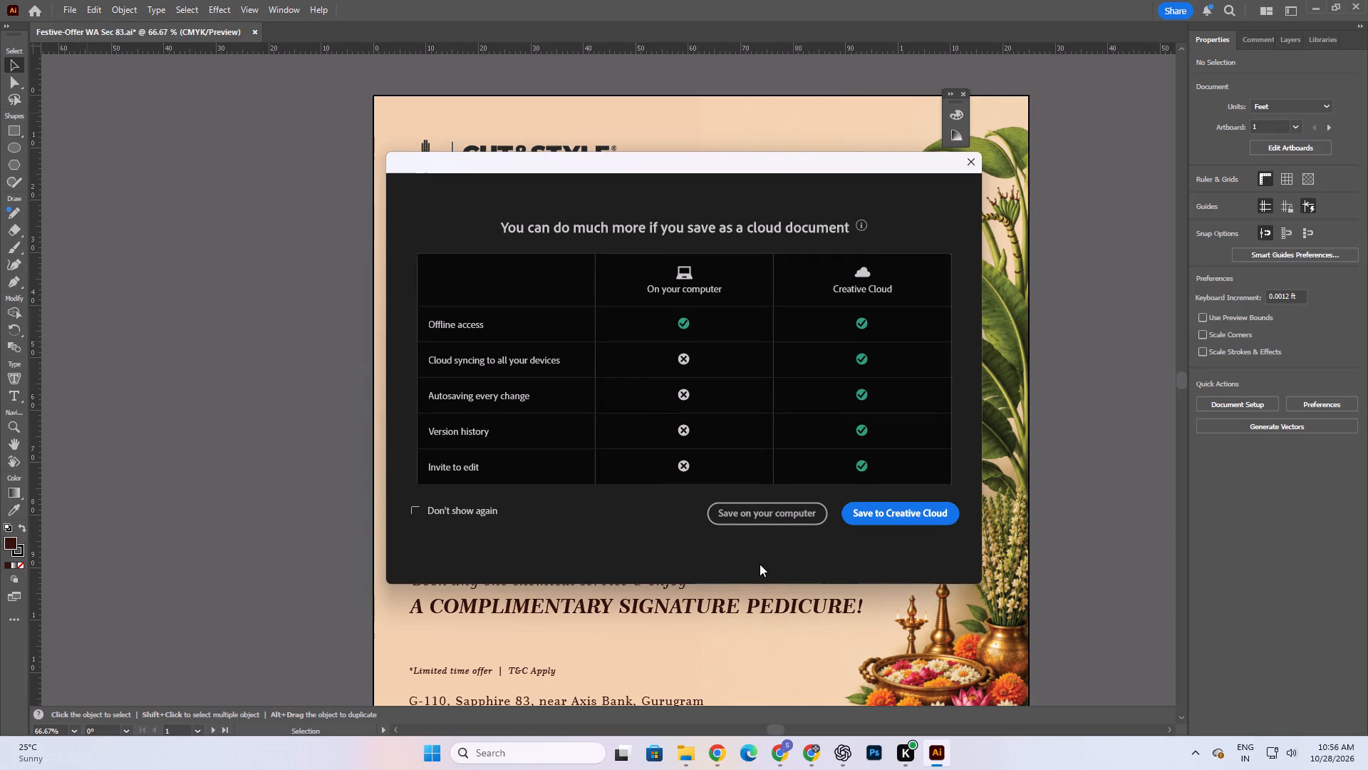
pyautogui.click(755, 530)
pyautogui.click(755, 513)
pyautogui.click(247, 42)
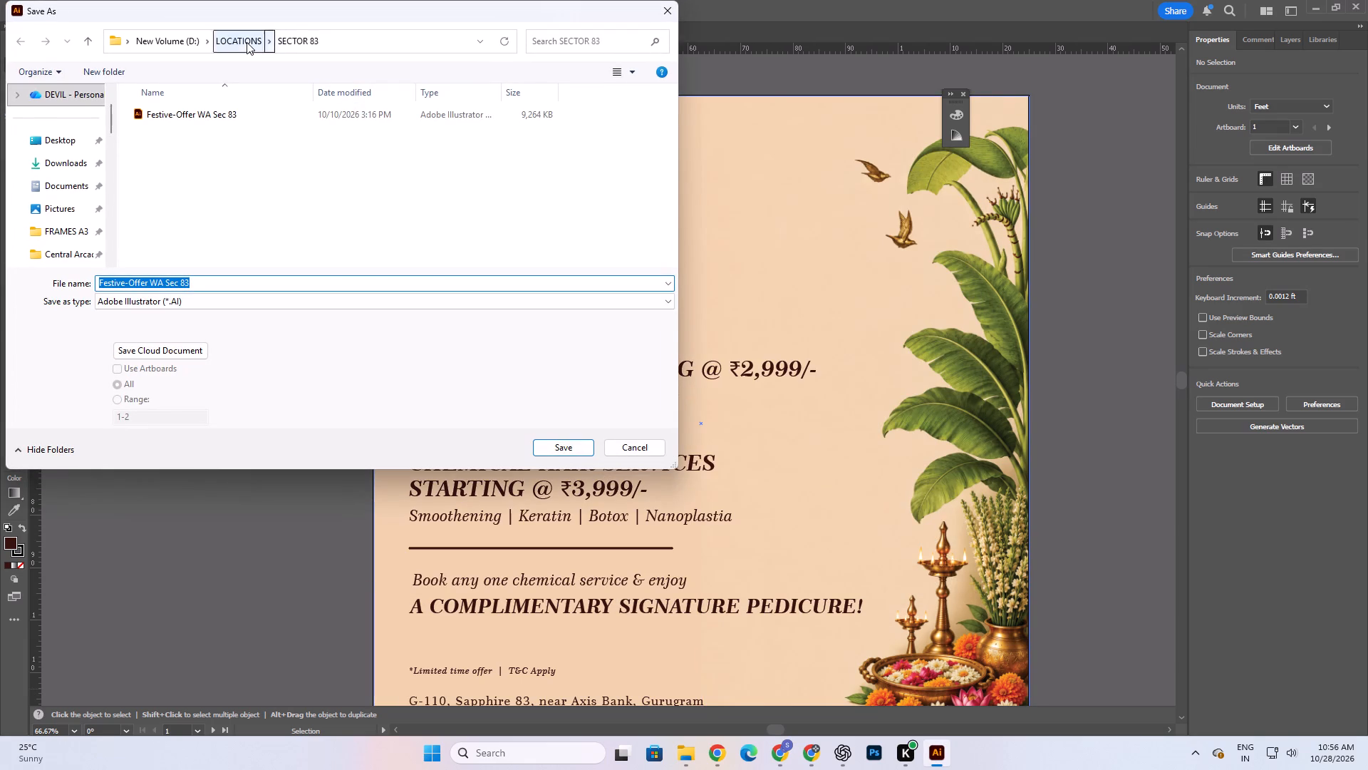
pyautogui.click(565, 29)
pyautogui.click(565, 38)
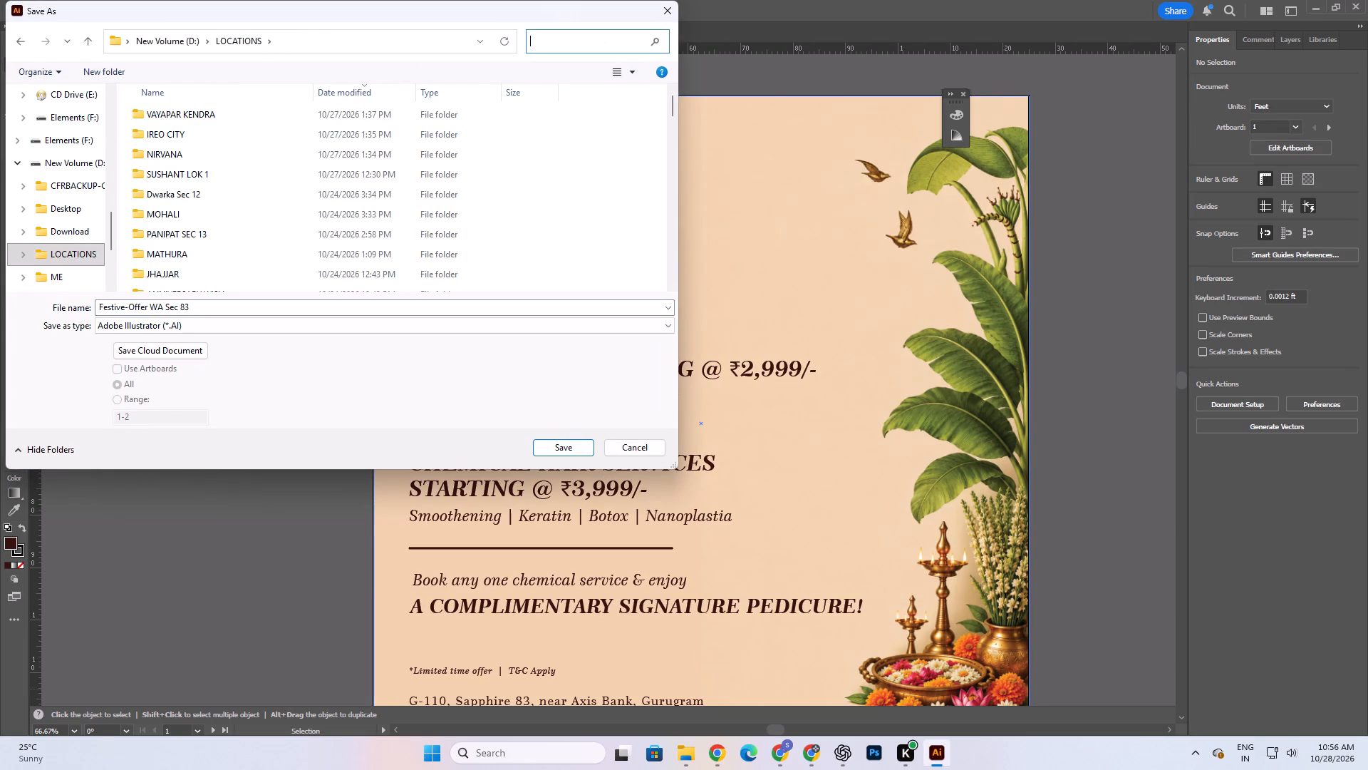
pyautogui.write('21')
pyautogui.doubleClick(263, 116)
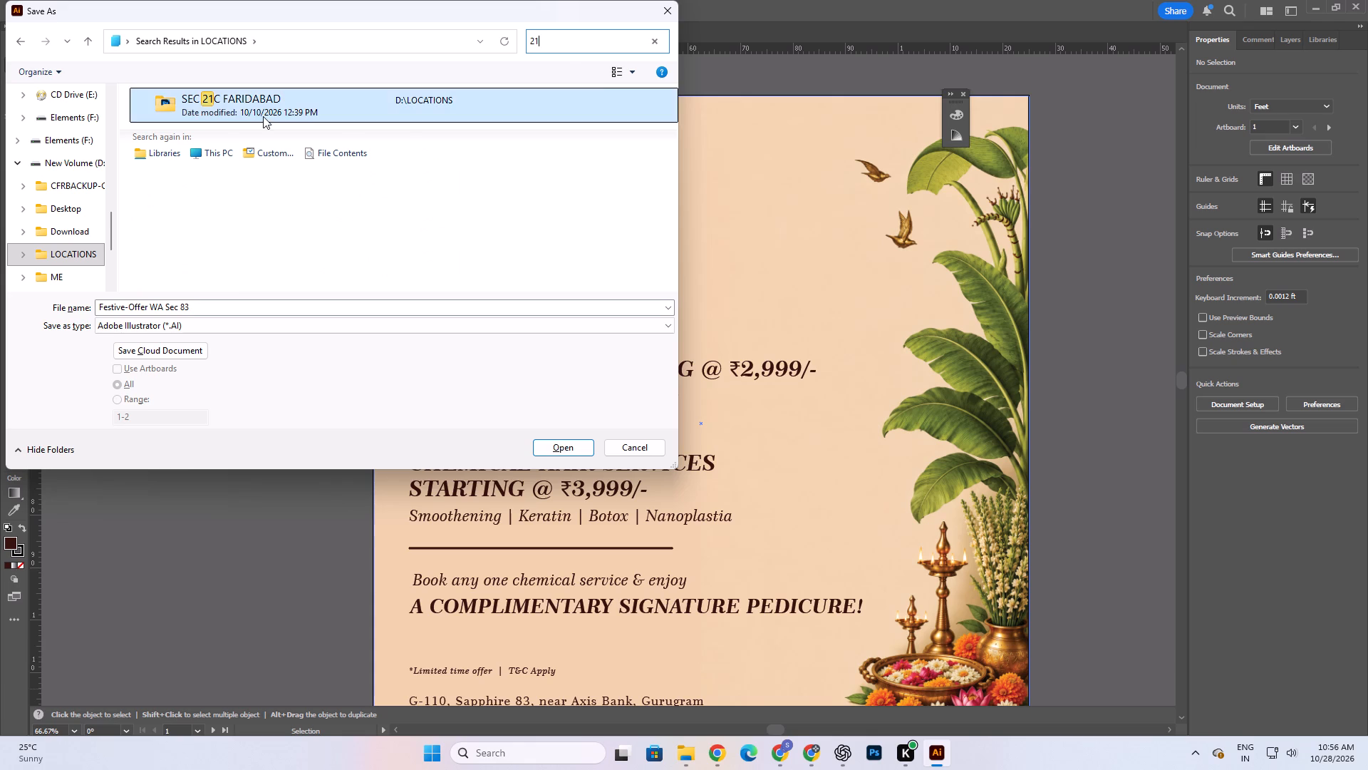
# Name the Illustrator file Festive-Offer WA Sec 21C Faridabad and save it with the default Illustrator options.
pyautogui.click(232, 302)
pyautogui.click(204, 309)
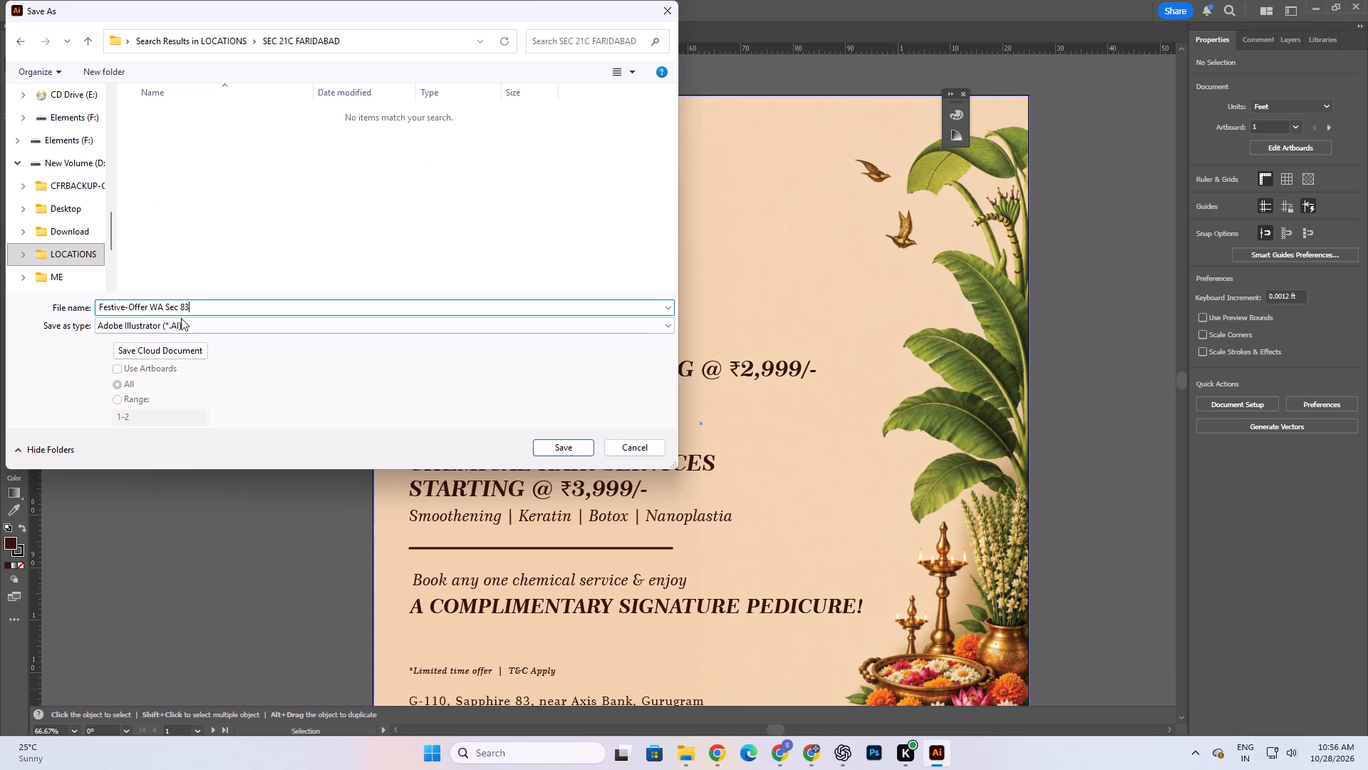
pyautogui.click(167, 313)
pyautogui.moveTo(178, 310); pyautogui.dragTo(195, 309)
pyautogui.press('BackSpace')
pyautogui.press('space')
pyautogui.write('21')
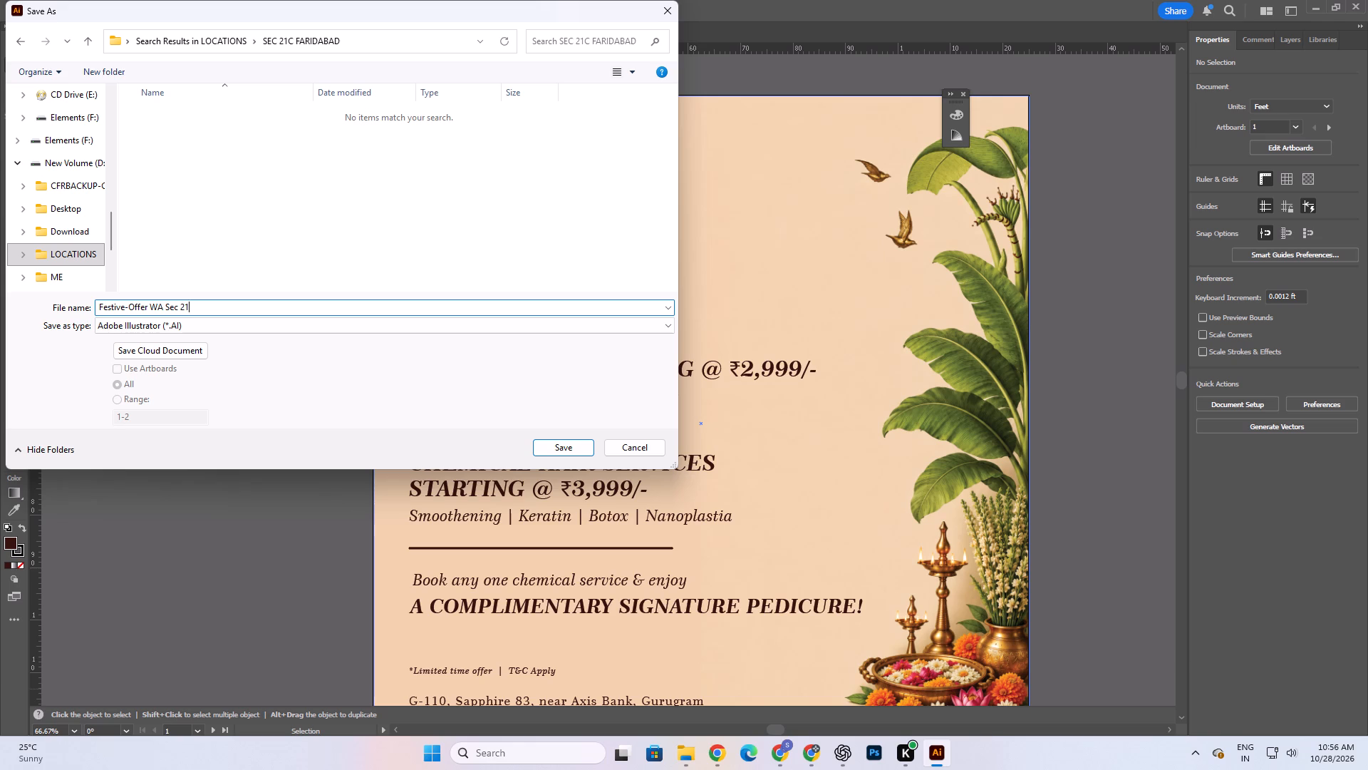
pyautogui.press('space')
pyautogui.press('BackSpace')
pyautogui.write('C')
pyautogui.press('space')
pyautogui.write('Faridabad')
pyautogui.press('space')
pyautogui.click(569, 451)
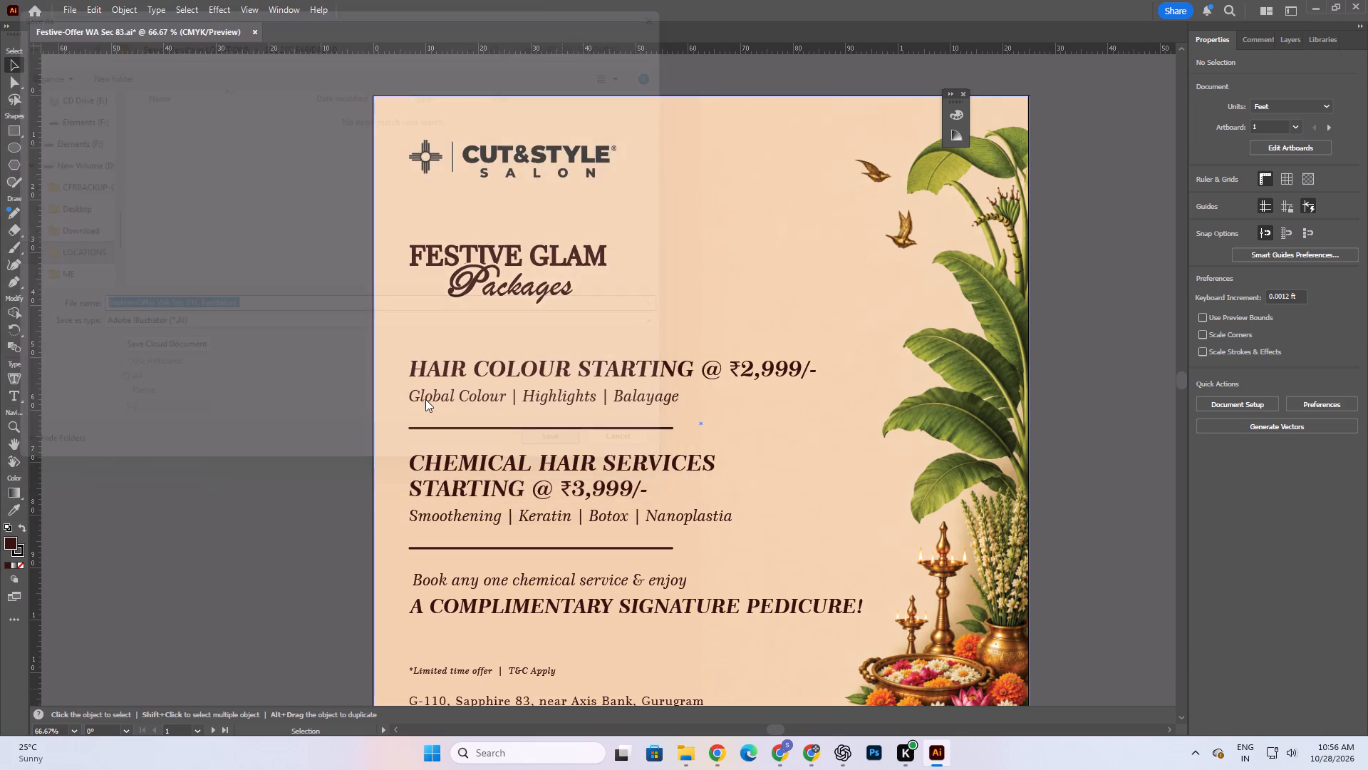
pyautogui.click(747, 596)
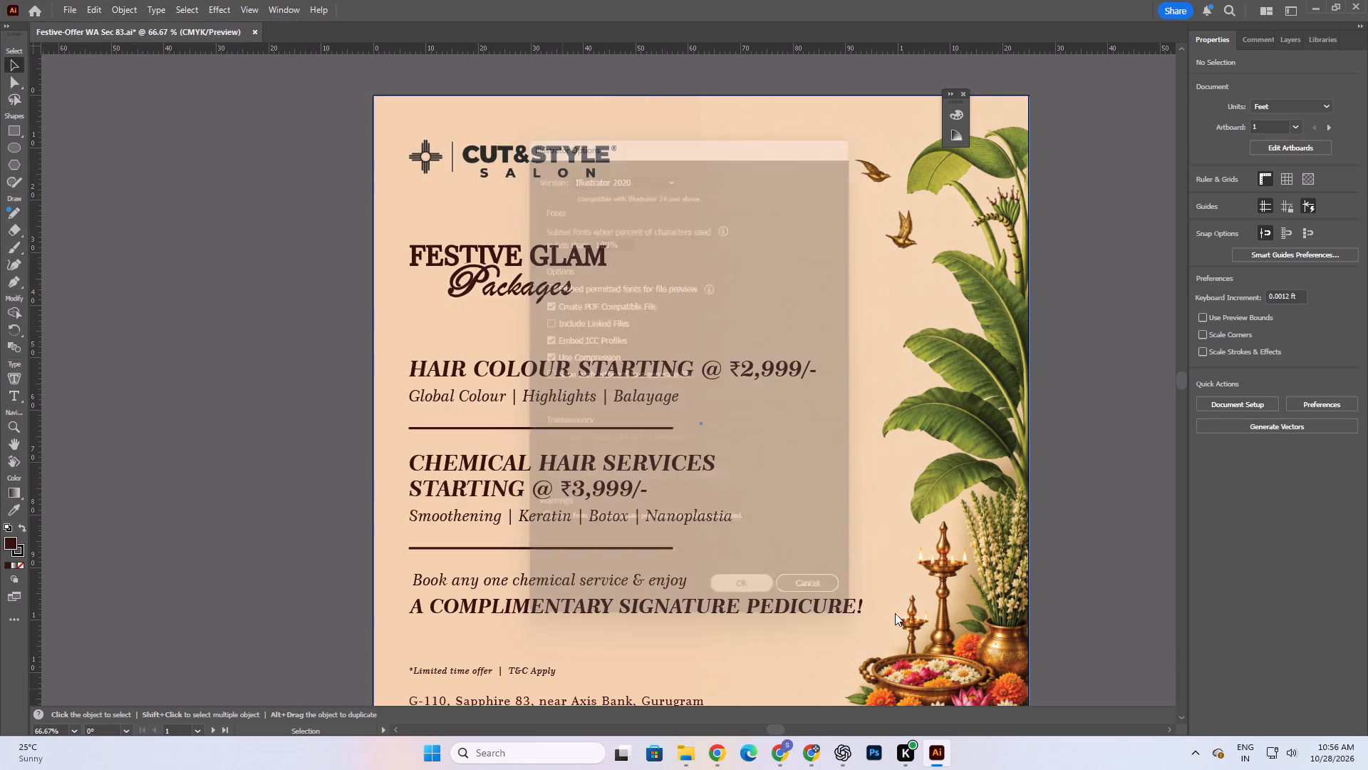
# Examine the square and vertical Festive Glam Packages artboards in the newly saved file.
pyautogui.scroll(-7, 577, 528)
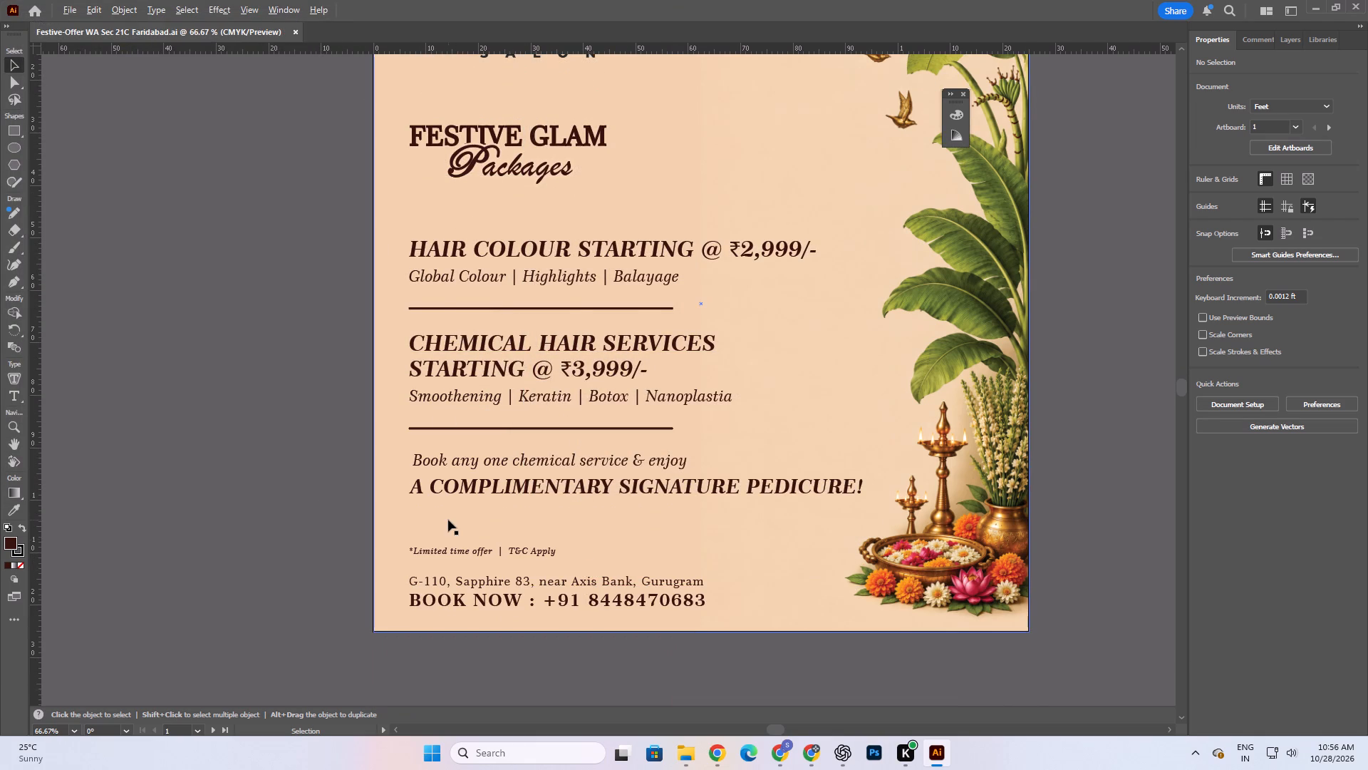
pyautogui.keyDown('alt'); pyautogui.scroll(-3, 448, 520); pyautogui.keyUp('alt')
pyautogui.click(734, 484)
pyautogui.press('space')
pyautogui.press('space')
pyautogui.press('space')
pyautogui.press('space')
pyautogui.press('space')
pyautogui.press('space')
pyautogui.press('space')
pyautogui.press('space')
pyautogui.press('space')
pyautogui.press('space')
pyautogui.press('space')
pyautogui.press('space')
pyautogui.press('space')
pyautogui.press('space')
pyautogui.press('space')
pyautogui.press('space')
pyautogui.press('space')
pyautogui.press('space')
pyautogui.press('space')
pyautogui.press('space')
pyautogui.moveTo(710, 535); pyautogui.dragTo(326, 491)
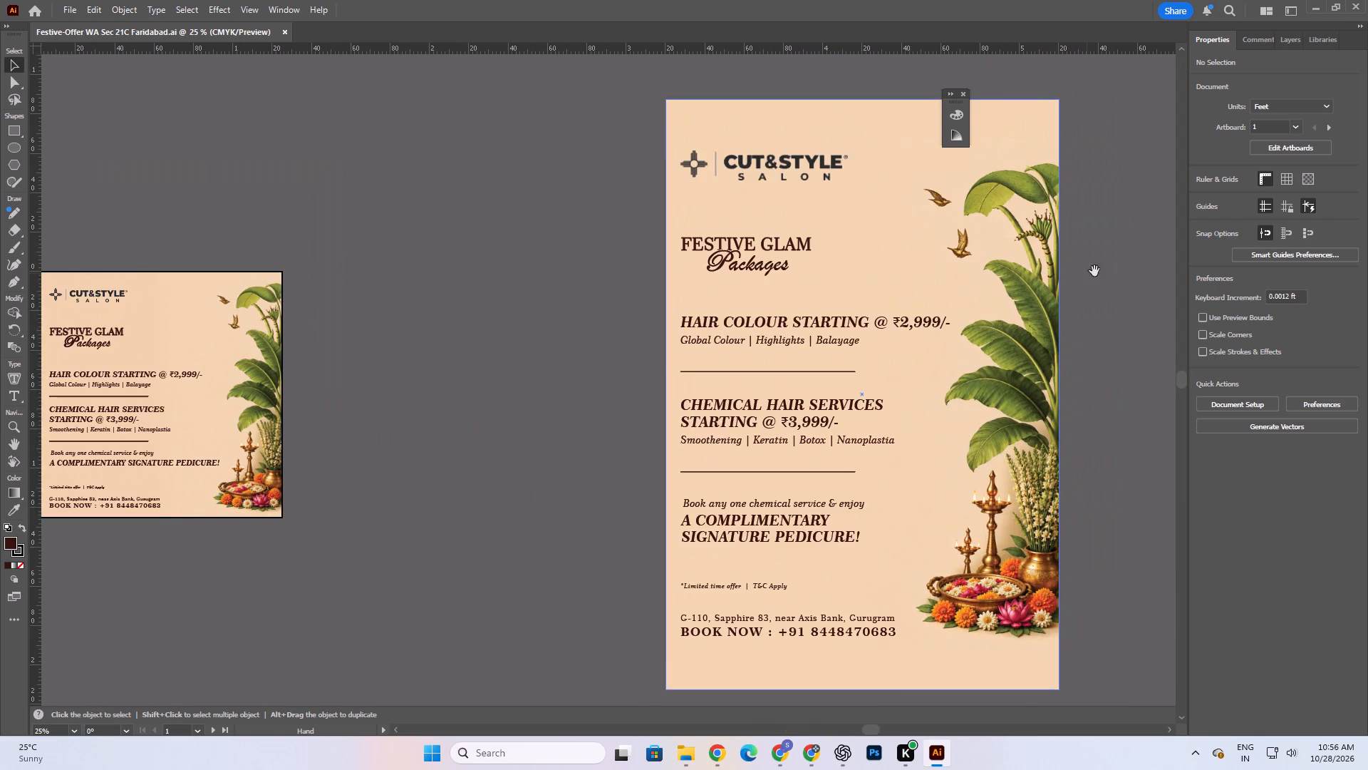
pyautogui.moveTo(928, 289); pyautogui.dragTo(1172, 322)
pyautogui.moveTo(775, 407); pyautogui.dragTo(979, 336)
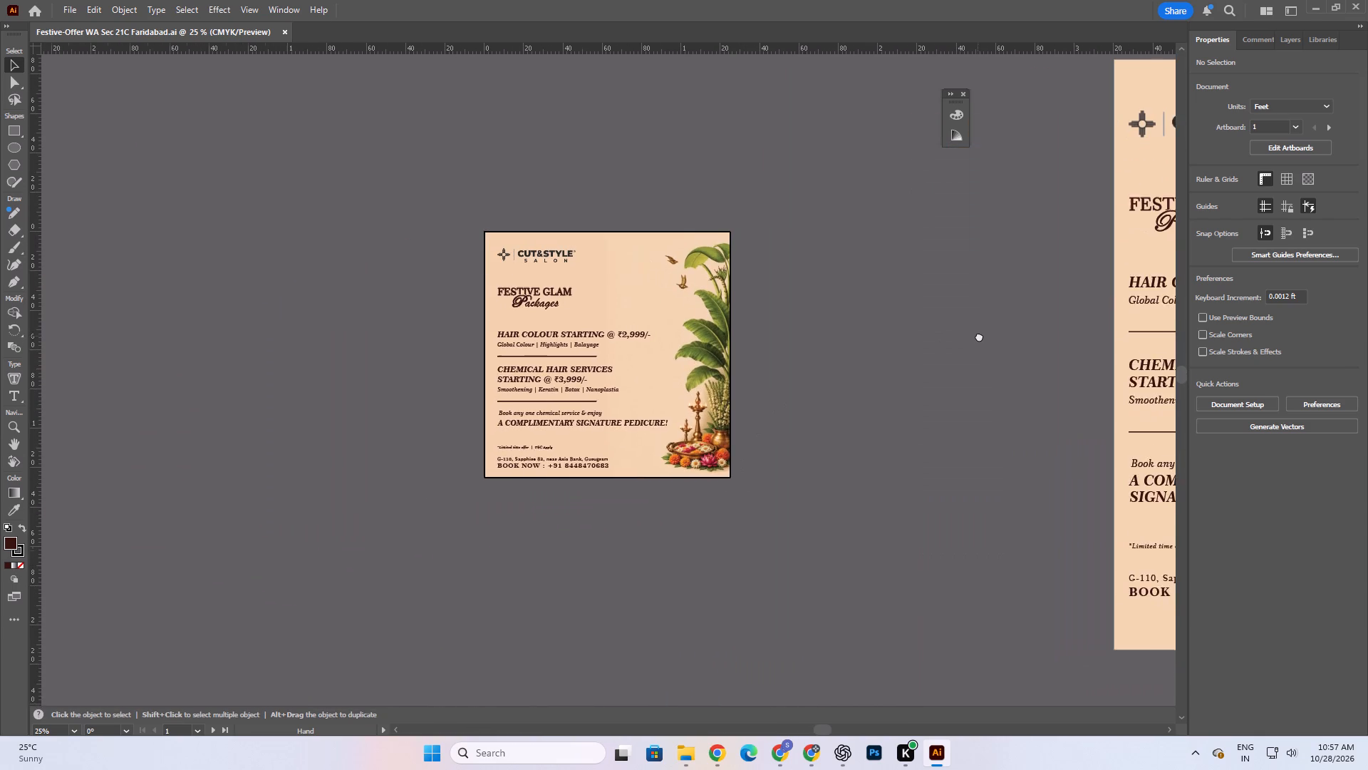
pyautogui.moveTo(979, 336); pyautogui.dragTo(1001, 350)
pyautogui.moveTo(589, 384); pyautogui.dragTo(612, 359)
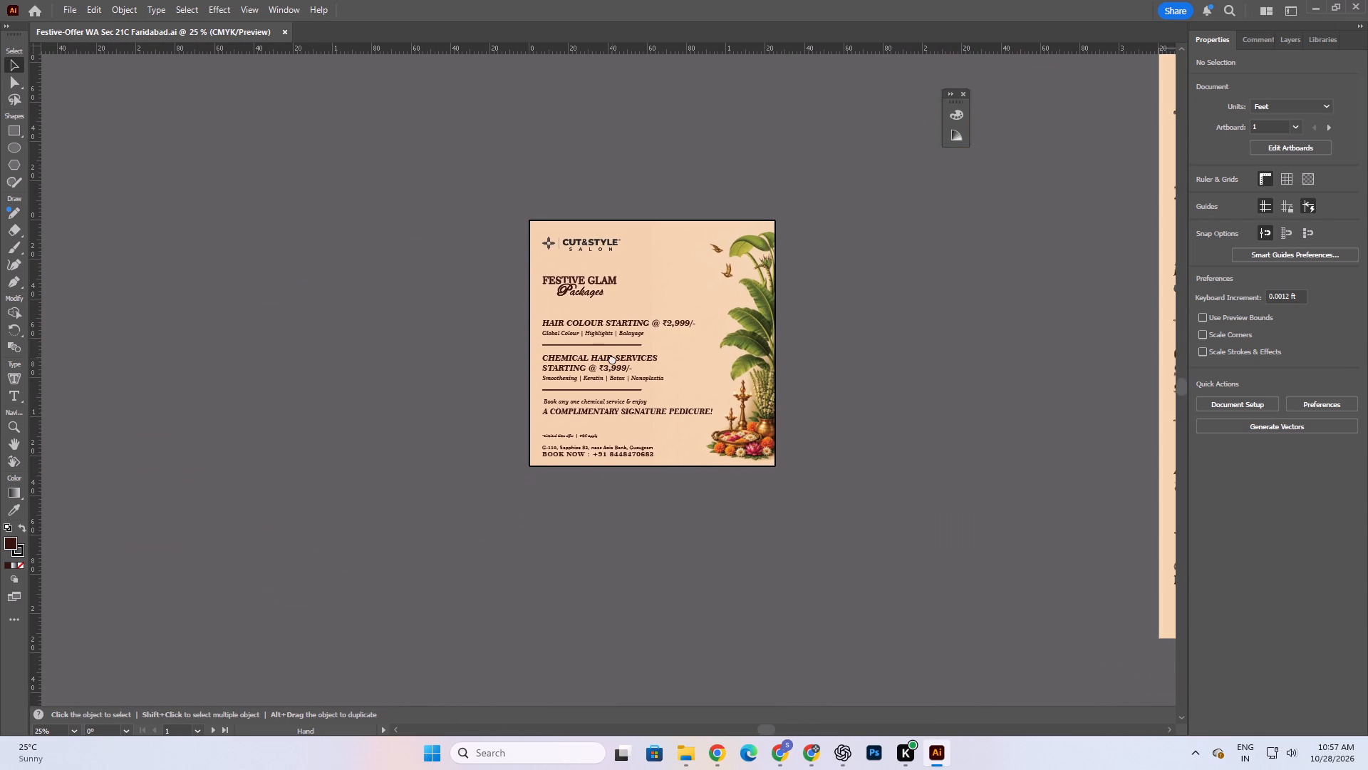
pyautogui.moveTo(612, 359); pyautogui.dragTo(610, 362)
pyautogui.click(952, 409)
# Inspect the square Festive Glam Packages artboard at closer range, including its heading, offer text and festive artwork.
pyautogui.scroll(2, 725, 432)
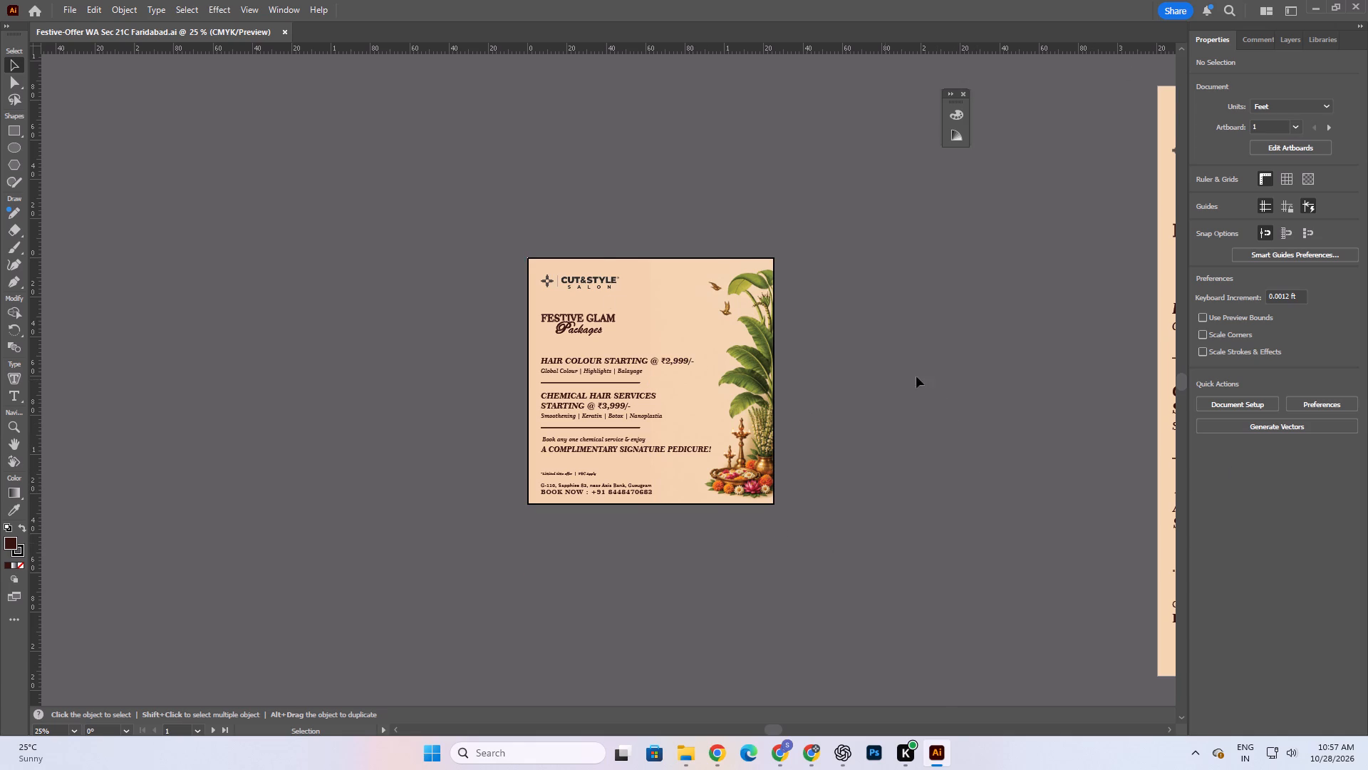
pyautogui.scroll(1, 693, 404)
pyautogui.keyDown('alt'); pyautogui.scroll(2, 653, 430); pyautogui.keyUp('alt')
pyautogui.scroll(1, 869, 327)
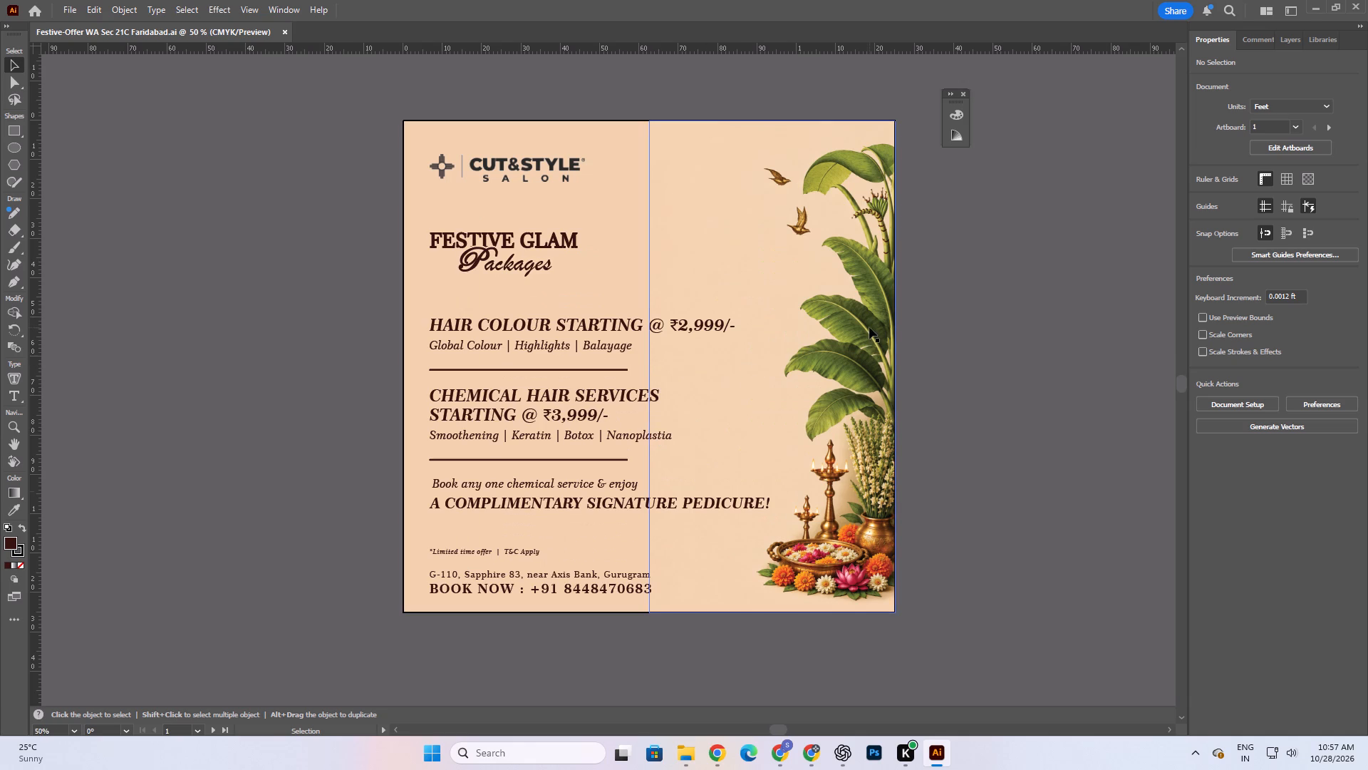
pyautogui.scroll(1, 869, 327)
pyautogui.click(987, 282)
pyautogui.press('space')
pyautogui.press('space')
pyautogui.press('space')
pyautogui.press('space')
pyautogui.press('space')
pyautogui.press('space')
pyautogui.press('space')
pyautogui.press('space')
pyautogui.press('space')
pyautogui.press('space')
pyautogui.press('space')
pyautogui.press('space')
pyautogui.press('space')
pyautogui.press('space')
pyautogui.press('space')
pyautogui.press('space')
pyautogui.press('space')
pyautogui.press('space')
pyautogui.press('space')
pyautogui.press('space')
pyautogui.moveTo(658, 348); pyautogui.dragTo(700, 299)
pyautogui.click(1119, 379)
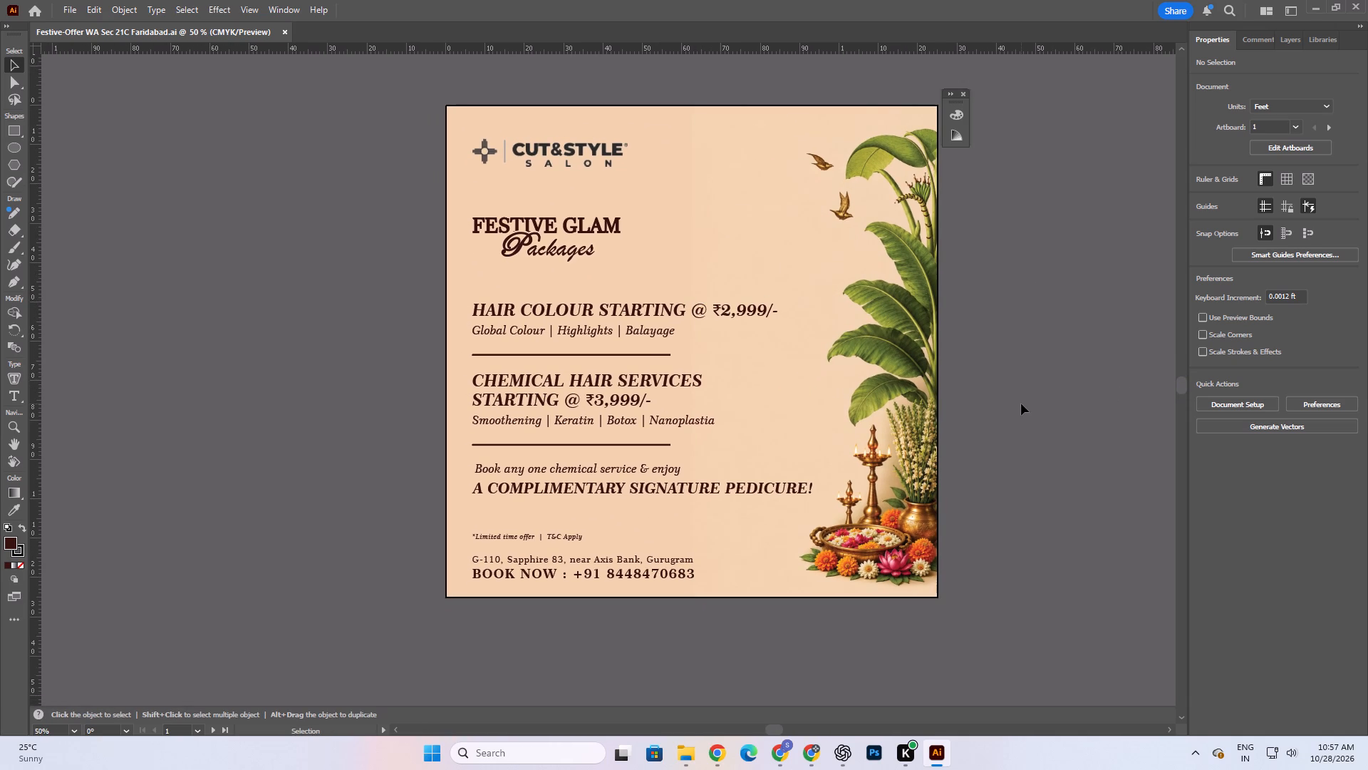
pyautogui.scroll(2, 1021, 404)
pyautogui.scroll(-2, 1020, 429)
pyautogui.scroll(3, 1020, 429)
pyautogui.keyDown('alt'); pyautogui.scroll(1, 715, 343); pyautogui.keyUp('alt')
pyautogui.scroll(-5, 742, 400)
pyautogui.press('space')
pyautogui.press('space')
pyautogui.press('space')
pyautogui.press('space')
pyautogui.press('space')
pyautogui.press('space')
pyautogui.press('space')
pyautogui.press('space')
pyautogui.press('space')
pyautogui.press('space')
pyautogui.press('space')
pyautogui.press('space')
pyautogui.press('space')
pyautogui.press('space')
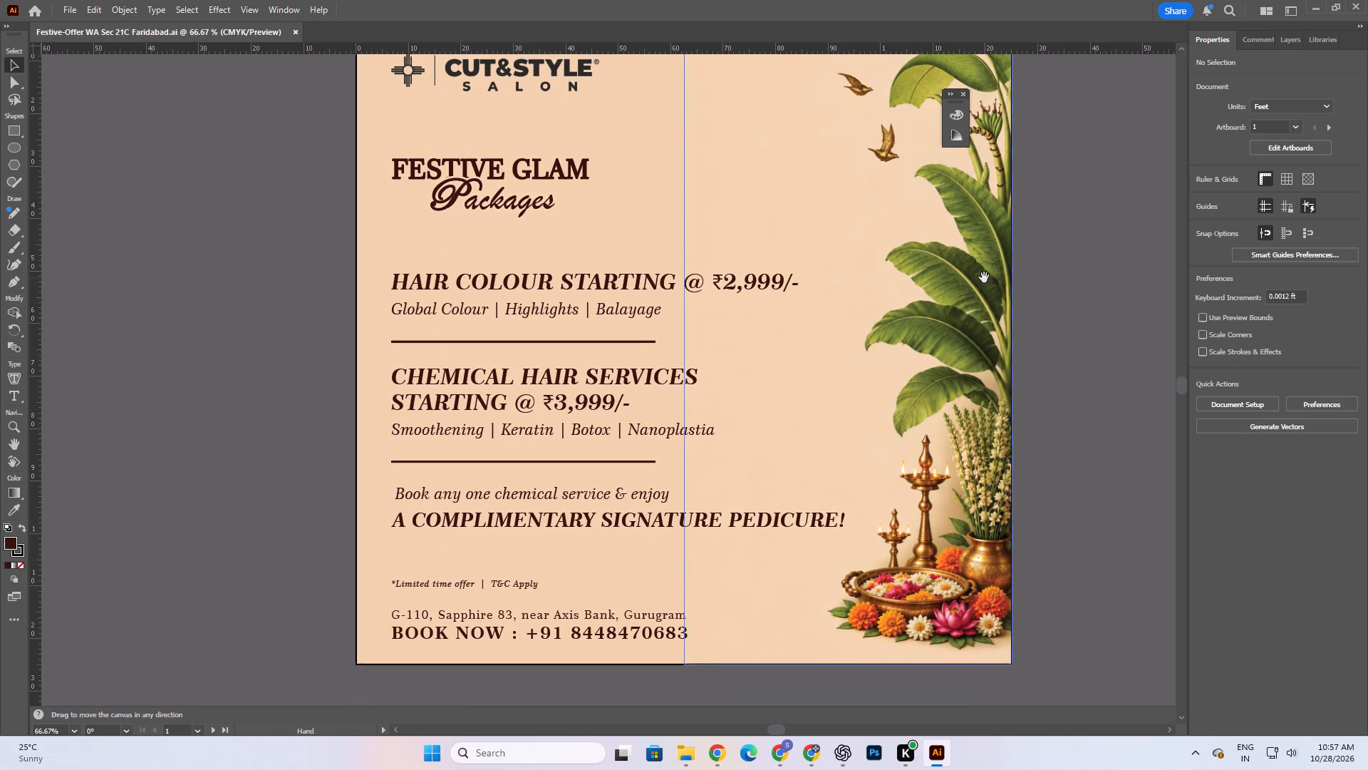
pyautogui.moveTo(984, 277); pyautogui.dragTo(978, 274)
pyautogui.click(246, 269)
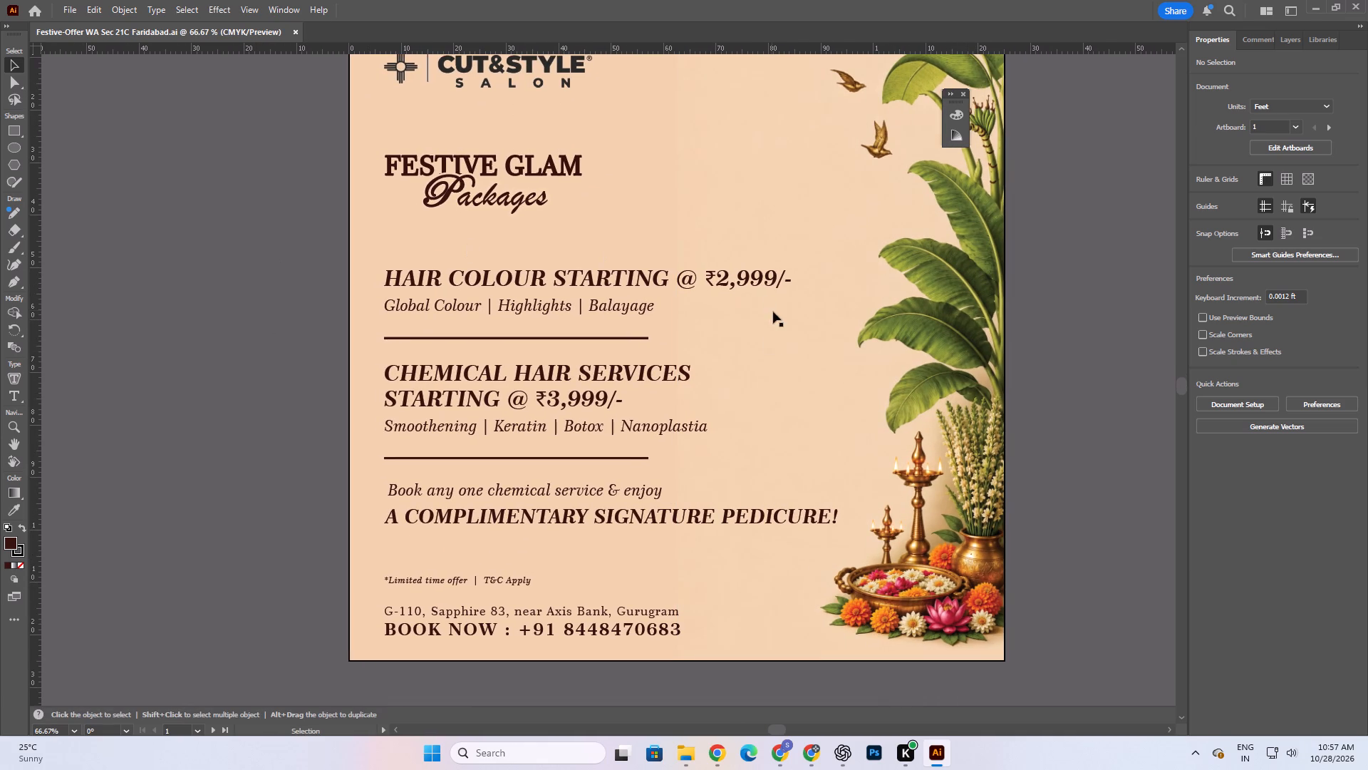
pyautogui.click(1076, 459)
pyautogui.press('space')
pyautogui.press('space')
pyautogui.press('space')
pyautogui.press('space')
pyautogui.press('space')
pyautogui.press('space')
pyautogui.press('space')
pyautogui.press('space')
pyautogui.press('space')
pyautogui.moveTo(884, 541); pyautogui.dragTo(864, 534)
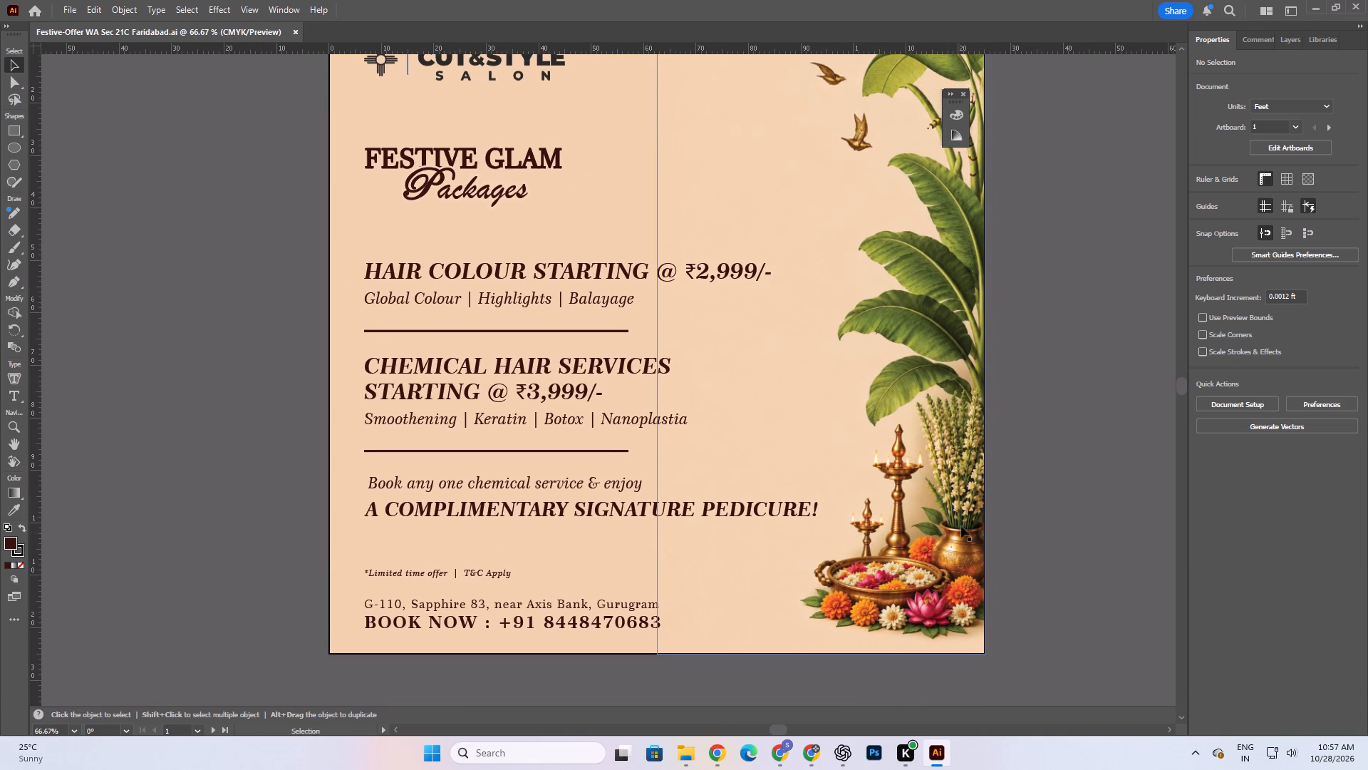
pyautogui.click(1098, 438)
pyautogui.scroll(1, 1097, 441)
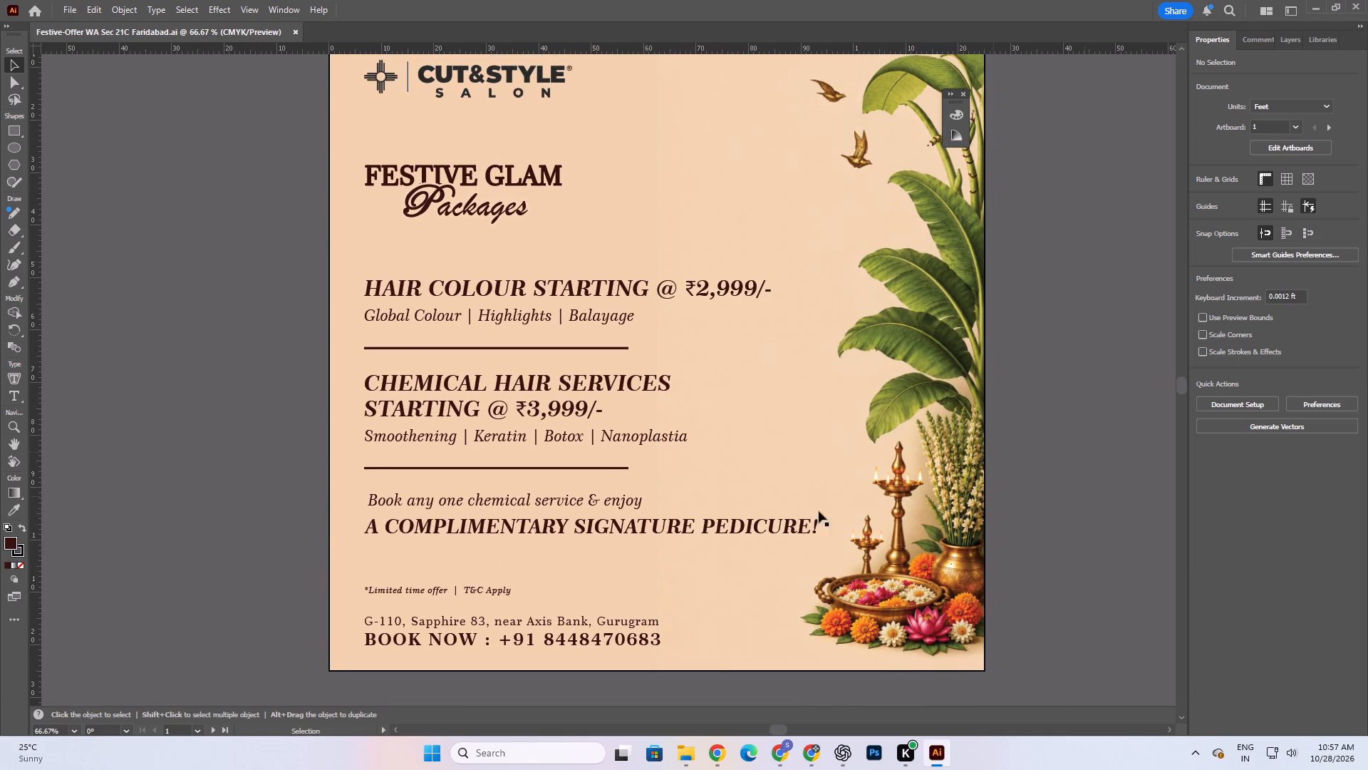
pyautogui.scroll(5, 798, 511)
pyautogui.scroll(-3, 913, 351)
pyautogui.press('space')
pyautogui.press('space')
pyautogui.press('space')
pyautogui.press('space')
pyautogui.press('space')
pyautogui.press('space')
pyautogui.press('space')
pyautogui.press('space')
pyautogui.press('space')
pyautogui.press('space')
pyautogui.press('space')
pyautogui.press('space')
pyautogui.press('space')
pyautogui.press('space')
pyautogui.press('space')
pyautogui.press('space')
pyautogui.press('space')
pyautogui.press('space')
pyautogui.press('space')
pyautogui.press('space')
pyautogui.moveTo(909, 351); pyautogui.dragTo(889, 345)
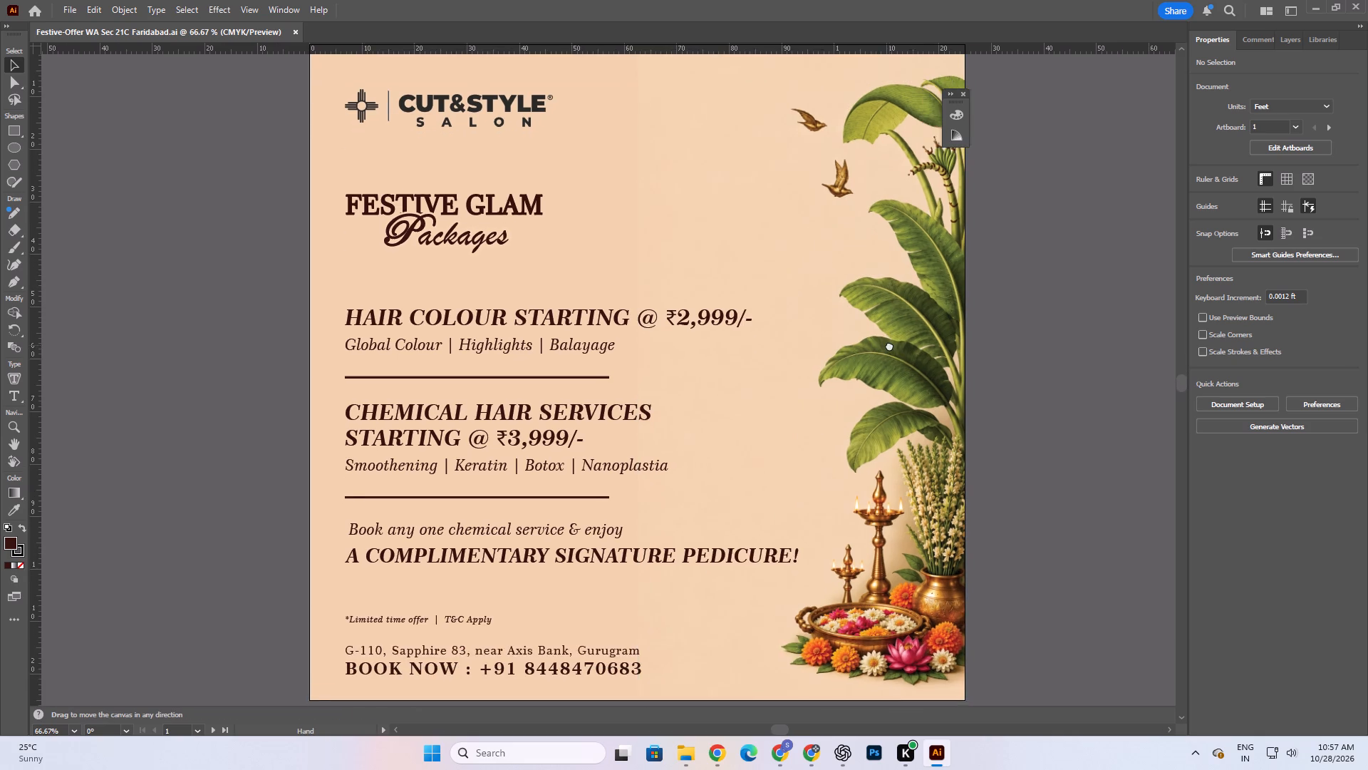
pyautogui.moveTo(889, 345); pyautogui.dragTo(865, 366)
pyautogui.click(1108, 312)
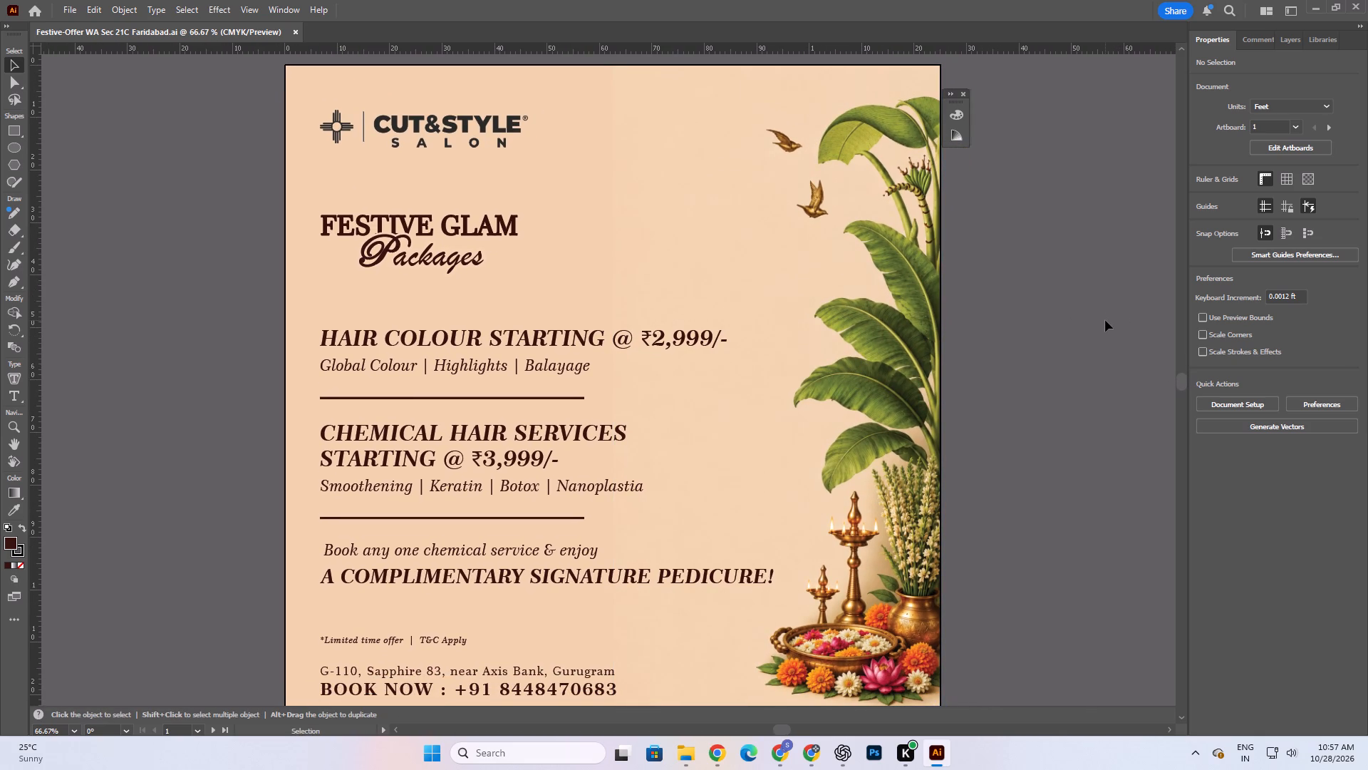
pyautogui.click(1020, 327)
pyautogui.keyDown('alt'); pyautogui.scroll(-1, 663, 221); pyautogui.keyUp('alt')
pyautogui.click(261, 260)
pyautogui.press('space')
pyautogui.press('space')
pyautogui.press('space')
pyautogui.press('space')
pyautogui.press('space')
pyautogui.press('space')
pyautogui.press('space')
pyautogui.press('space')
pyautogui.press('space')
pyautogui.press('space')
pyautogui.press('space')
pyautogui.press('space')
pyautogui.press('space')
pyautogui.press('space')
pyautogui.press('space')
pyautogui.press('space')
pyautogui.press('space')
pyautogui.press('space')
pyautogui.press('space')
pyautogui.press('space')
pyautogui.moveTo(685, 380); pyautogui.dragTo(742, 377)
pyautogui.click(212, 261)
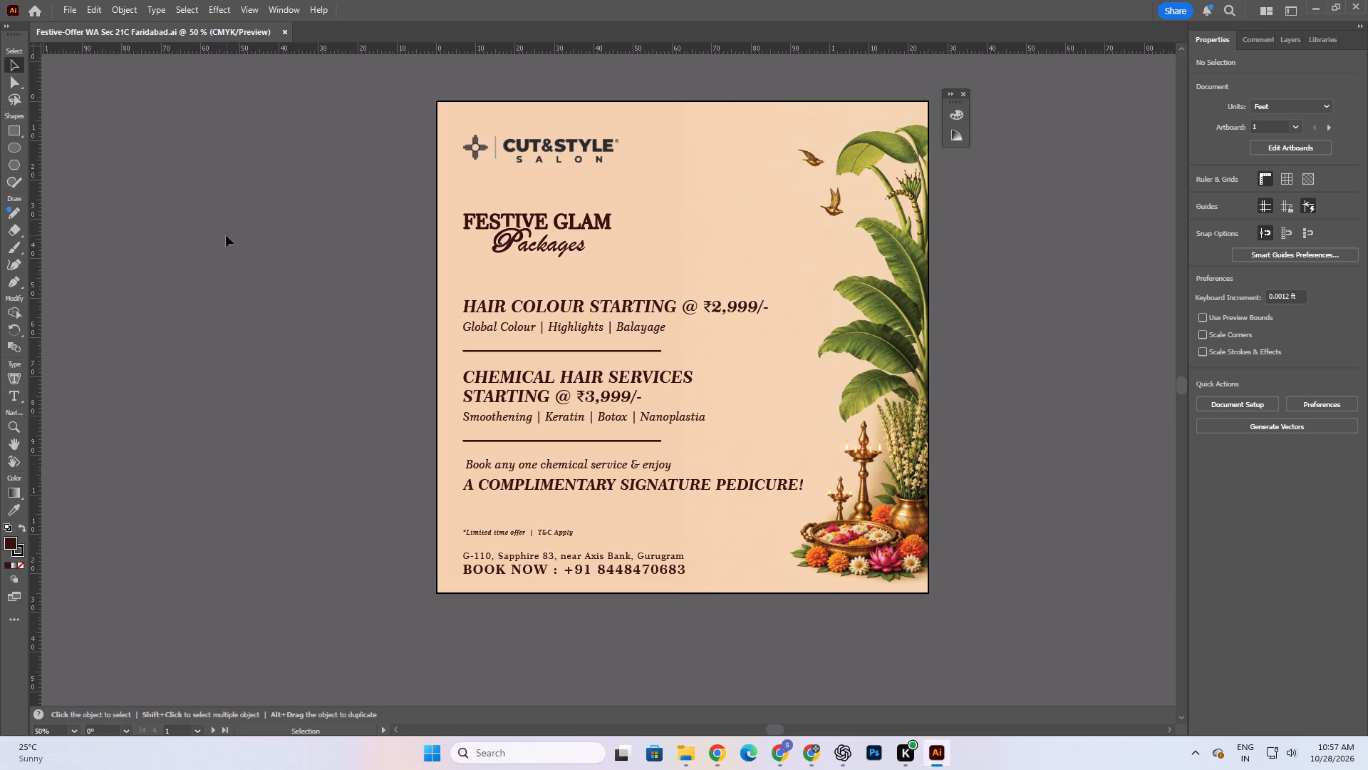
pyautogui.scroll(2, 724, 393)
pyautogui.keyDown('alt'); pyautogui.scroll(5, 504, 172); pyautogui.keyUp('alt')
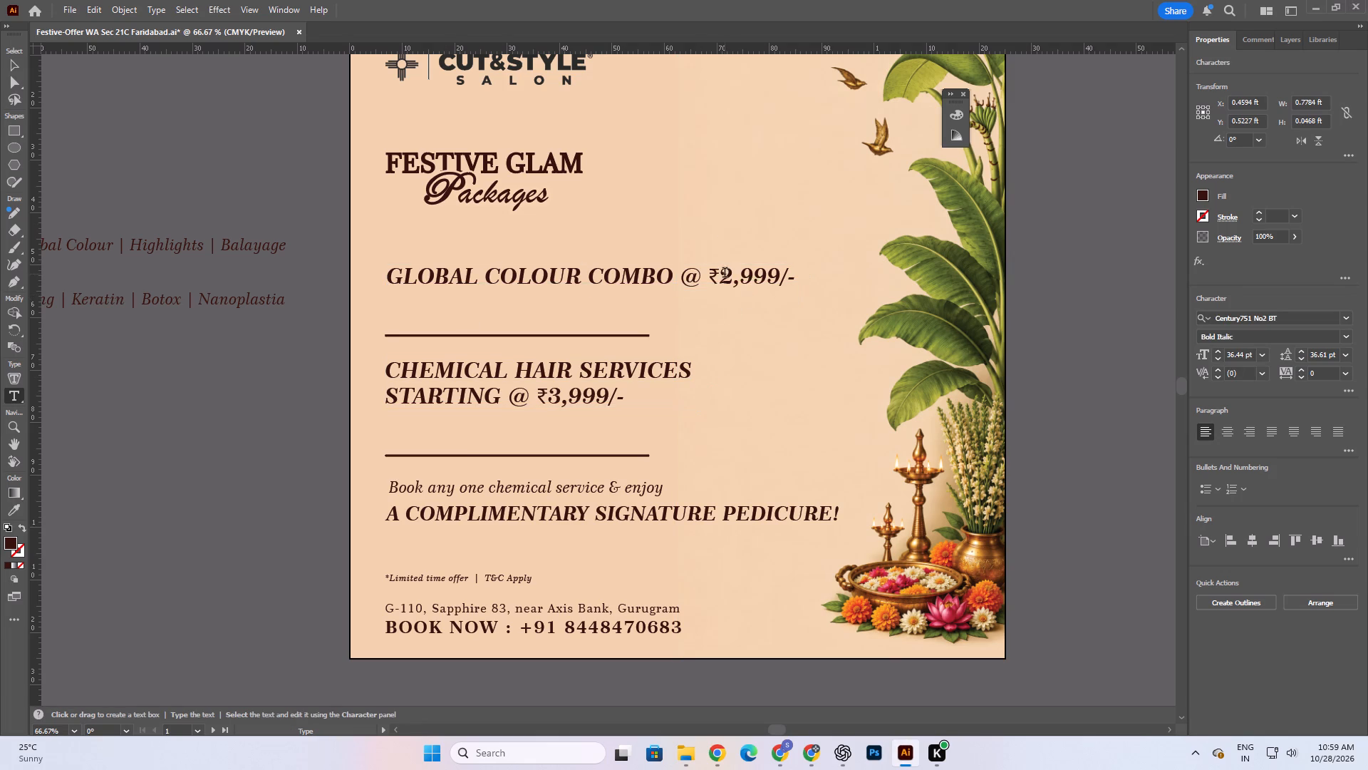
pyautogui.moveTo(724, 274); pyautogui.dragTo(774, 267)
pyautogui.hotkey('ctrl', 'v')
pyautogui.click(14, 71)
pyautogui.click(173, 337)
# Increase the leading of the two-line CHEMICAL HAIR SERVICES headline to 45 pt.
pyautogui.click(484, 395)
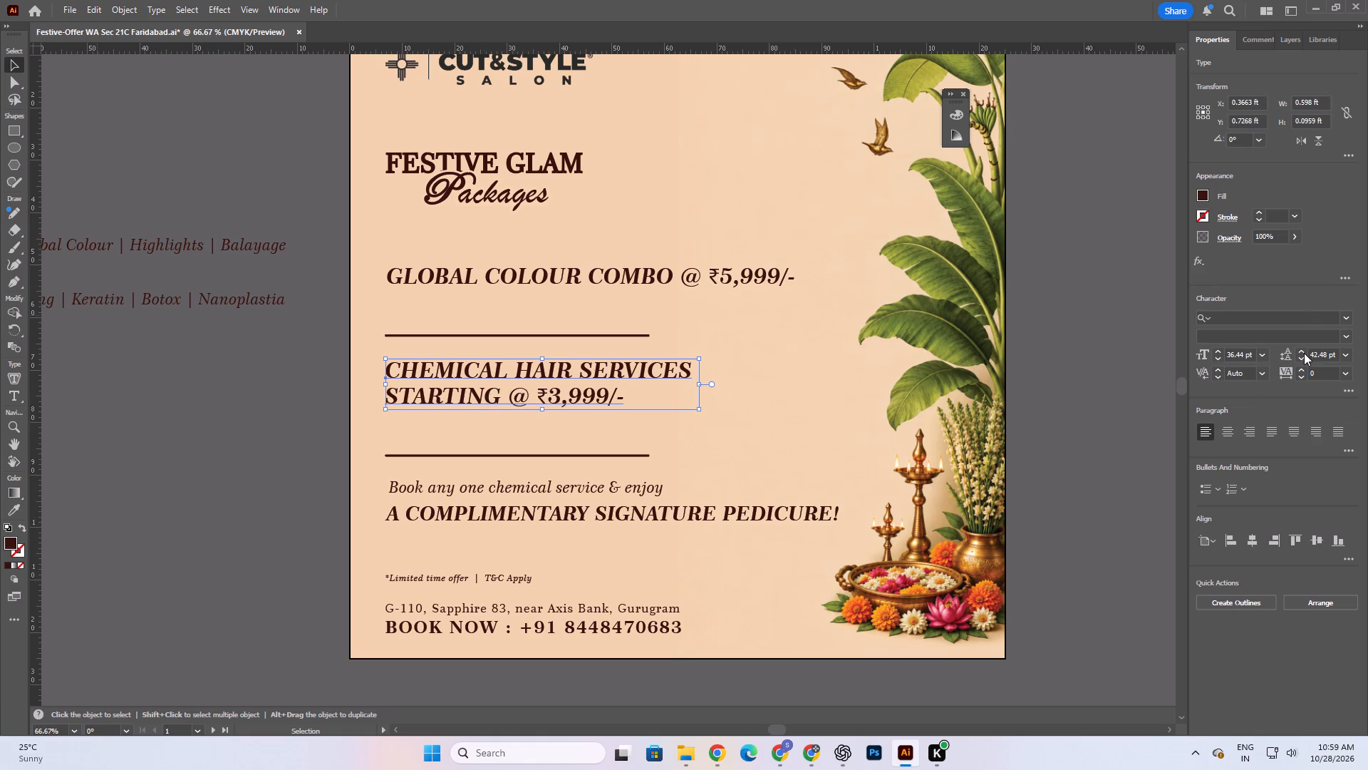
pyautogui.click(1304, 353)
pyautogui.click(1304, 353)
pyautogui.click(1304, 353)
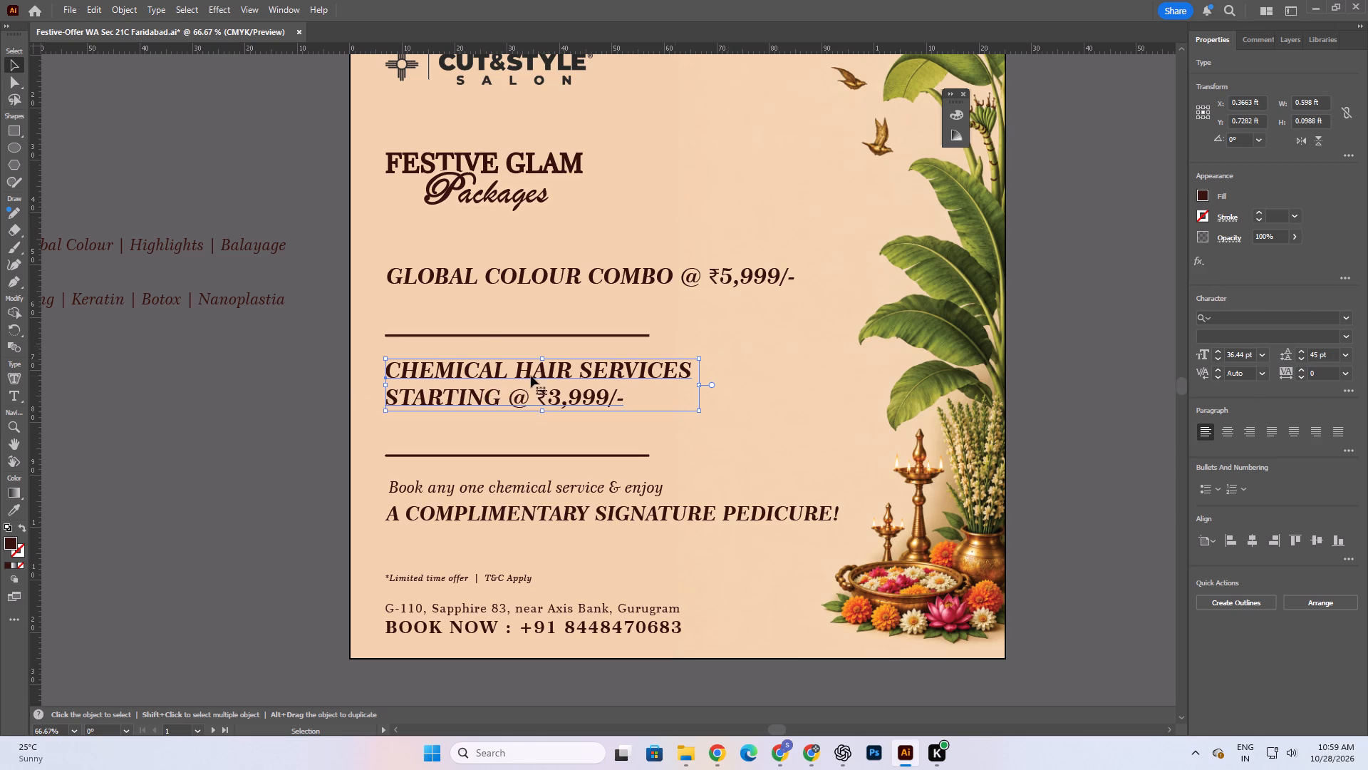
pyautogui.click(219, 374)
# Move the upper divider line about 0.03 ft up, closer to the GLOBAL COLOUR COMBO headline.
pyautogui.moveTo(484, 334); pyautogui.dragTo(487, 320)
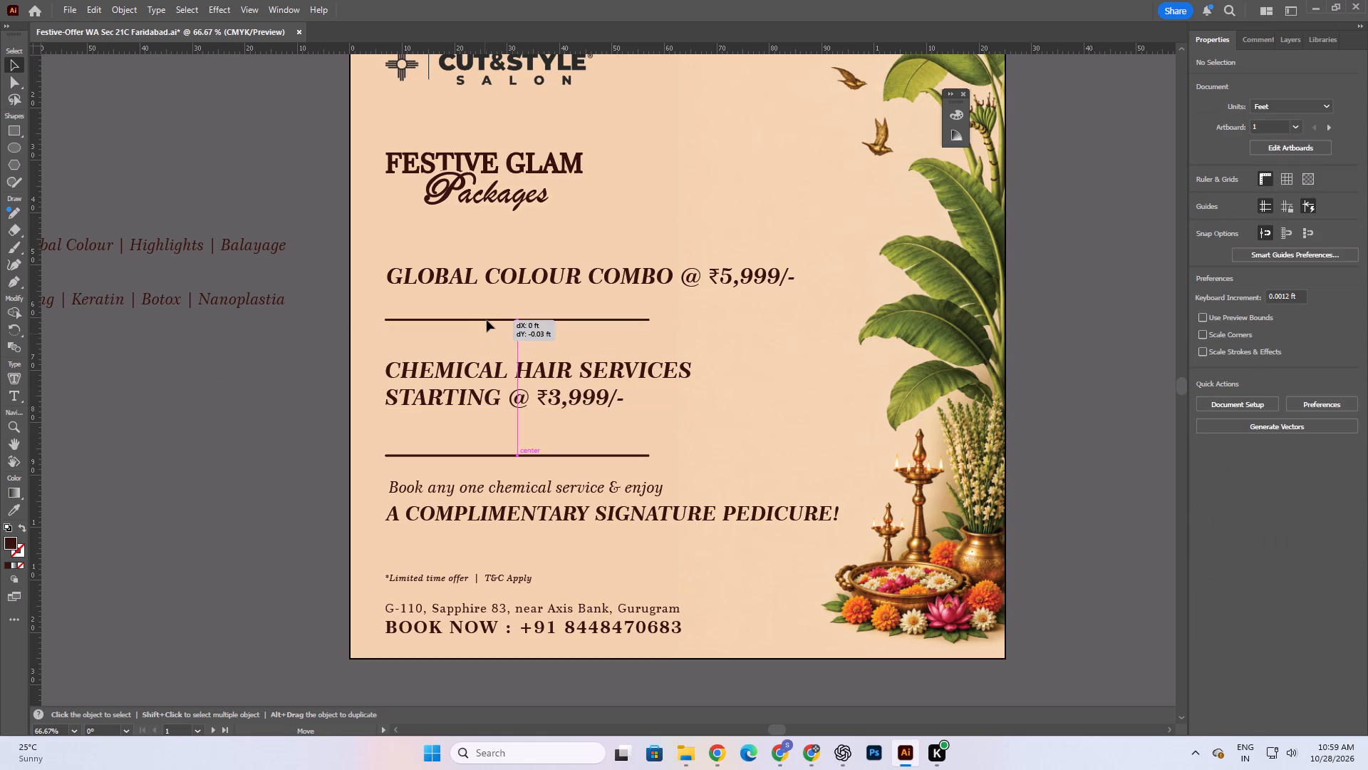
pyautogui.moveTo(487, 320); pyautogui.dragTo(491, 320)
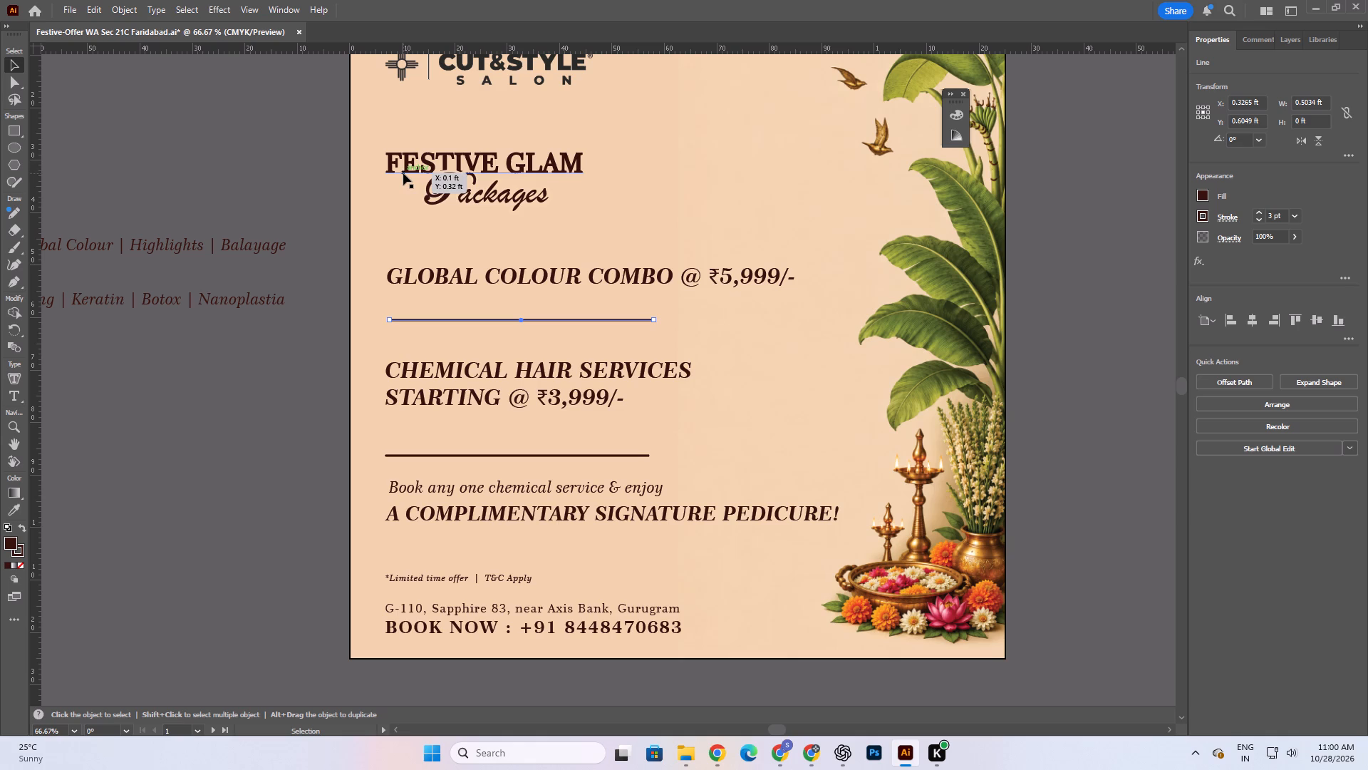
pyautogui.scroll(-1, 678, 445)
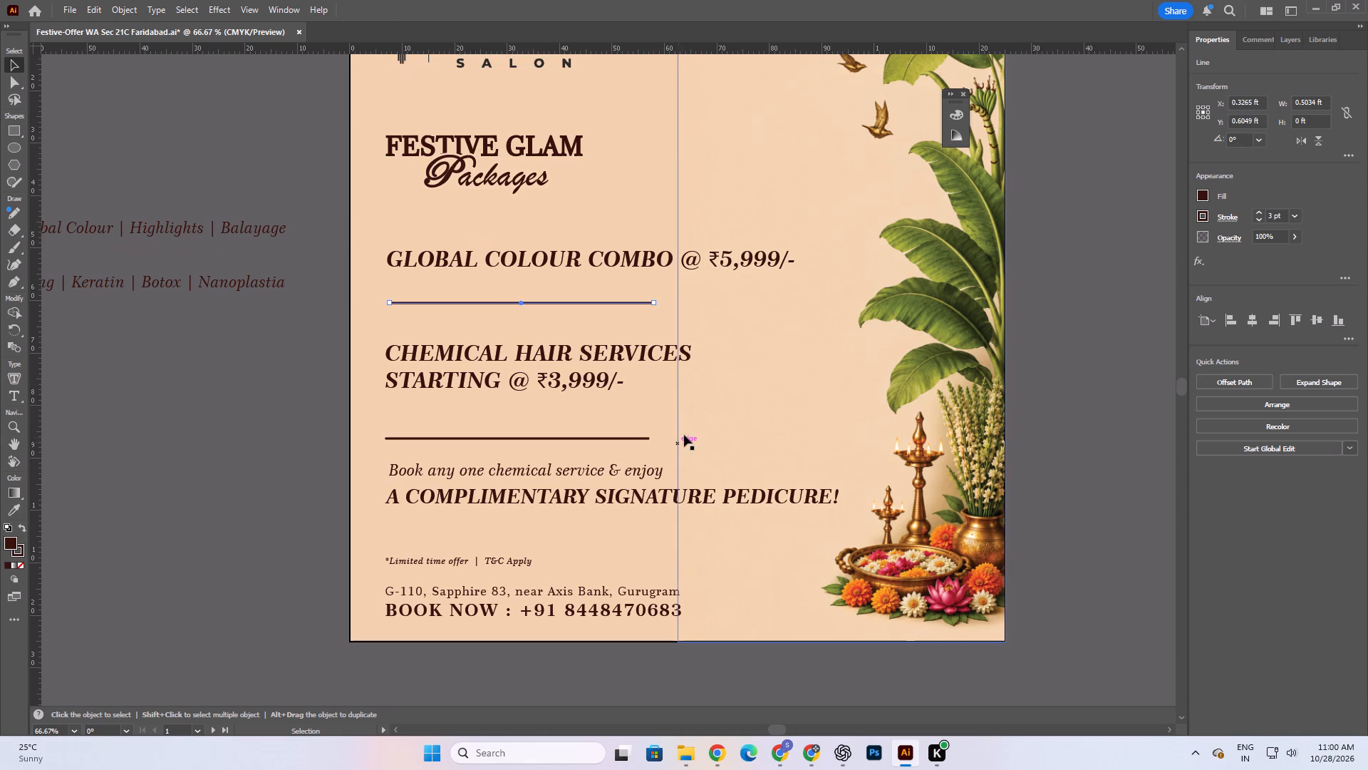
pyautogui.click(269, 451)
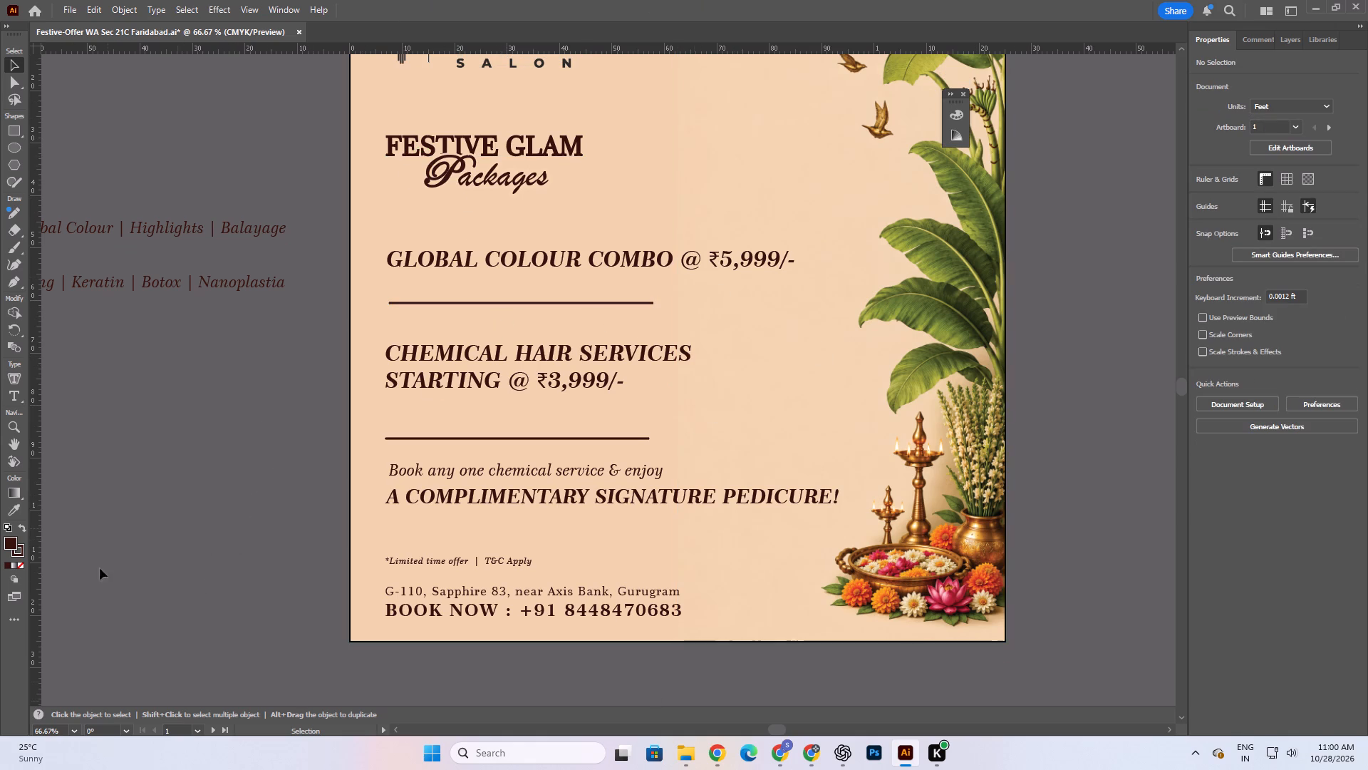
pyautogui.click(281, 394)
pyautogui.press('space')
pyautogui.press('space')
pyautogui.press('space')
pyautogui.press('space')
pyautogui.press('space')
pyautogui.press('space')
pyautogui.press('space')
pyautogui.press('space')
pyautogui.moveTo(559, 371); pyautogui.dragTo(586, 365)
pyautogui.click(596, 499)
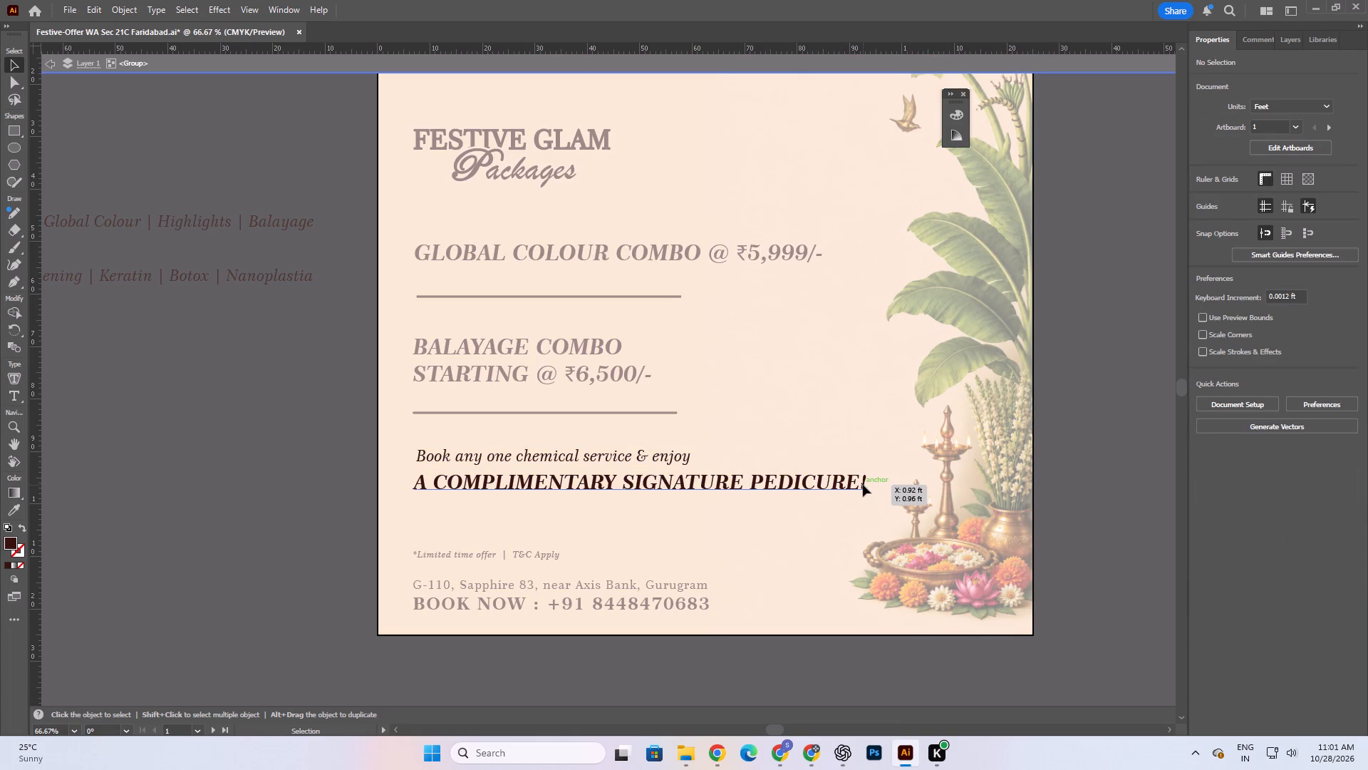
pyautogui.doubleClick(863, 485)
pyautogui.moveTo(867, 483); pyautogui.dragTo(512, 481)
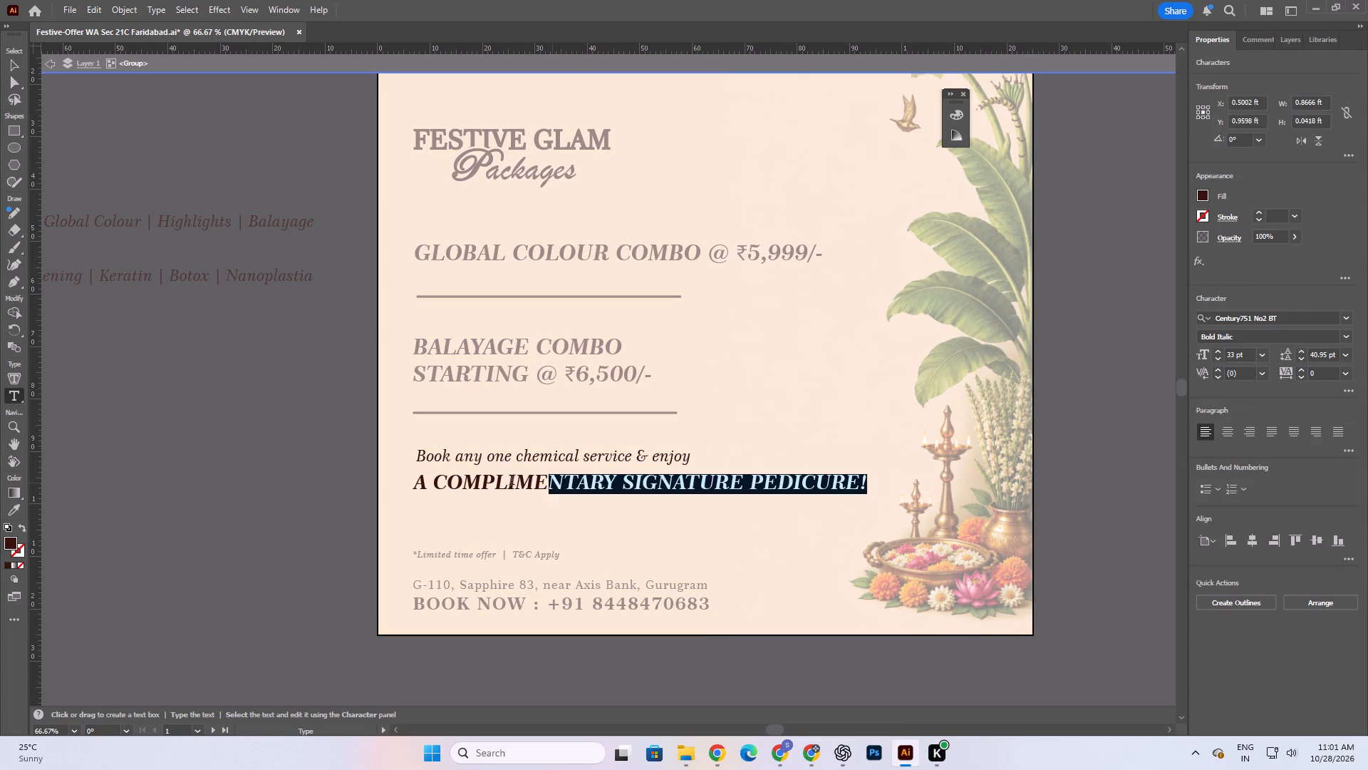
pyautogui.moveTo(512, 481); pyautogui.dragTo(426, 479)
pyautogui.click(853, 482)
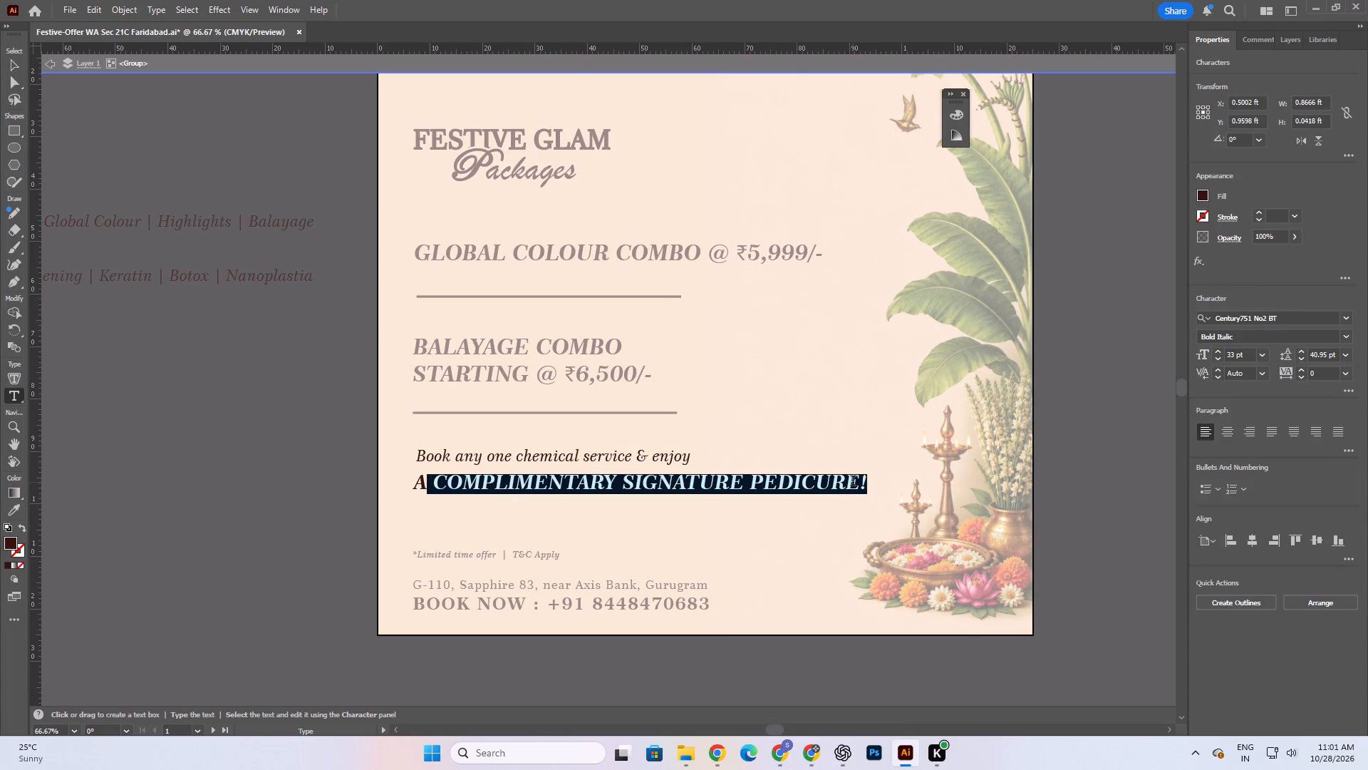
pyautogui.moveTo(857, 484); pyautogui.dragTo(278, 482)
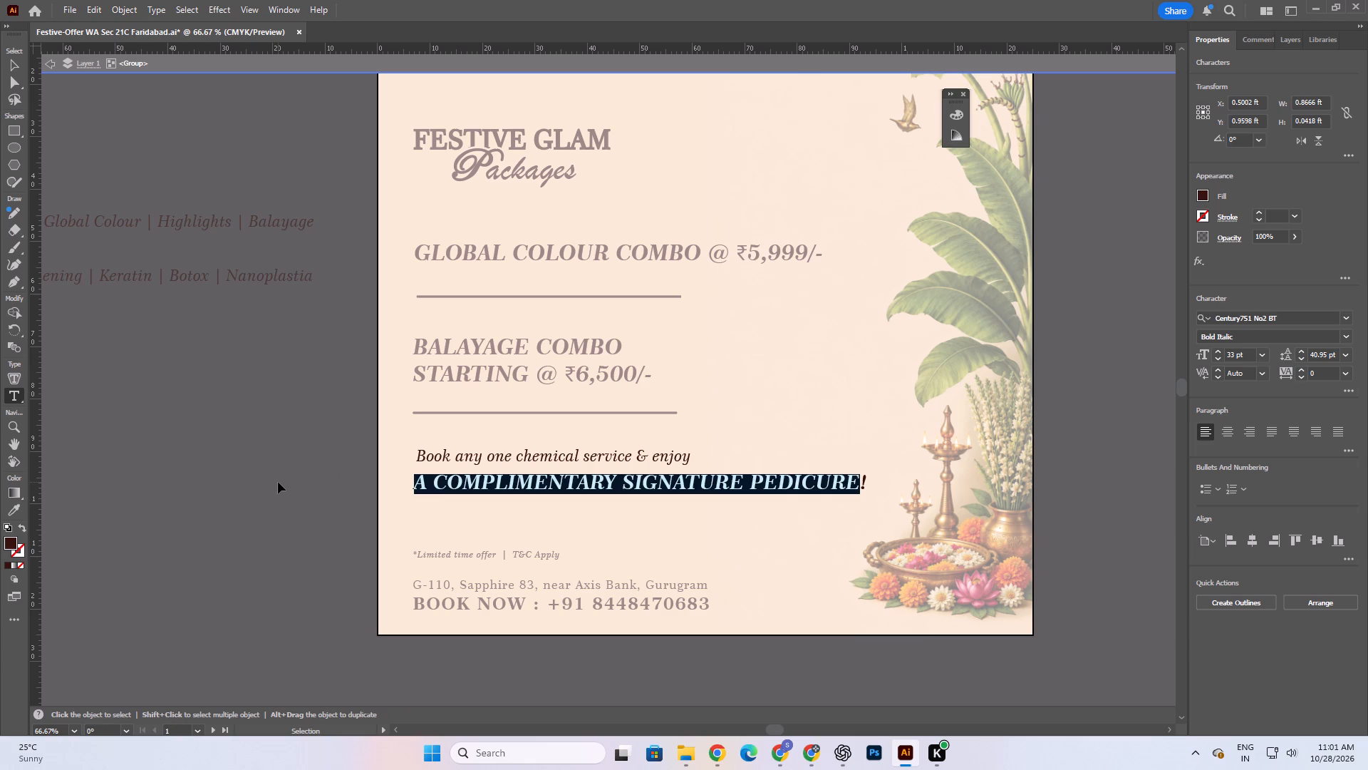
pyautogui.hotkey('ctrl', 'v')
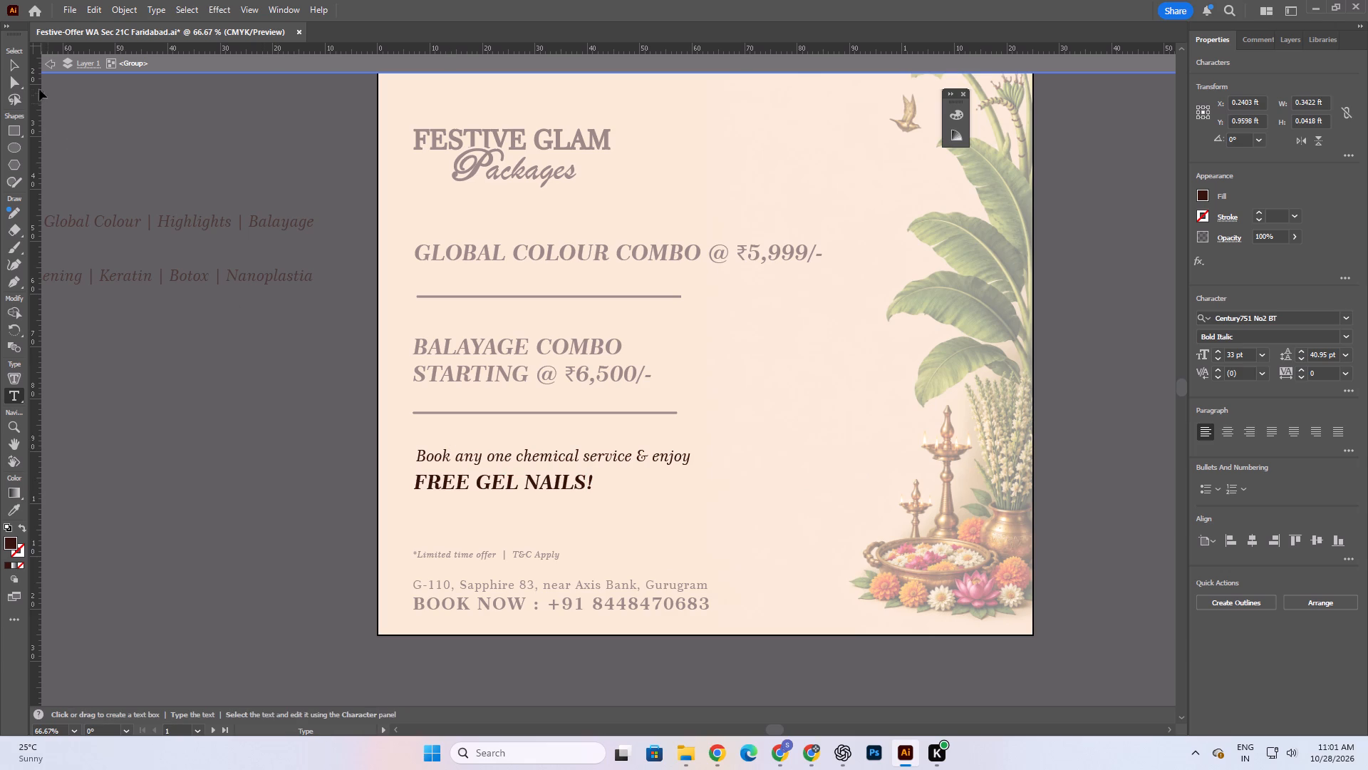
pyautogui.click(16, 60)
pyautogui.doubleClick(203, 466)
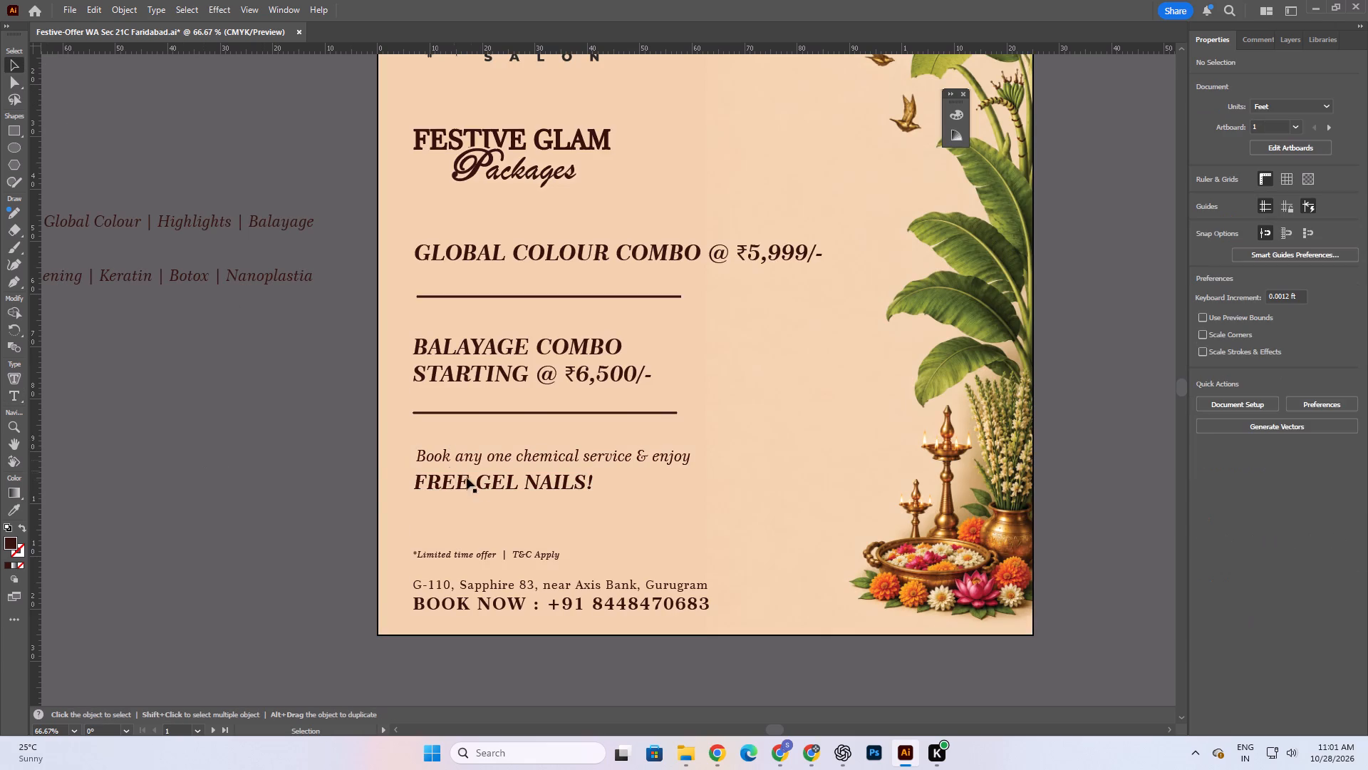
# Ungroup the chemical service line and the FREE GEL NAILS! headline.
pyautogui.click(480, 484)
pyautogui.rightClick(480, 484)
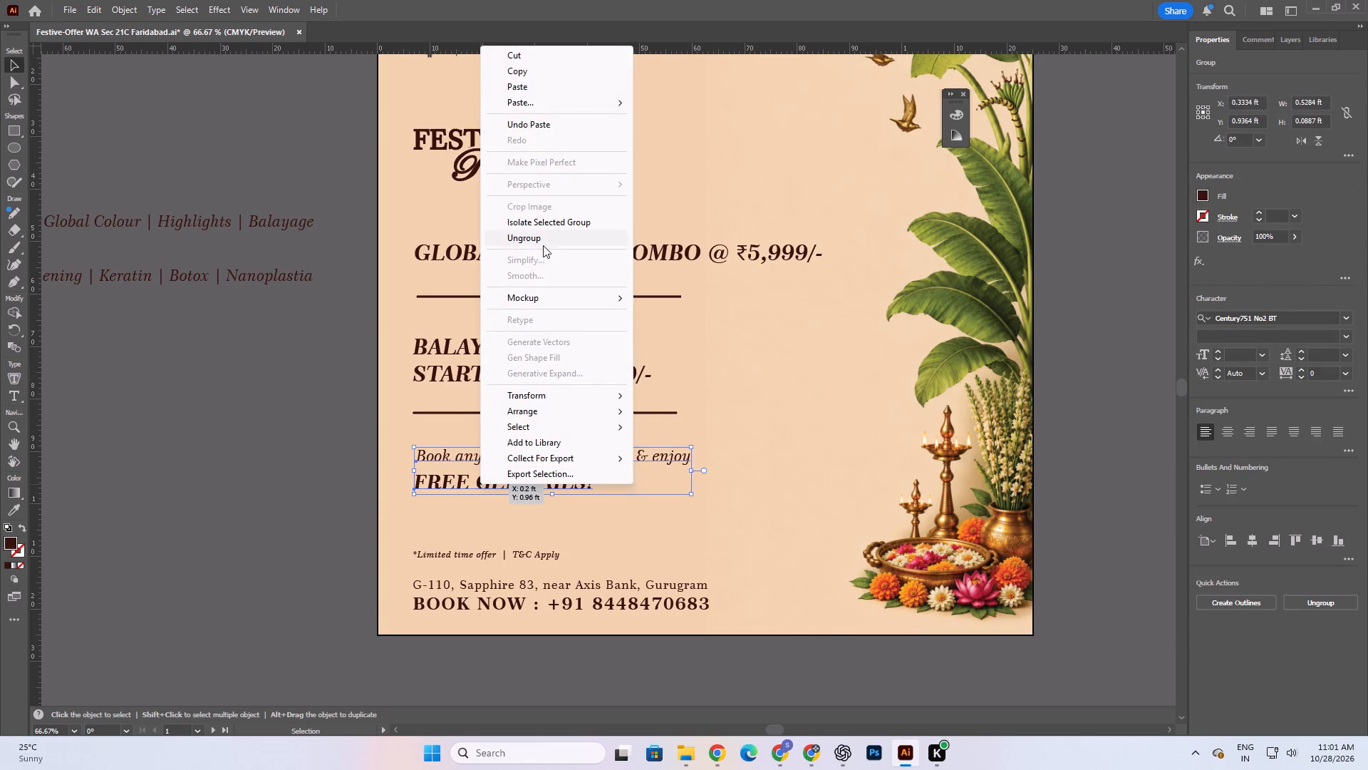
pyautogui.click(543, 245)
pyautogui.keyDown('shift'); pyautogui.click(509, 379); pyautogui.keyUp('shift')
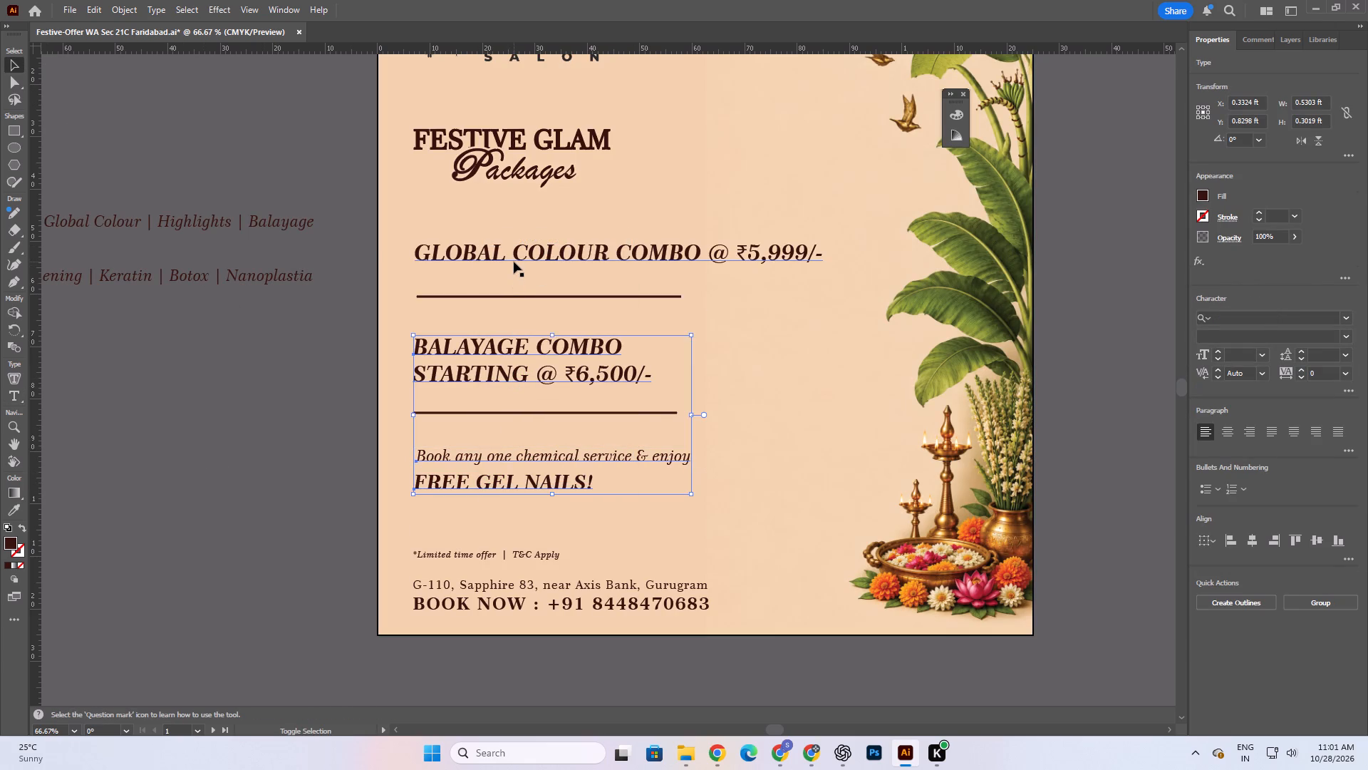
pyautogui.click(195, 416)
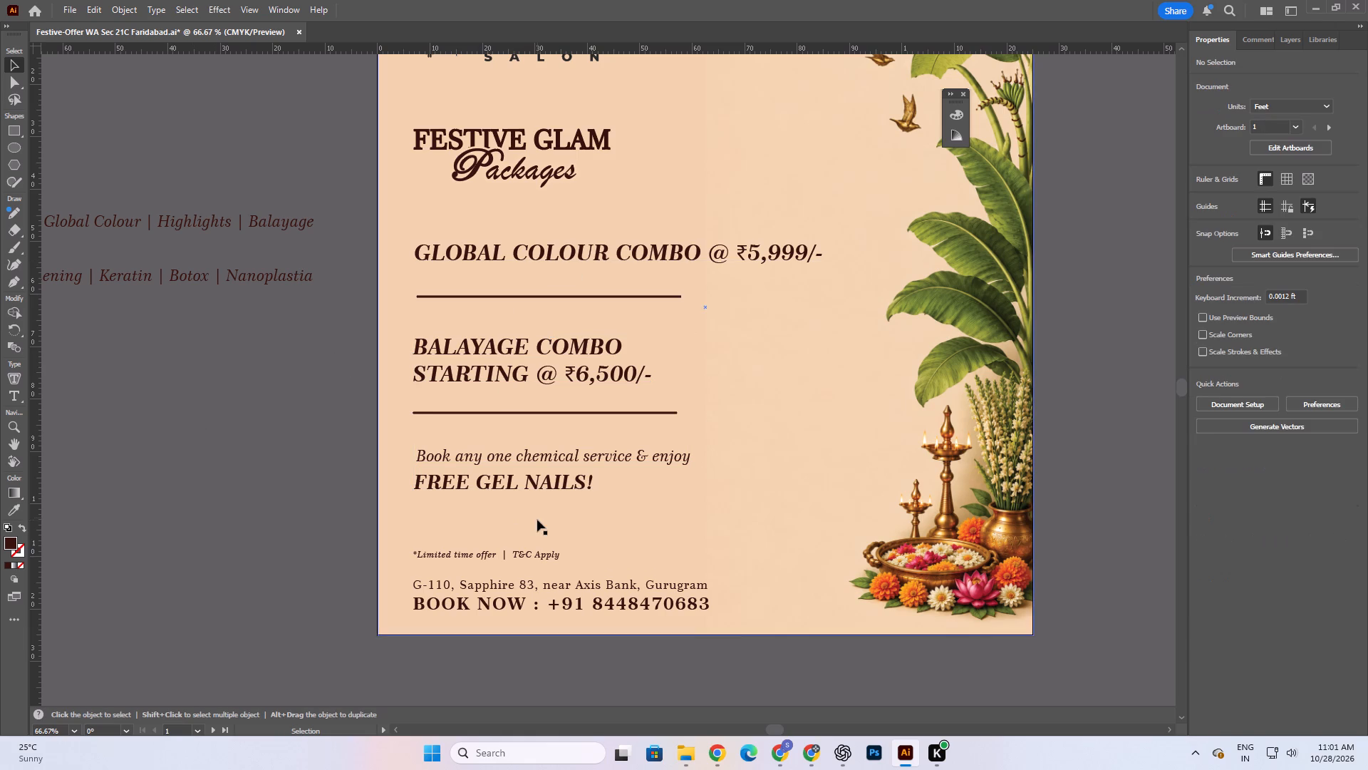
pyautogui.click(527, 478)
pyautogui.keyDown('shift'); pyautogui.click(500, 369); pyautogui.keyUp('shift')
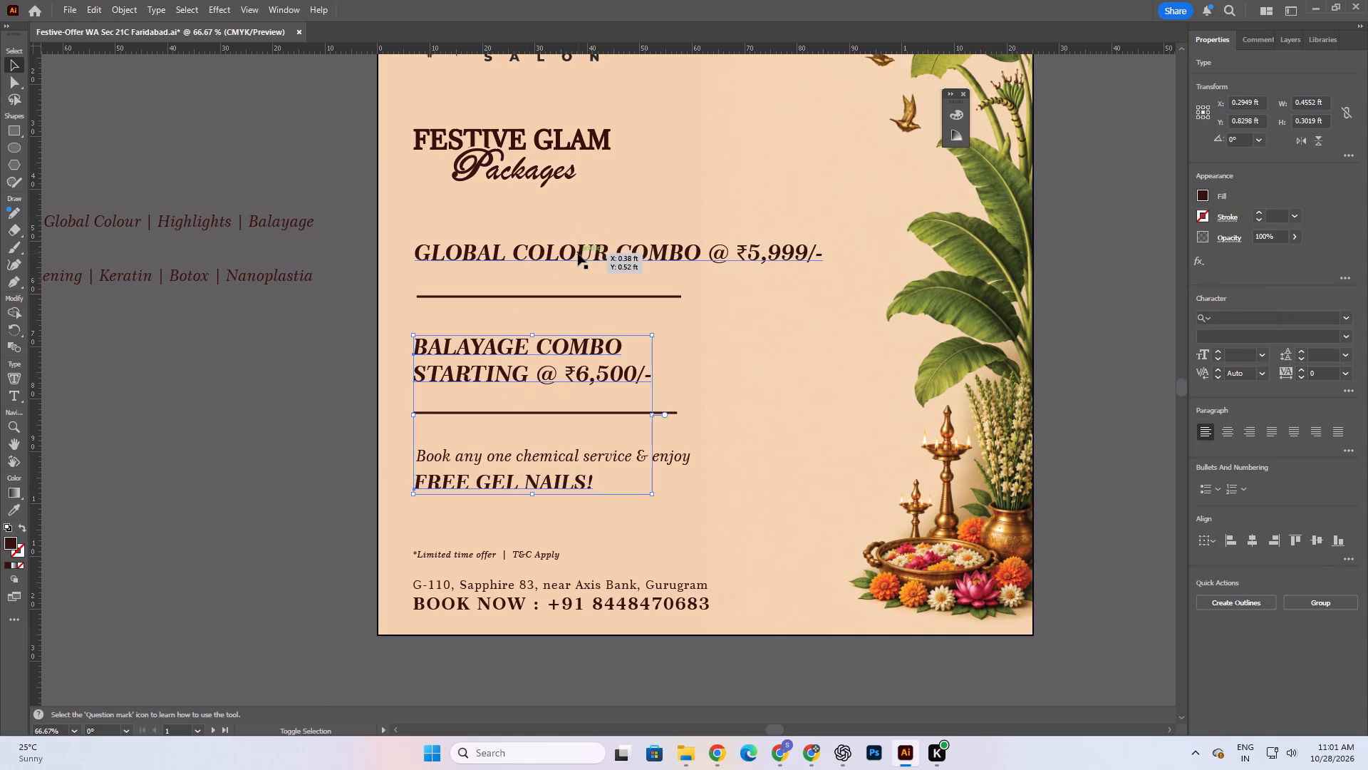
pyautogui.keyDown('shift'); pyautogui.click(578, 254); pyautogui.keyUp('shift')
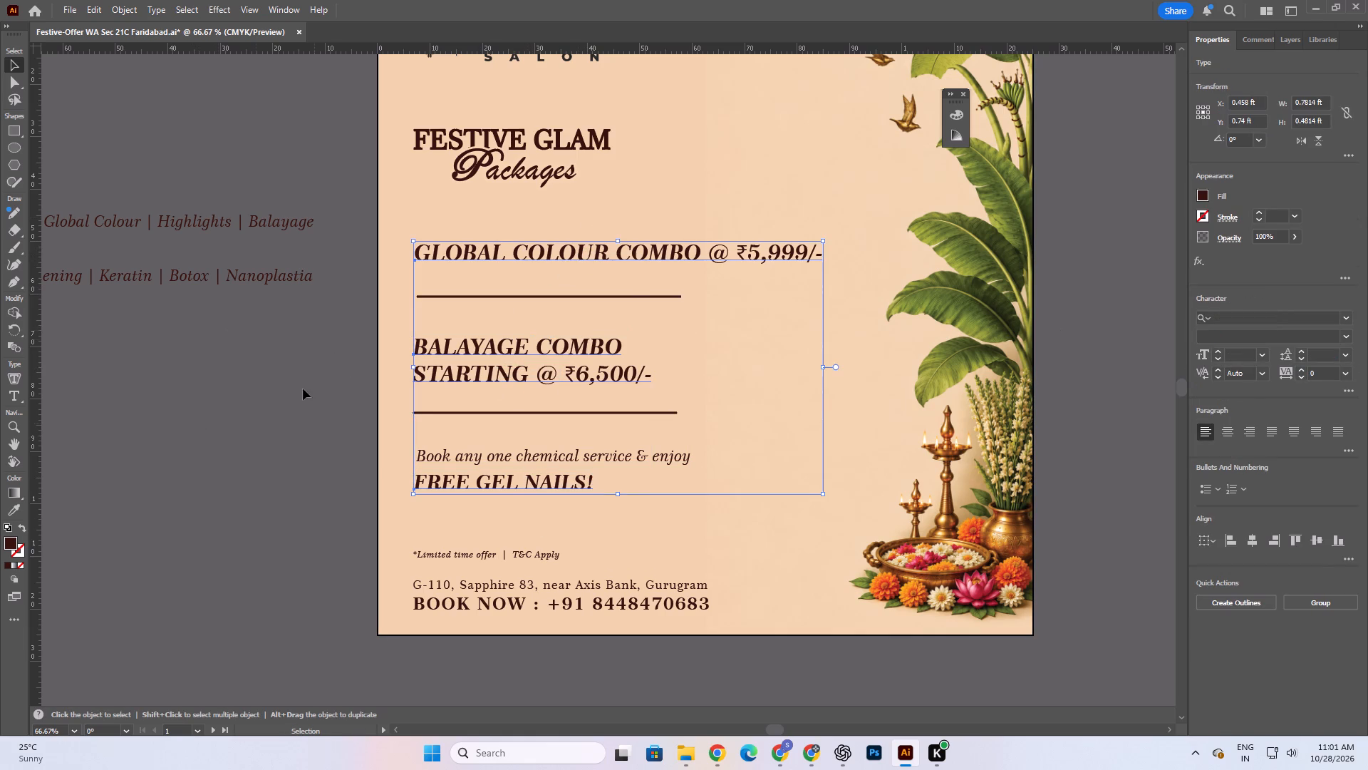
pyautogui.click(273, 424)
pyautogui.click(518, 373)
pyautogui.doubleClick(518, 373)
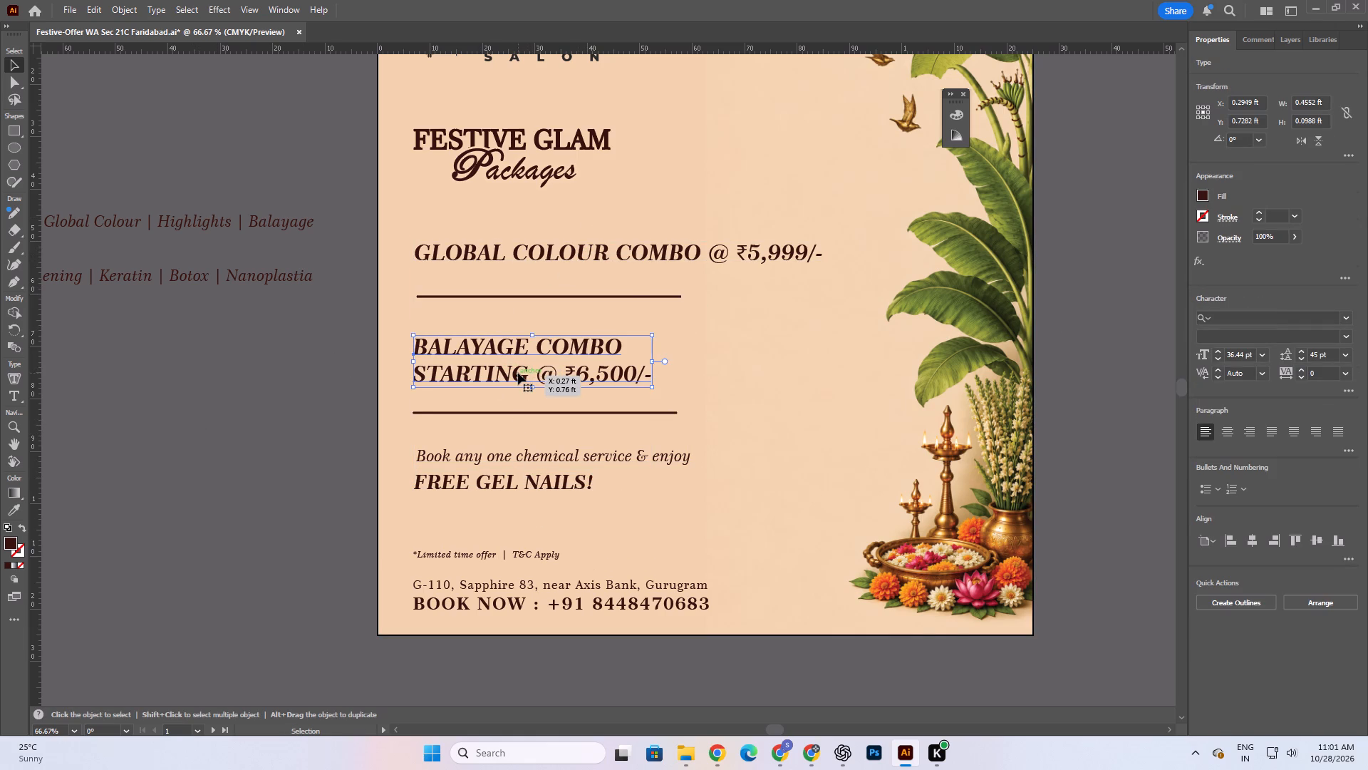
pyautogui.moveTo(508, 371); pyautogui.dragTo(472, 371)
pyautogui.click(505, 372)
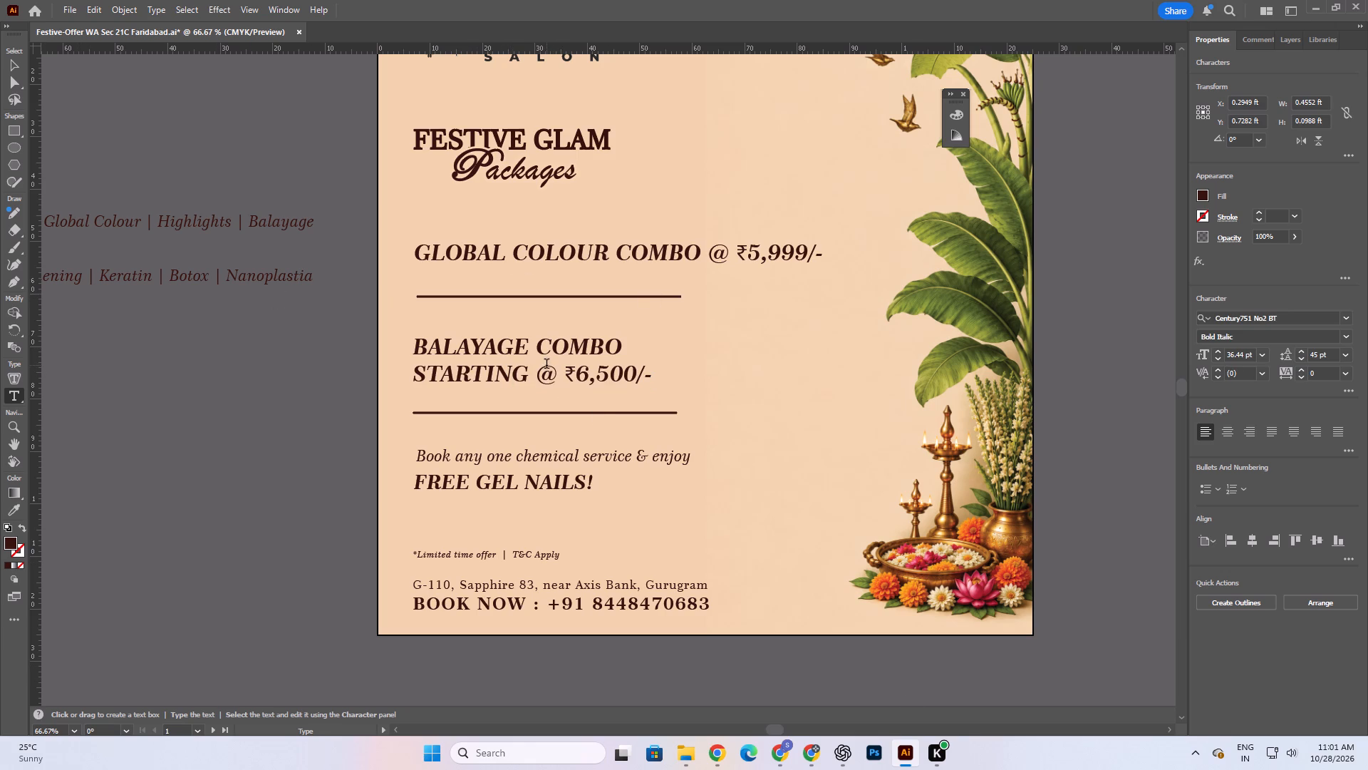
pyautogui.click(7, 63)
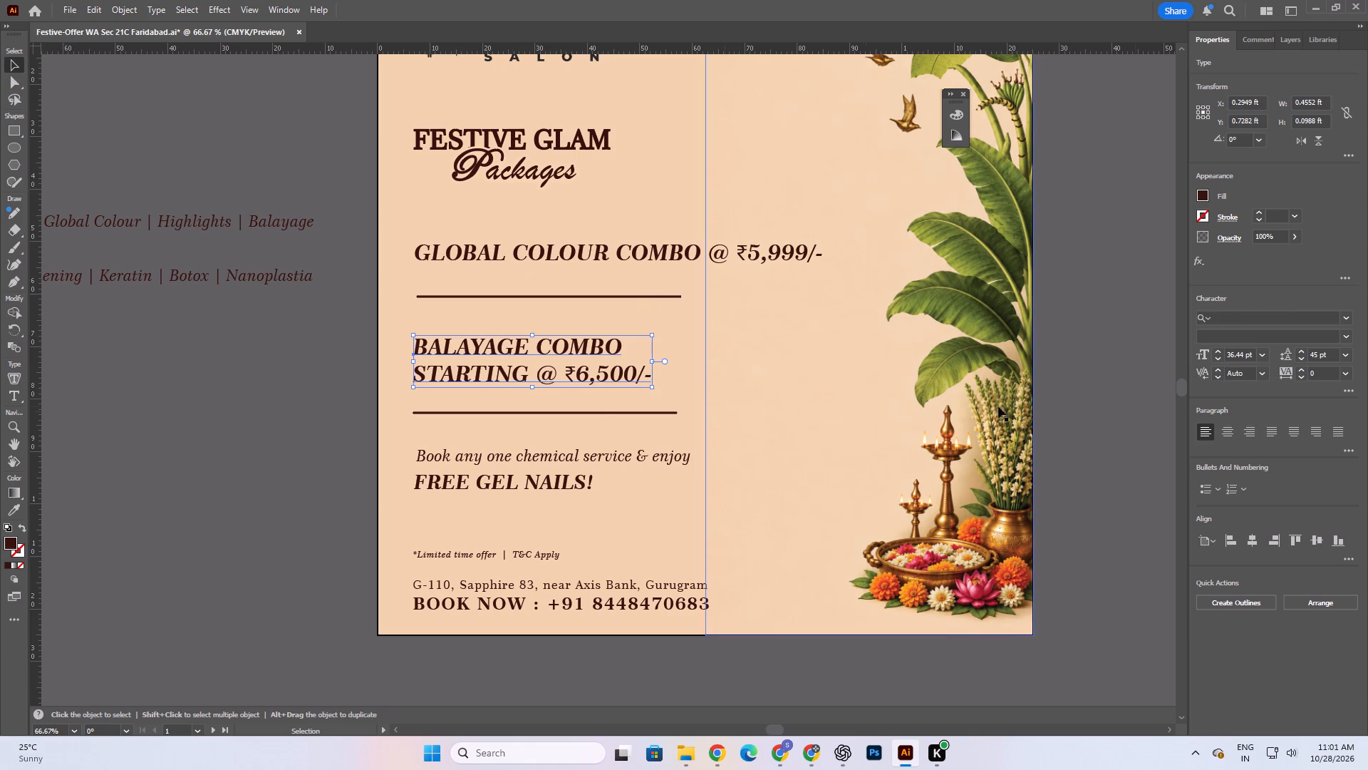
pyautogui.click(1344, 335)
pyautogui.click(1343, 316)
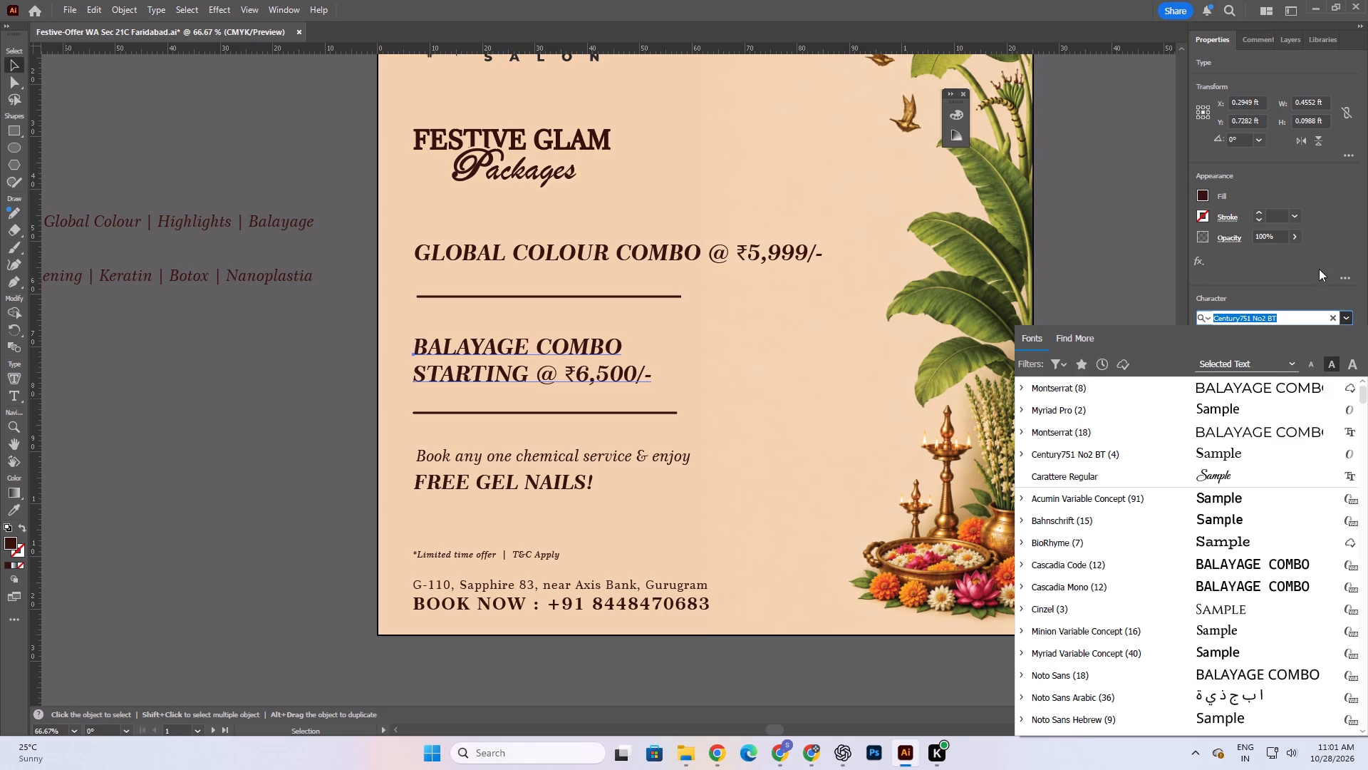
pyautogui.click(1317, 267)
# Change the font style of BALAYAGE COMBO STARTING @ to Bold, leaving out the price.
pyautogui.doubleClick(499, 374)
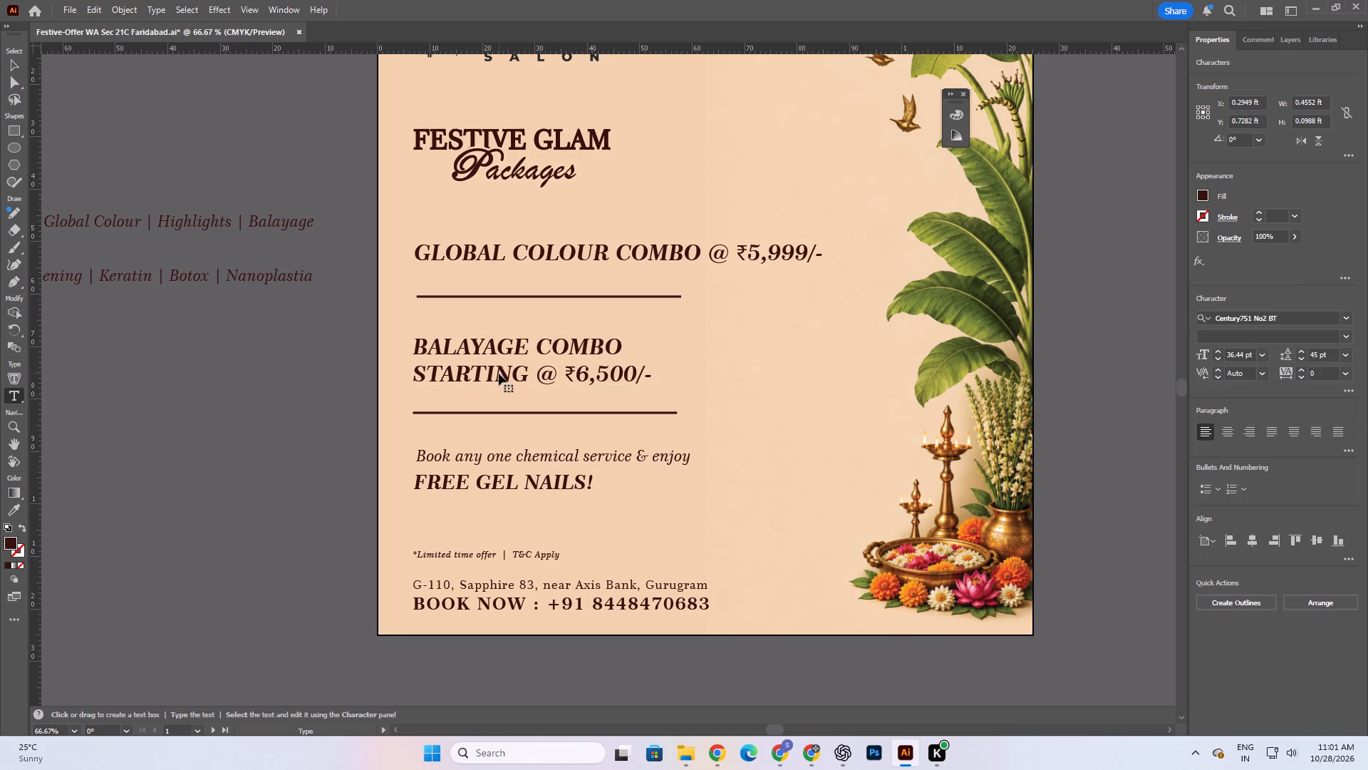
pyautogui.moveTo(651, 371); pyautogui.dragTo(399, 360)
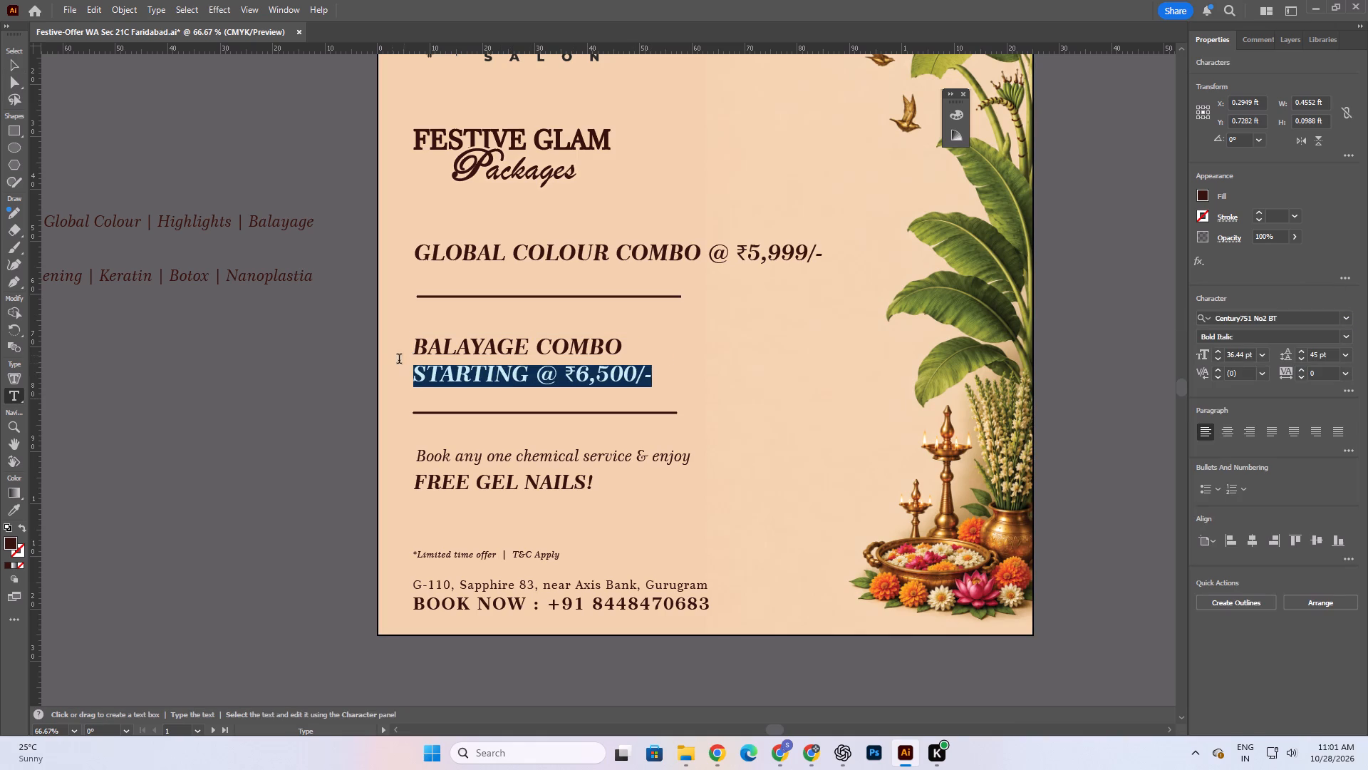
pyautogui.moveTo(399, 360); pyautogui.dragTo(356, 329)
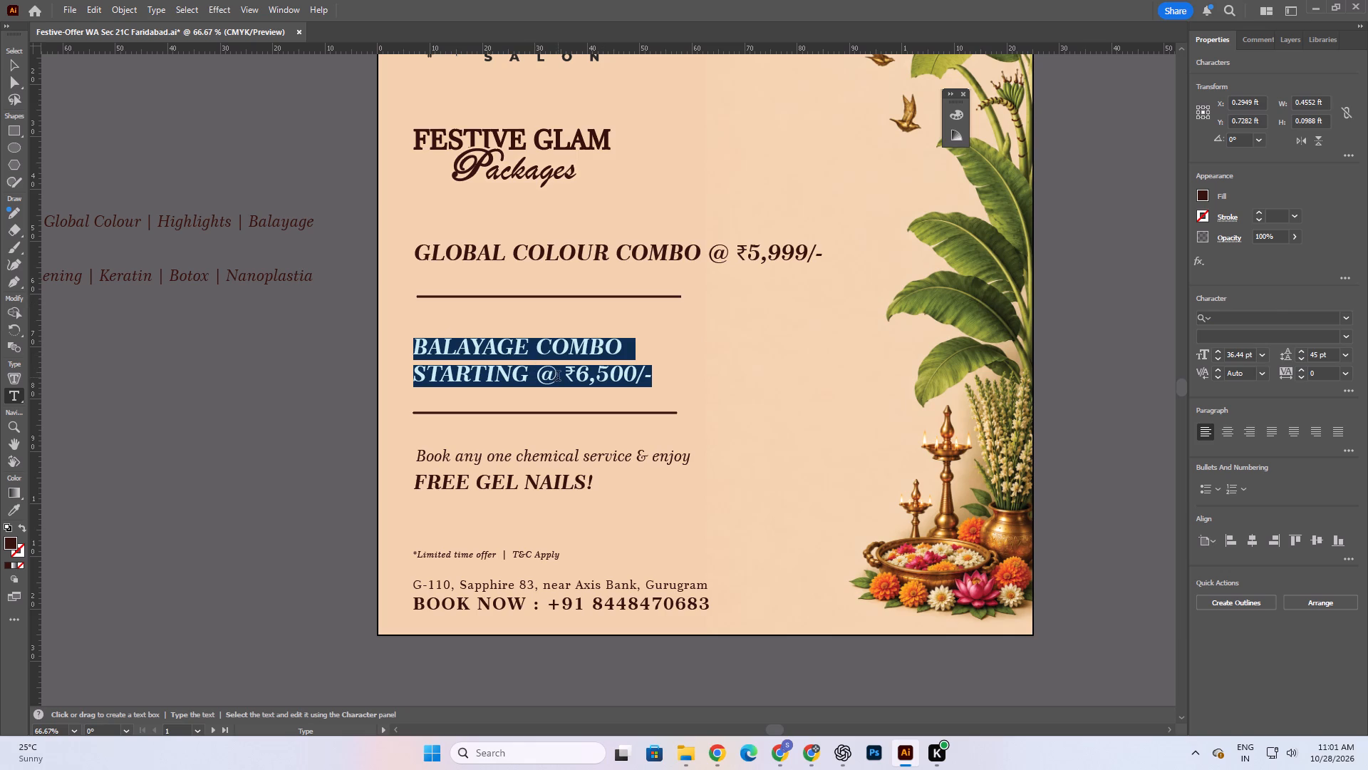
pyautogui.click(558, 377)
pyautogui.moveTo(558, 377); pyautogui.dragTo(395, 330)
pyautogui.click(1345, 337)
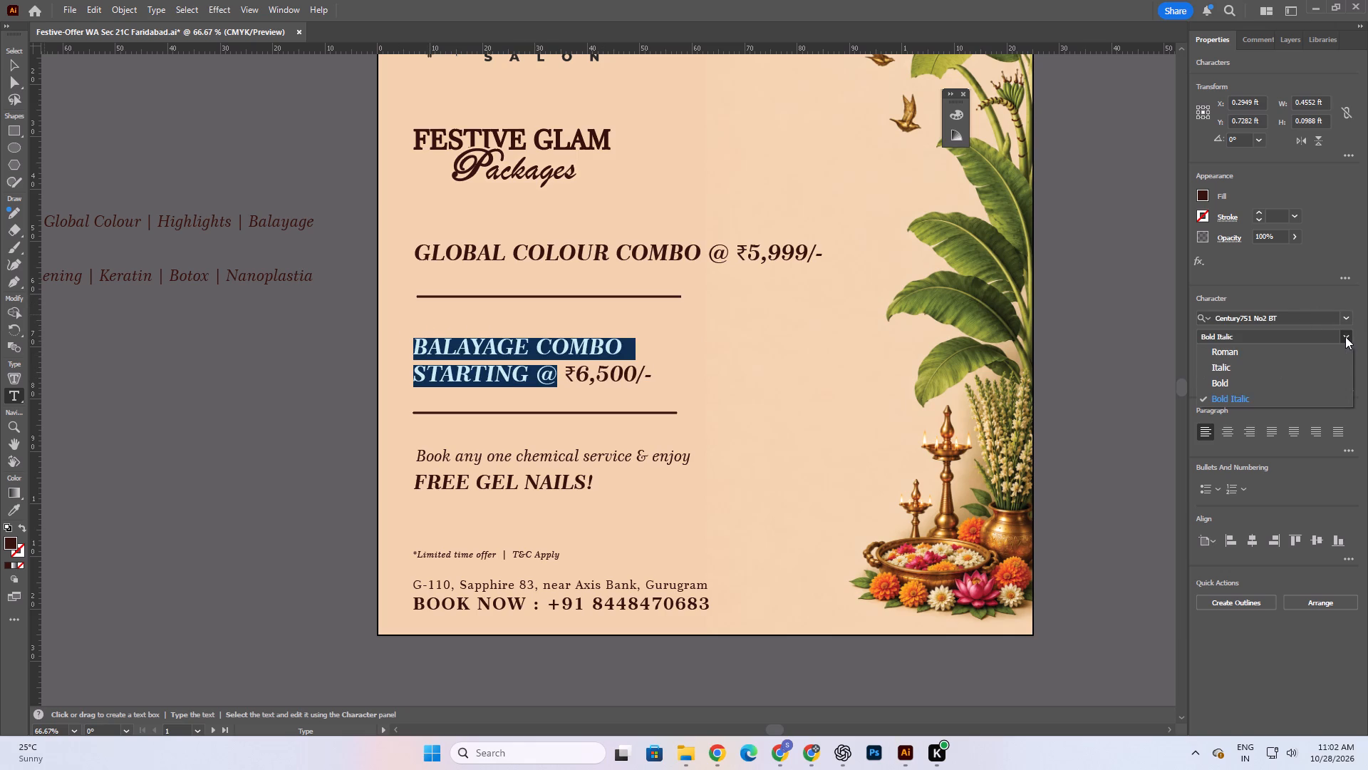
pyautogui.click(1226, 380)
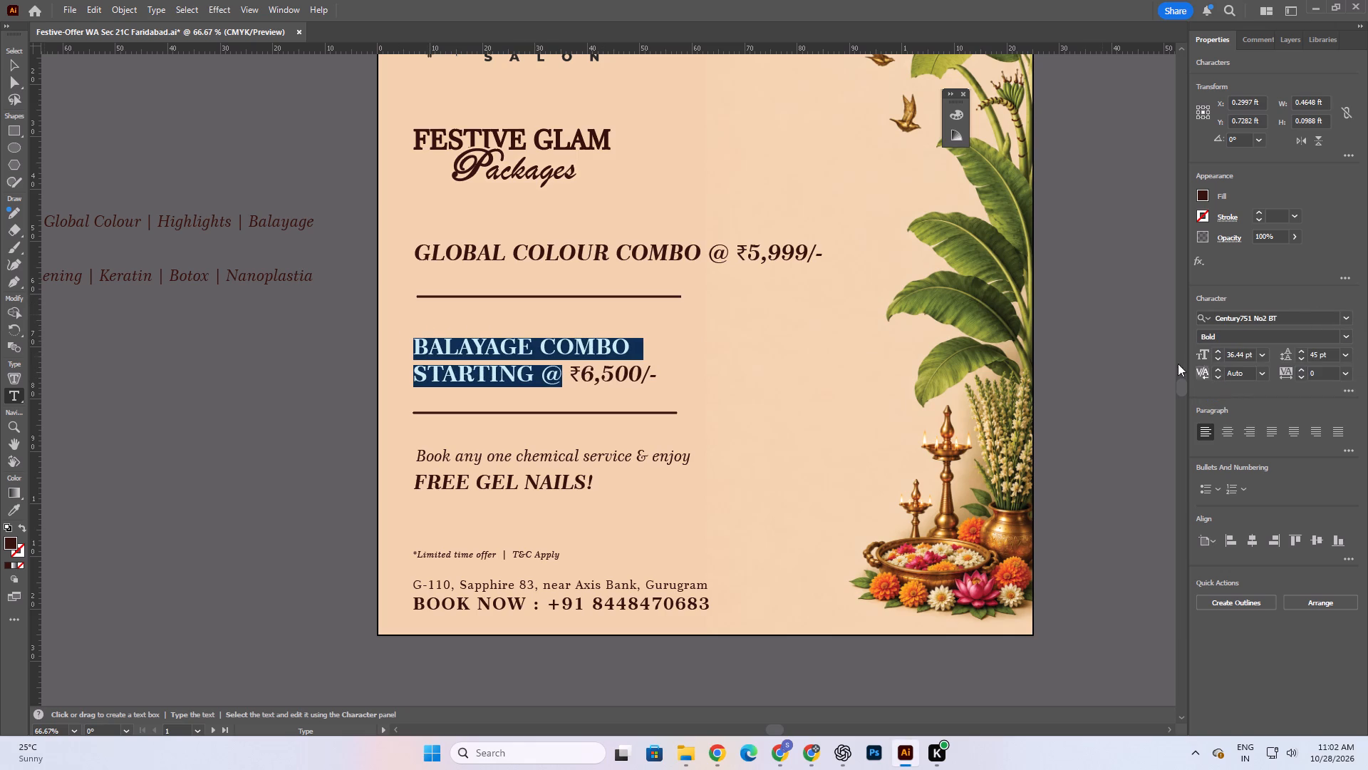
# Review the Task Tracker brief and the attached Bridal Beauty Package reference creative in Chrome, and return to Illustrator.
pyautogui.click(773, 746)
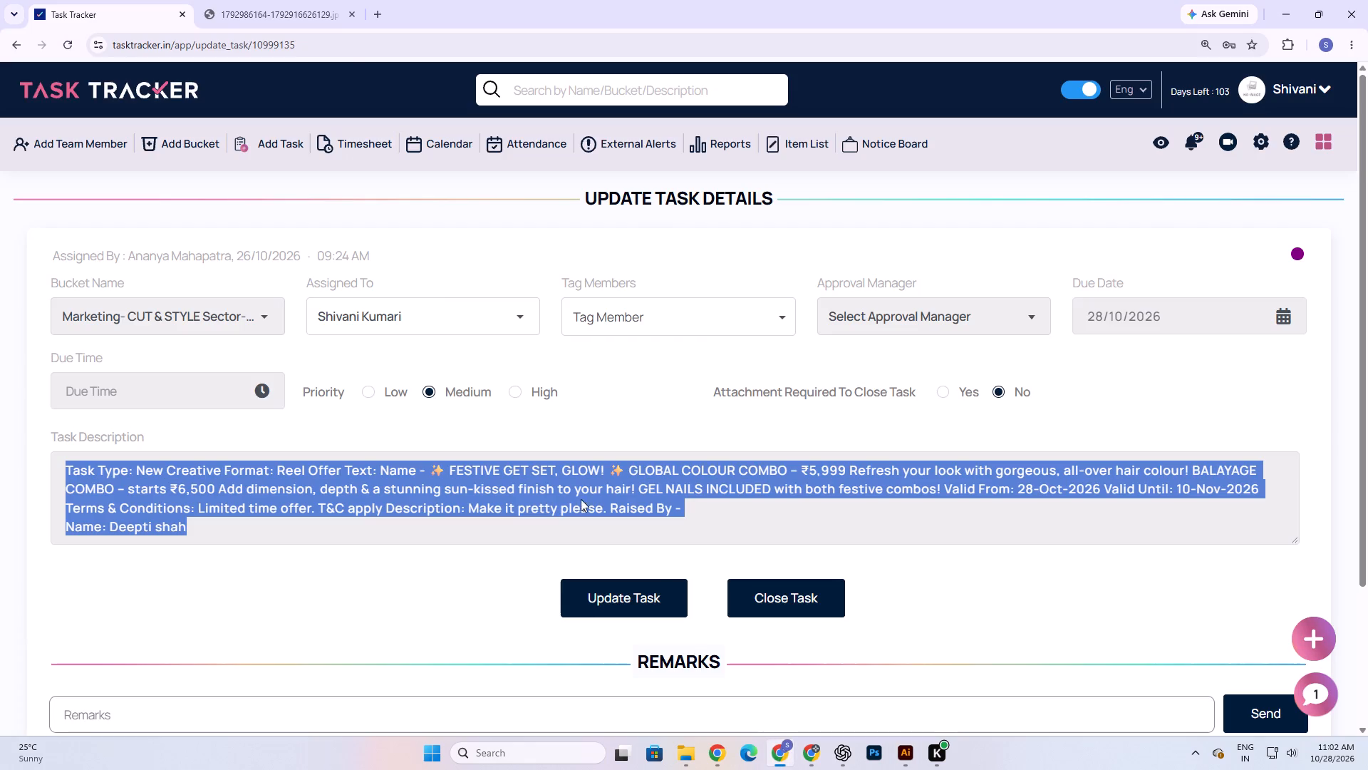
pyautogui.click(272, 2)
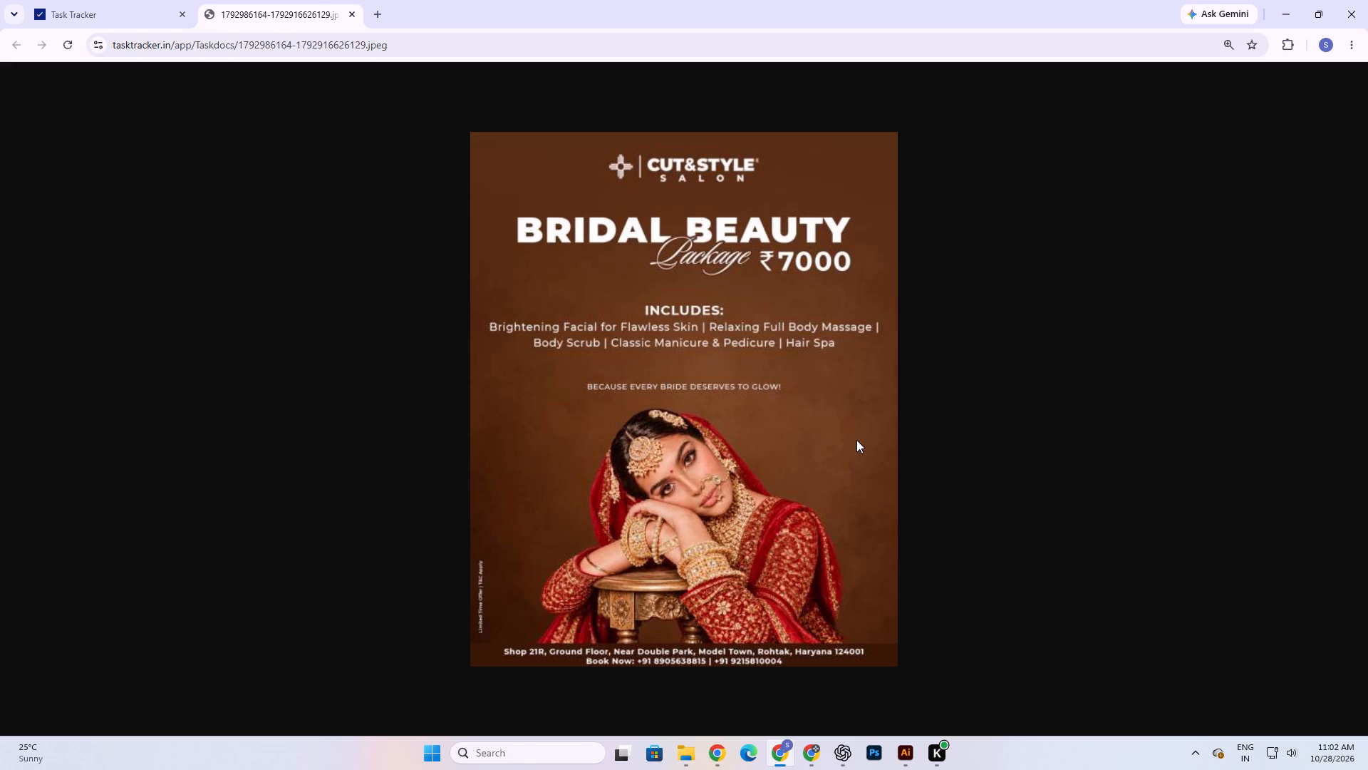
pyautogui.click(908, 751)
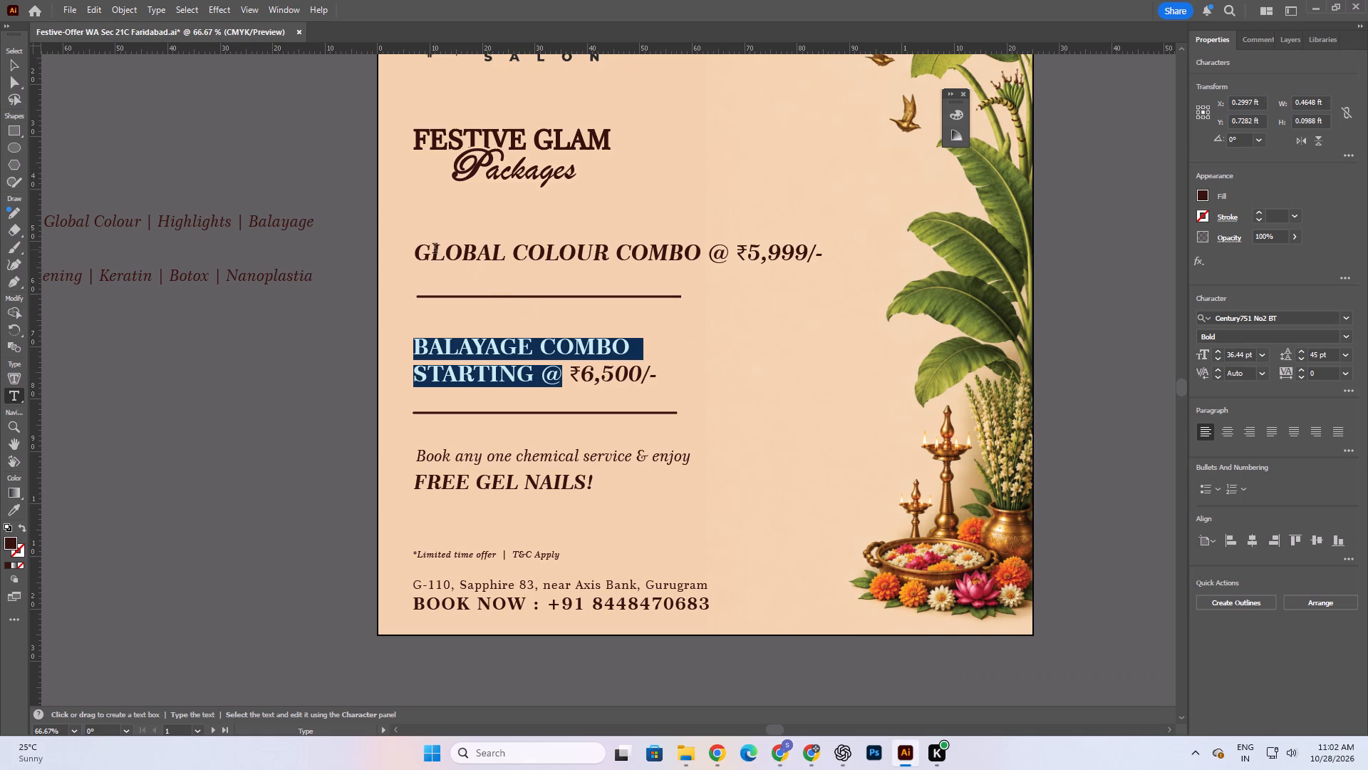
# Change the font style of GLOBAL COLOUR COMBO @ to Bold, leaving out the price.
pyautogui.moveTo(420, 255); pyautogui.dragTo(705, 257)
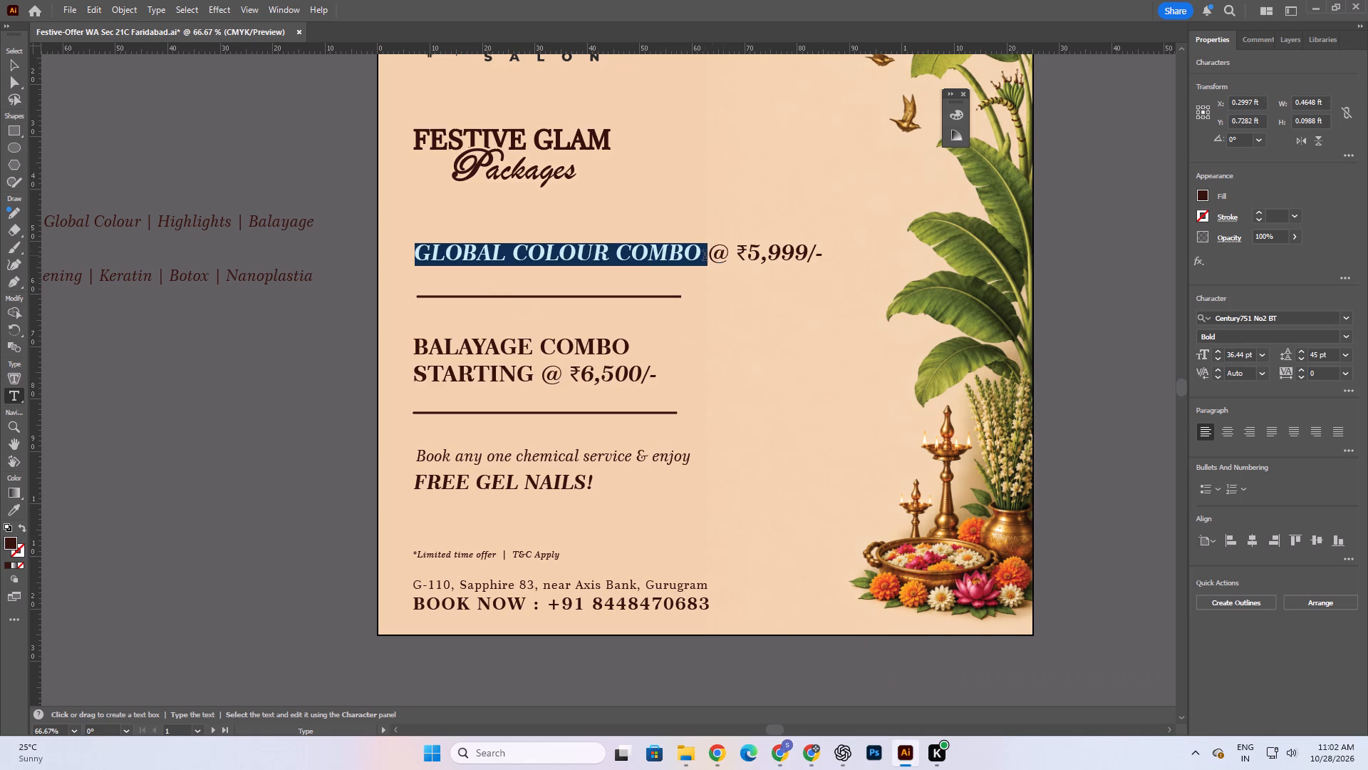
pyautogui.moveTo(705, 257); pyautogui.dragTo(734, 252)
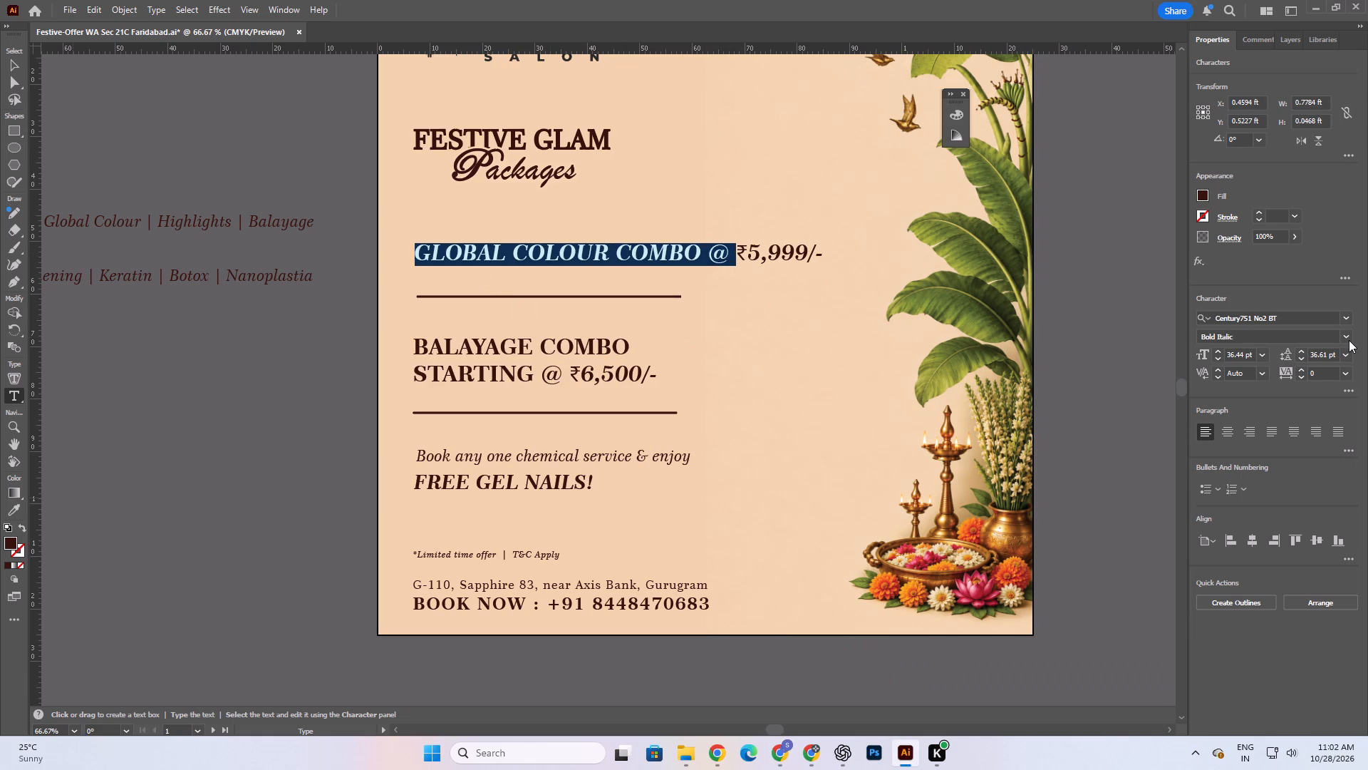
pyautogui.click(1347, 337)
pyautogui.click(1248, 386)
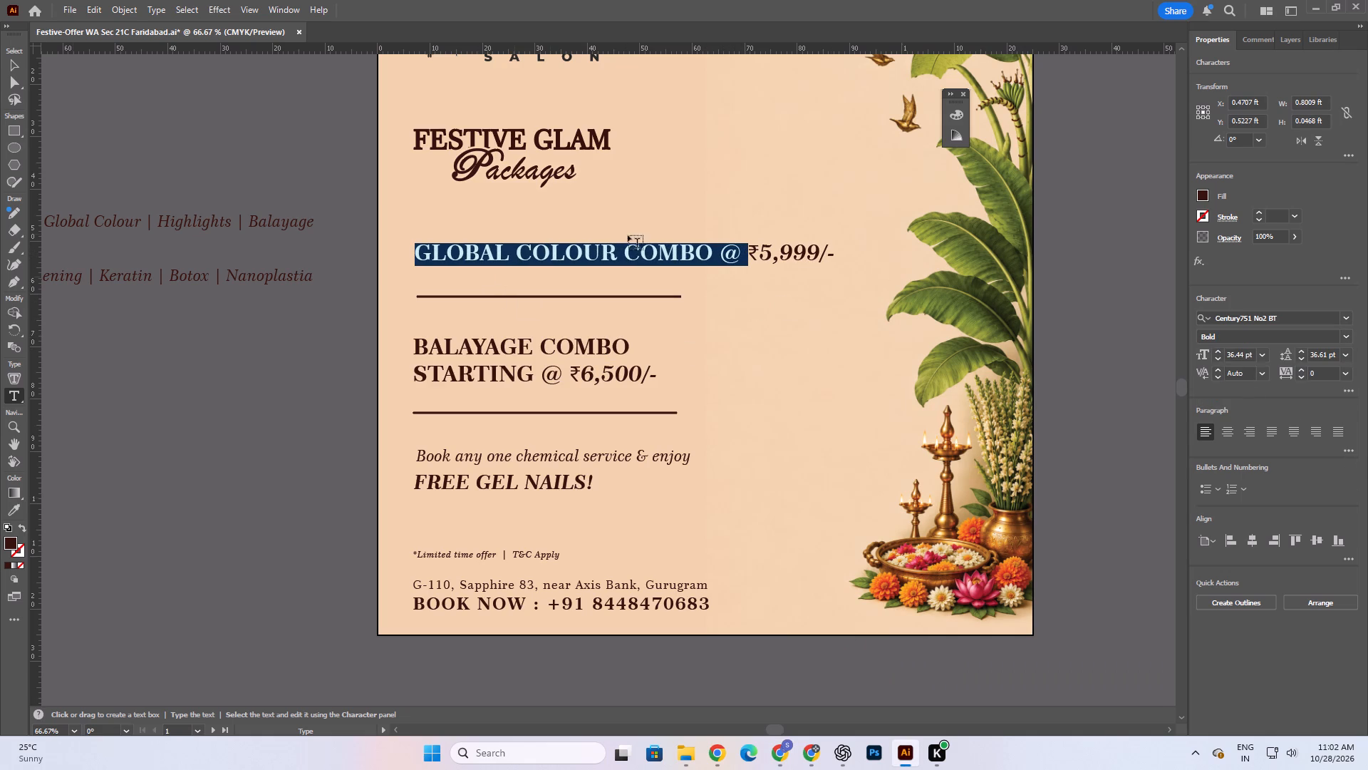
pyautogui.click(591, 257)
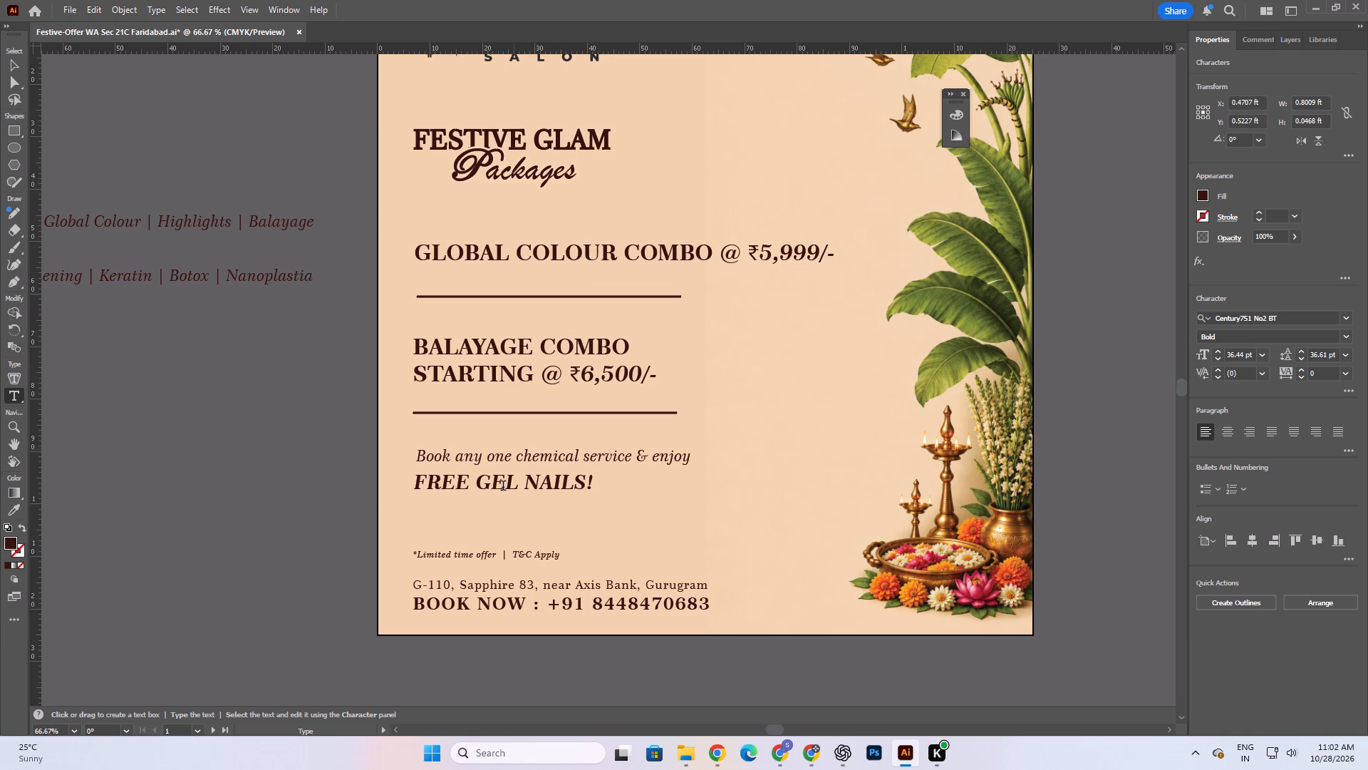
# Change the font style of the whole FREE GEL NAILS! headline to Bold.
pyautogui.moveTo(420, 485); pyautogui.dragTo(615, 476)
pyautogui.hotkey('ctrl', 'a')
pyautogui.click(1344, 330)
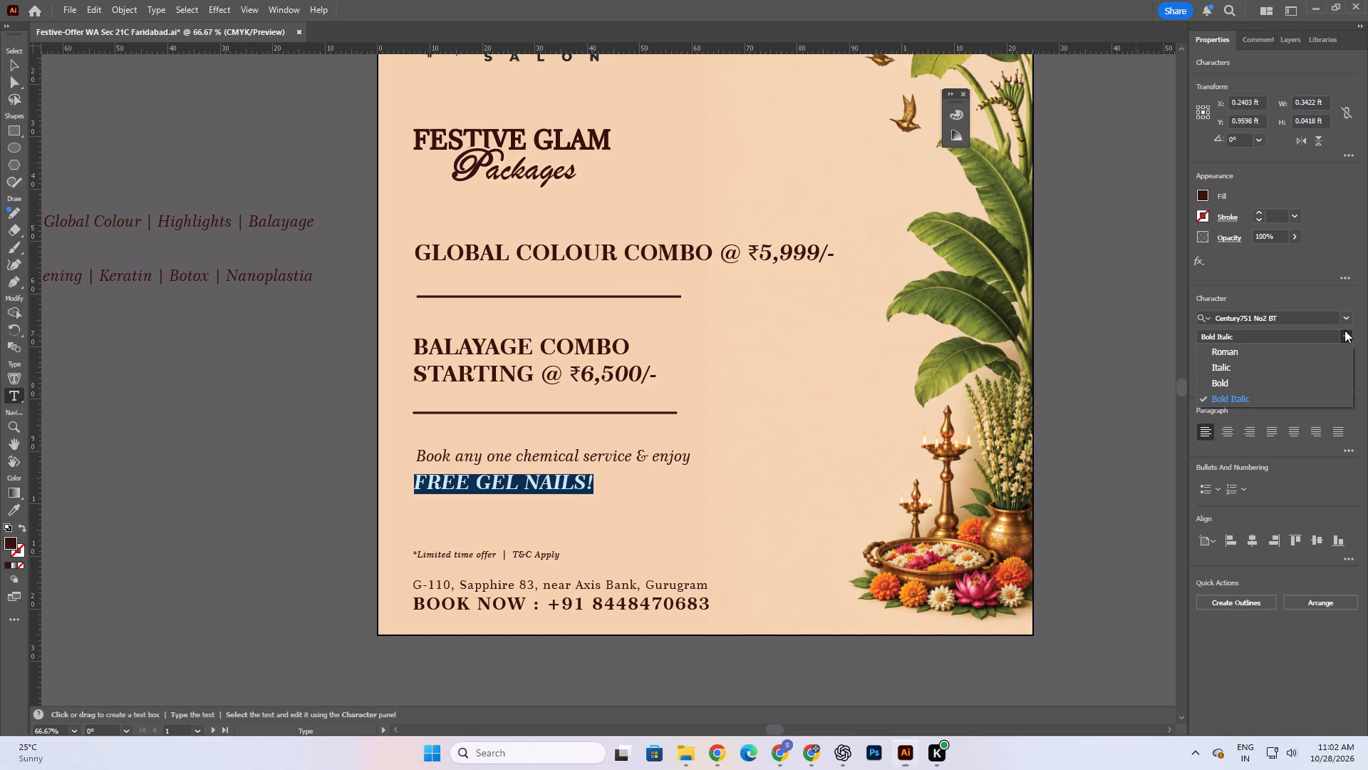
pyautogui.click(1211, 379)
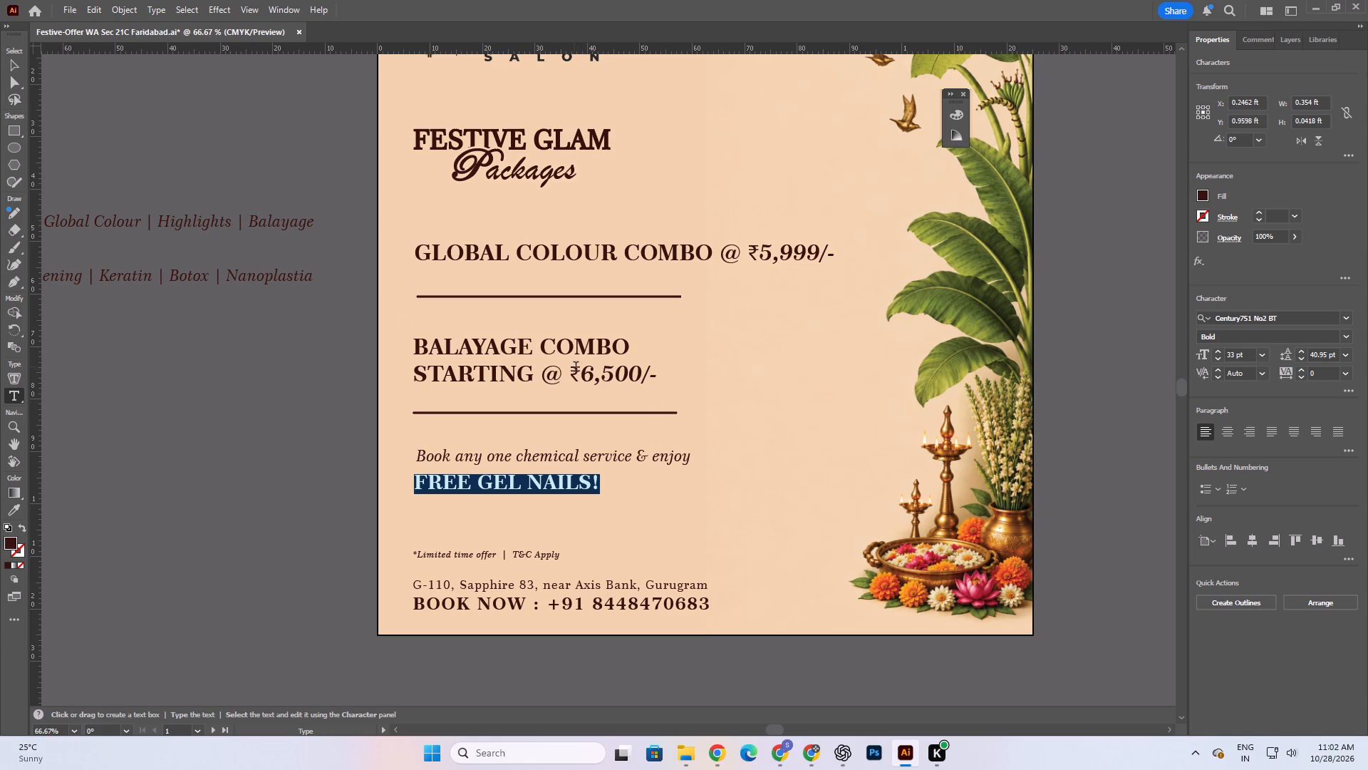
# Change the font style of both combo prices, 6,500/- and 5,999/-, to Bold.
pyautogui.moveTo(584, 372); pyautogui.dragTo(658, 372)
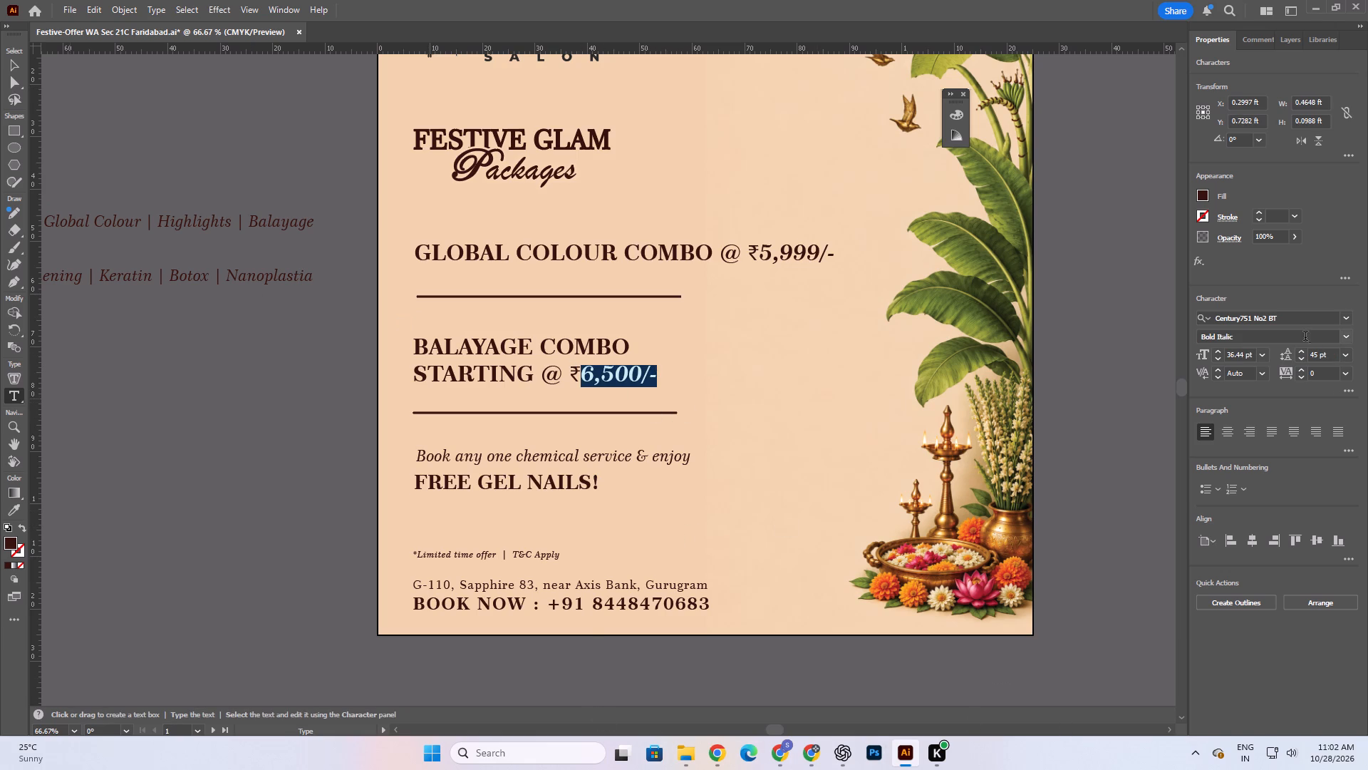
pyautogui.click(1344, 340)
pyautogui.click(1235, 384)
pyautogui.moveTo(763, 255); pyautogui.dragTo(885, 254)
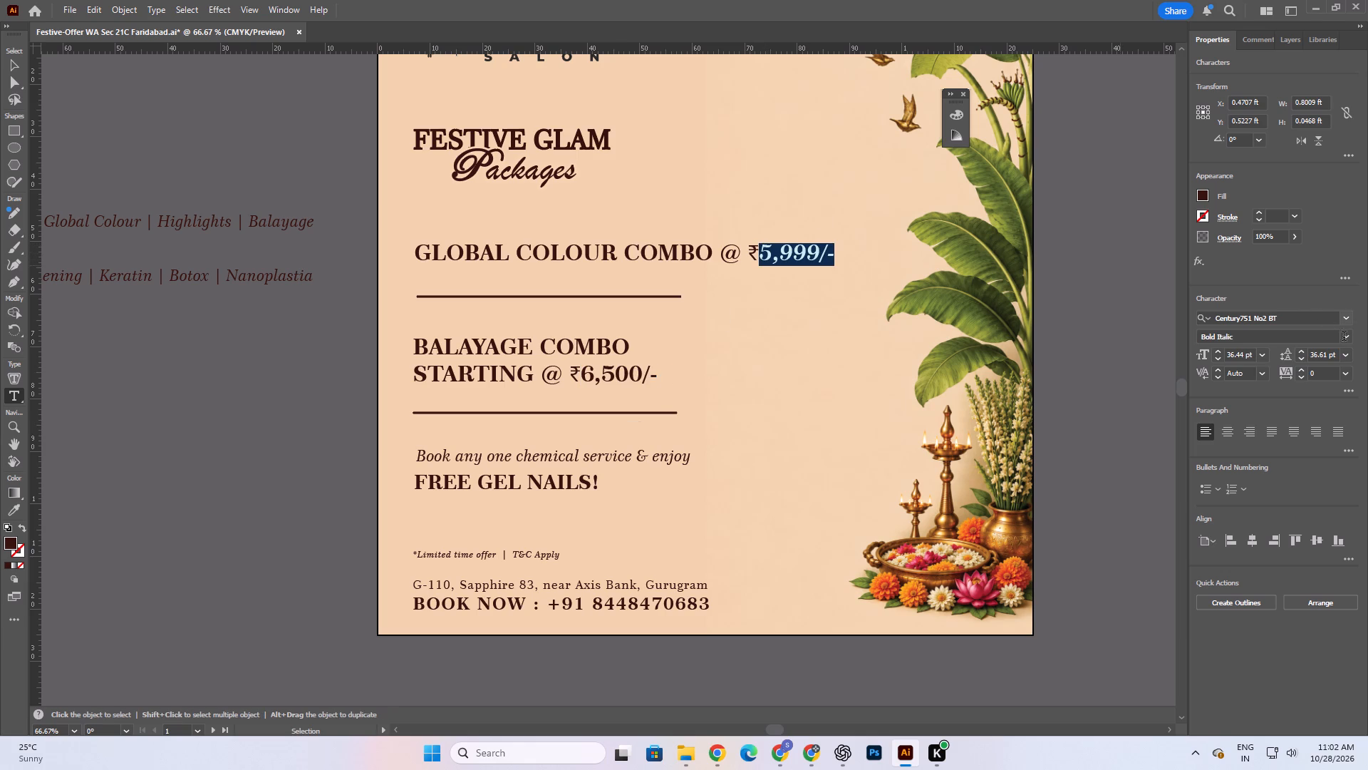
pyautogui.click(1348, 340)
pyautogui.moveTo(1230, 374); pyautogui.dragTo(1230, 384)
pyautogui.click(10, 68)
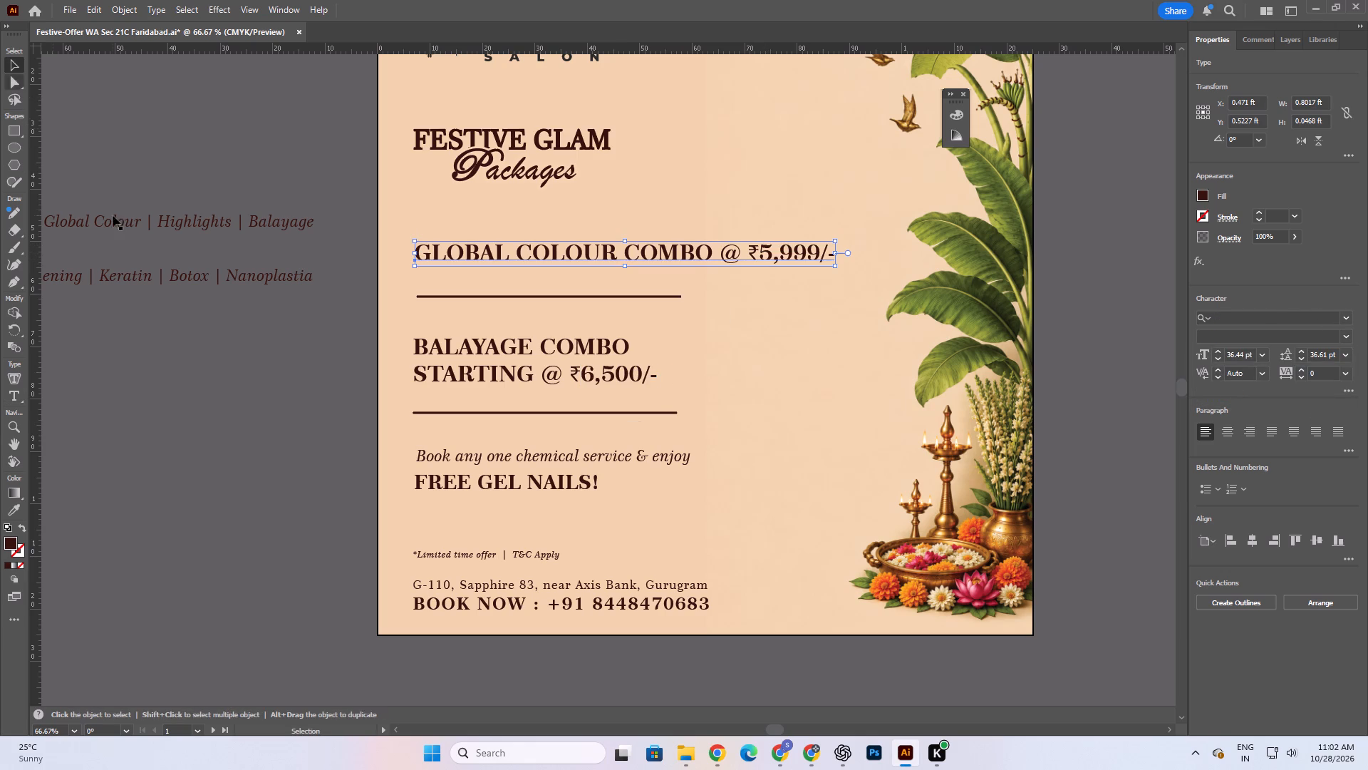
# Break the GLOBAL COLOUR COMBO text before the @ and insert STARTING, making the second line STARTING @ ₹5,999/-.
pyautogui.click(299, 499)
pyautogui.click(453, 362)
pyautogui.click(456, 351)
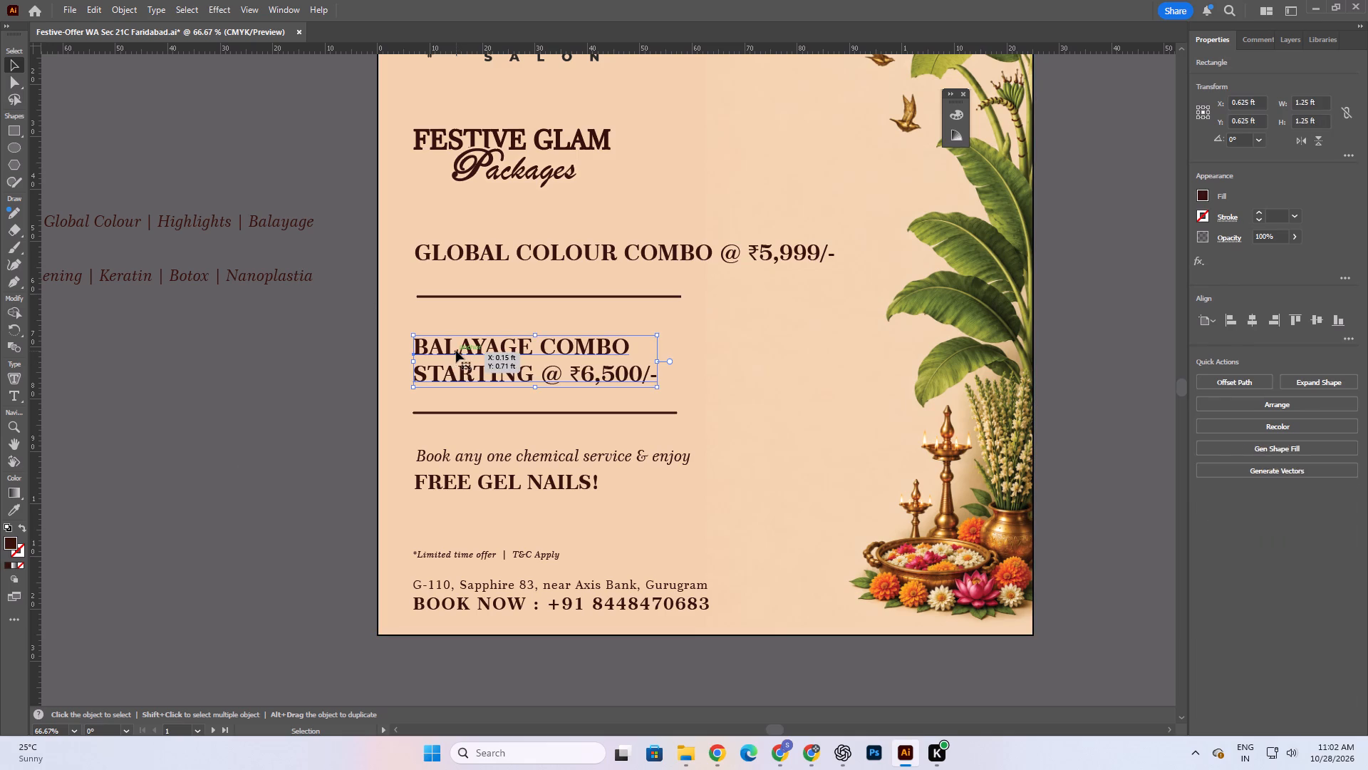
pyautogui.doubleClick(594, 247)
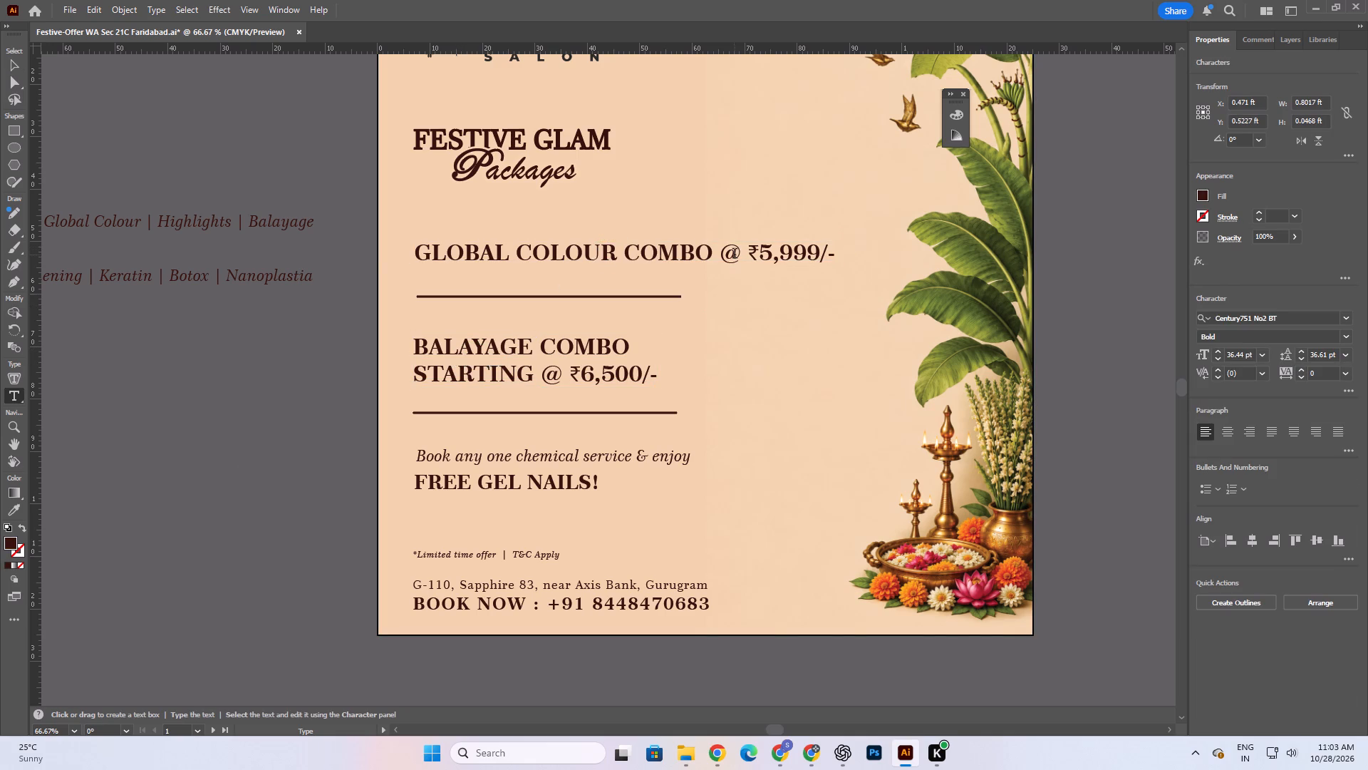
pyautogui.click(711, 250)
pyautogui.press('Return')
pyautogui.write('at')
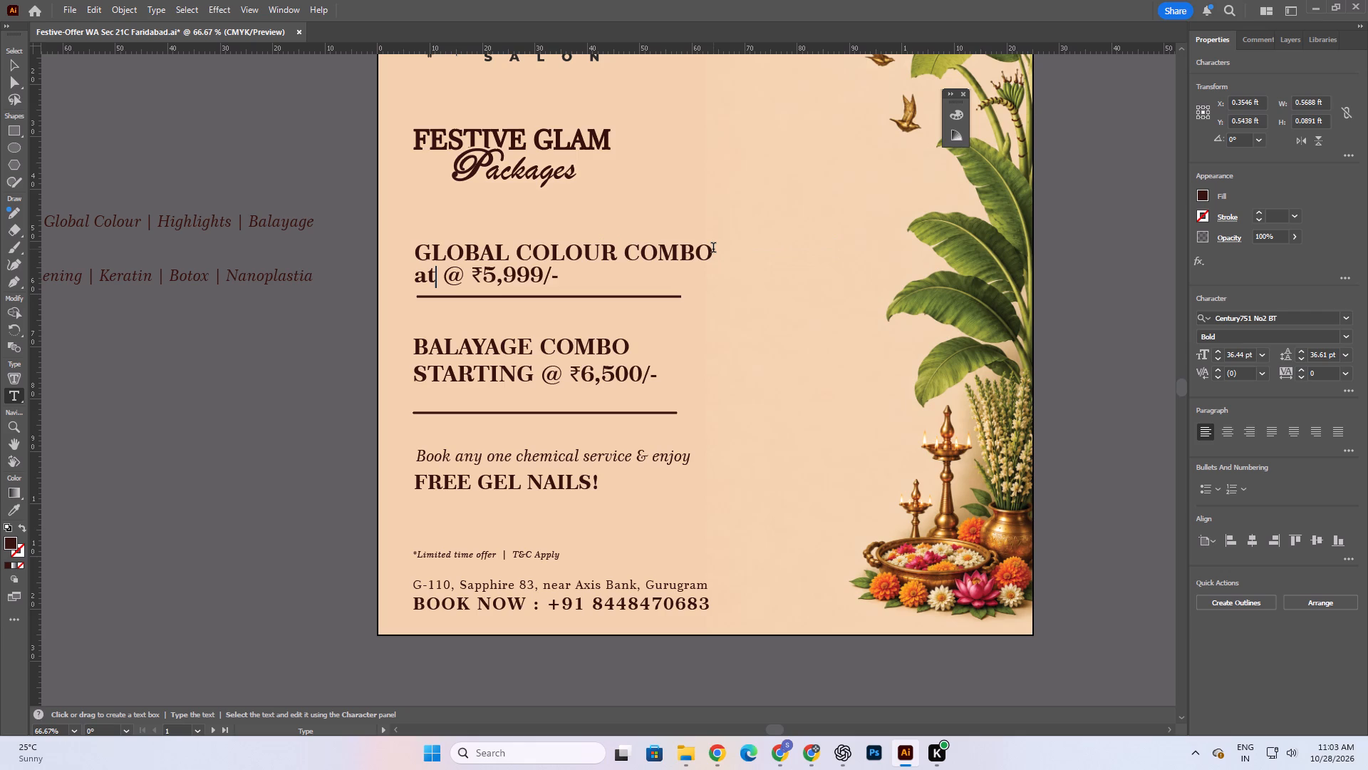
pyautogui.press('BackSpace')
pyautogui.press('BackSpace')
pyautogui.hotkey('shift', 'a')
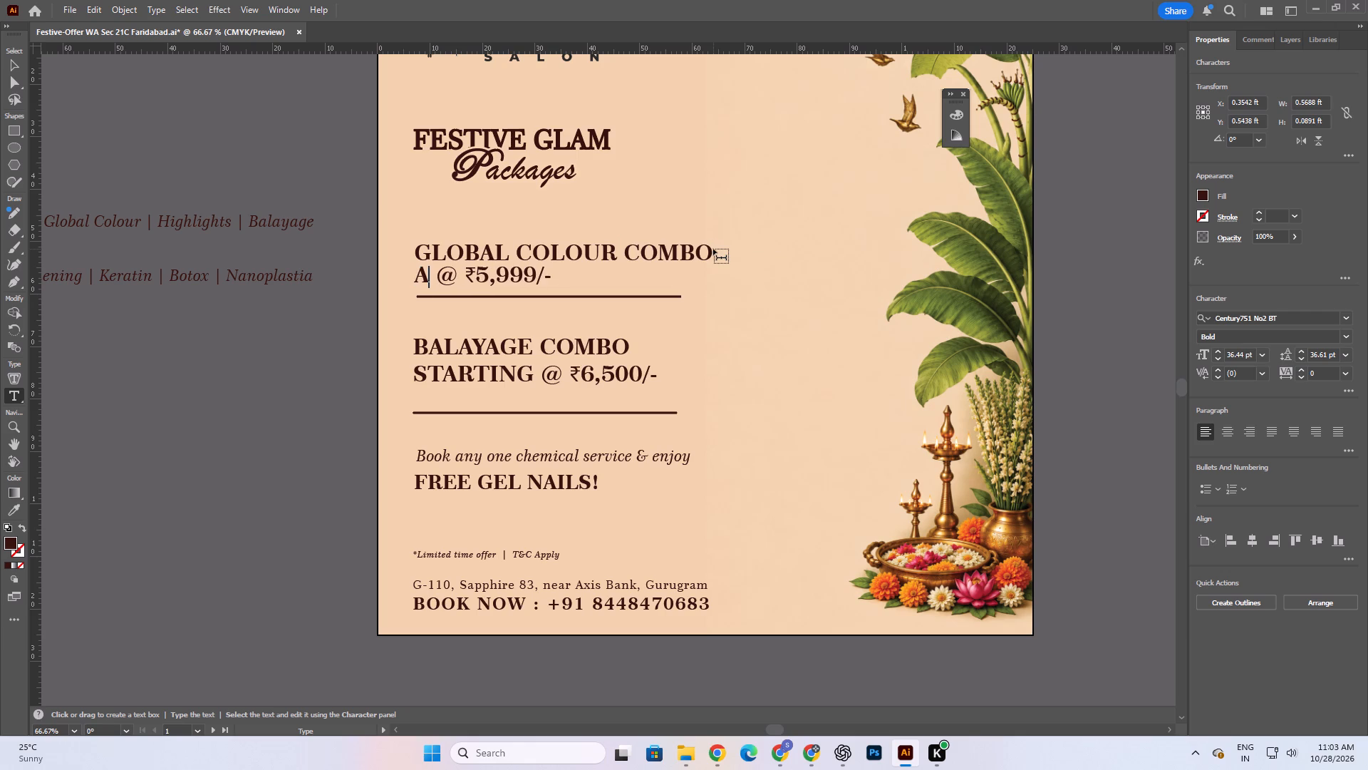
pyautogui.press('BackSpace')
pyautogui.write('STARTING')
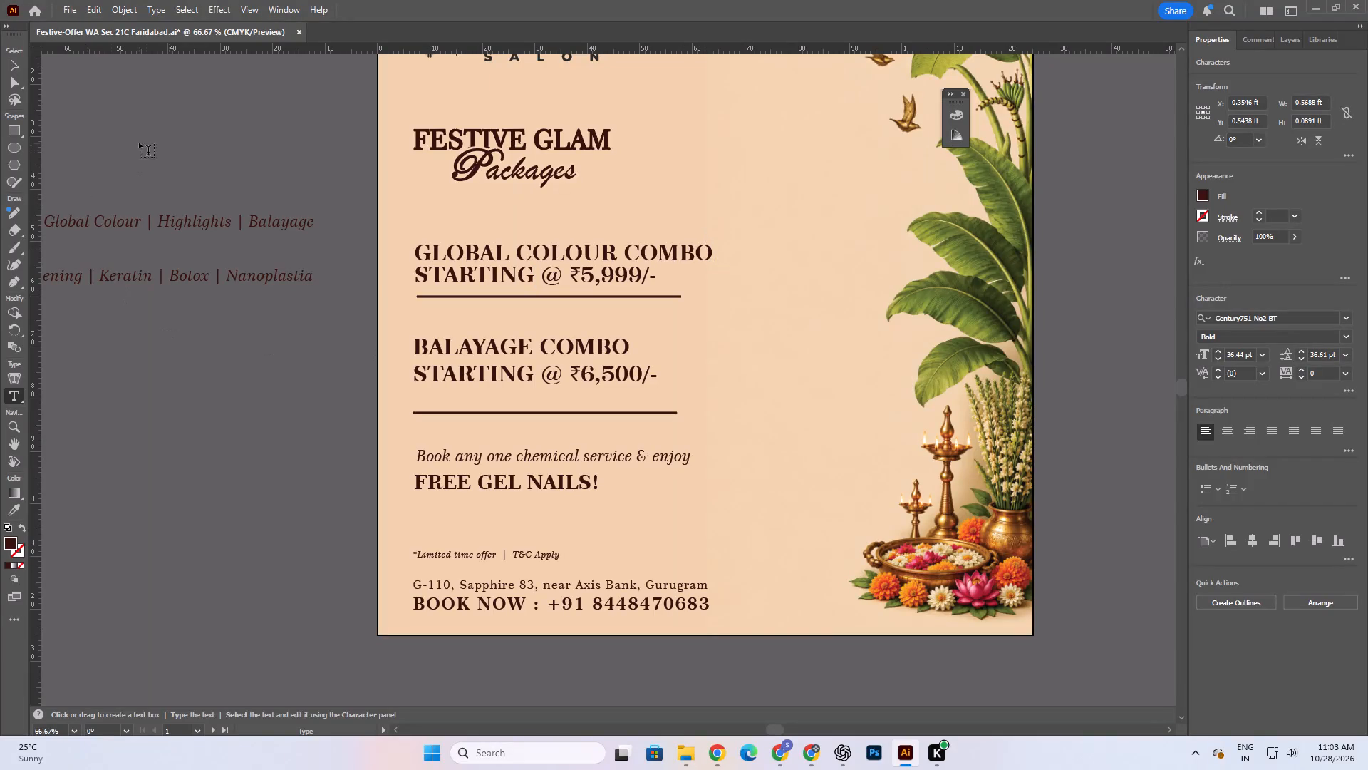
pyautogui.click(6, 63)
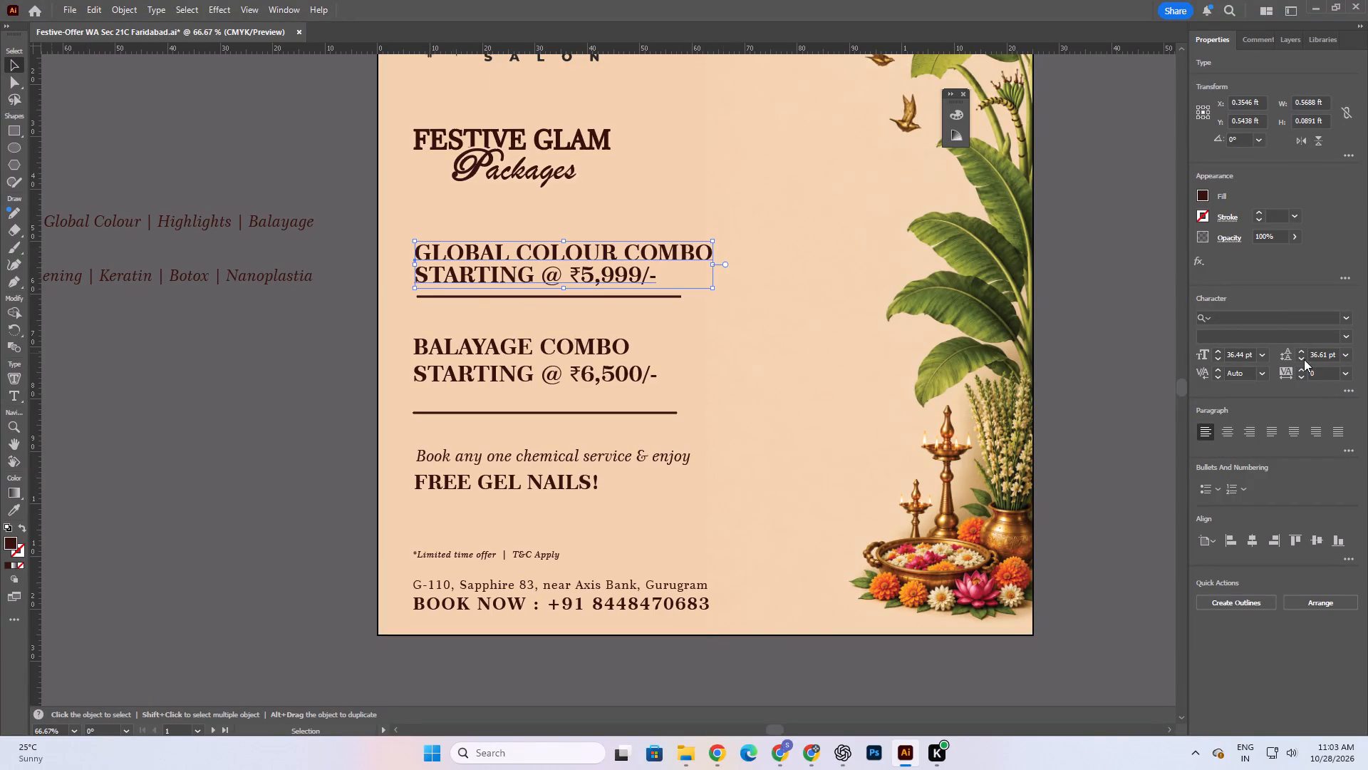
# Increase the line spacing of the two-line GLOBAL COLOUR COMBO text to 46 pt.
pyautogui.tripleClick(1303, 349)
pyautogui.tripleClick(1303, 349)
pyautogui.doubleClick(1303, 349)
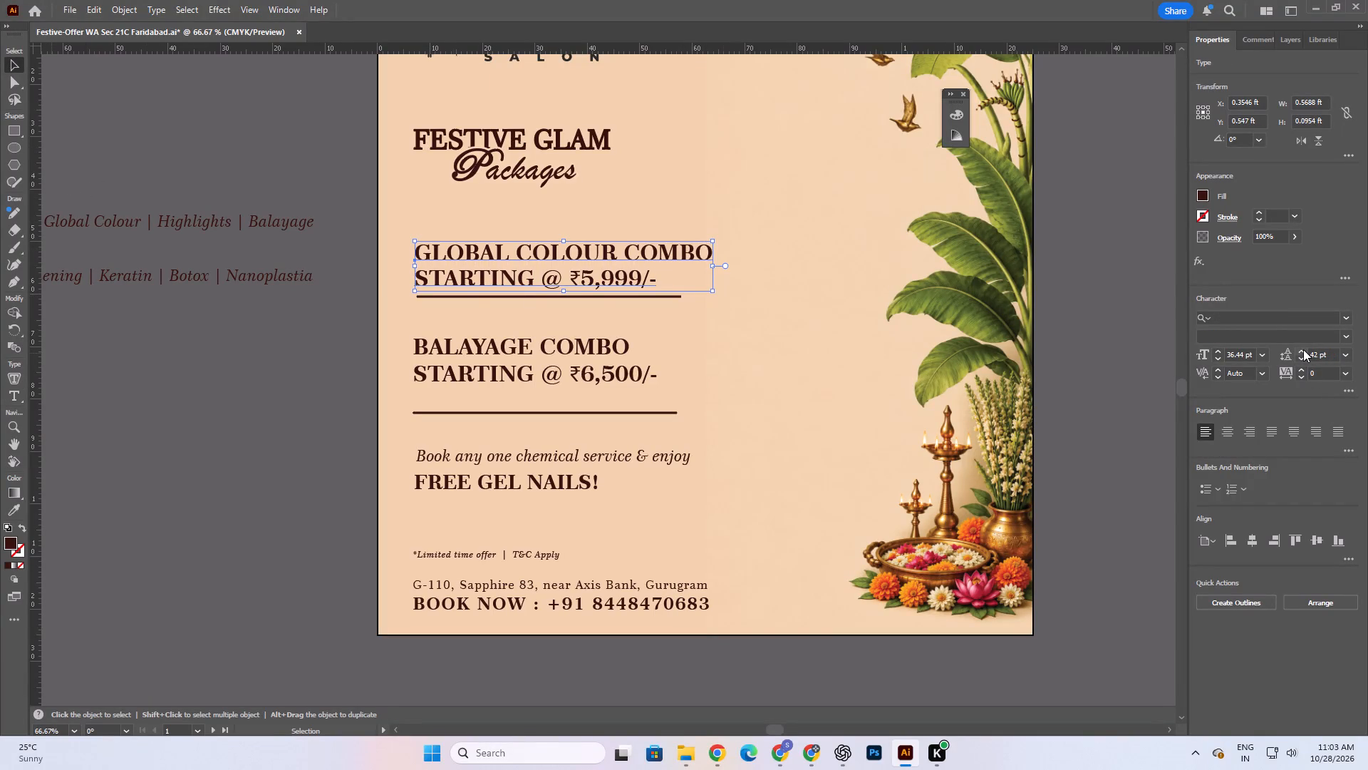
pyautogui.click(1302, 349)
pyautogui.click(1302, 349)
pyautogui.click(239, 447)
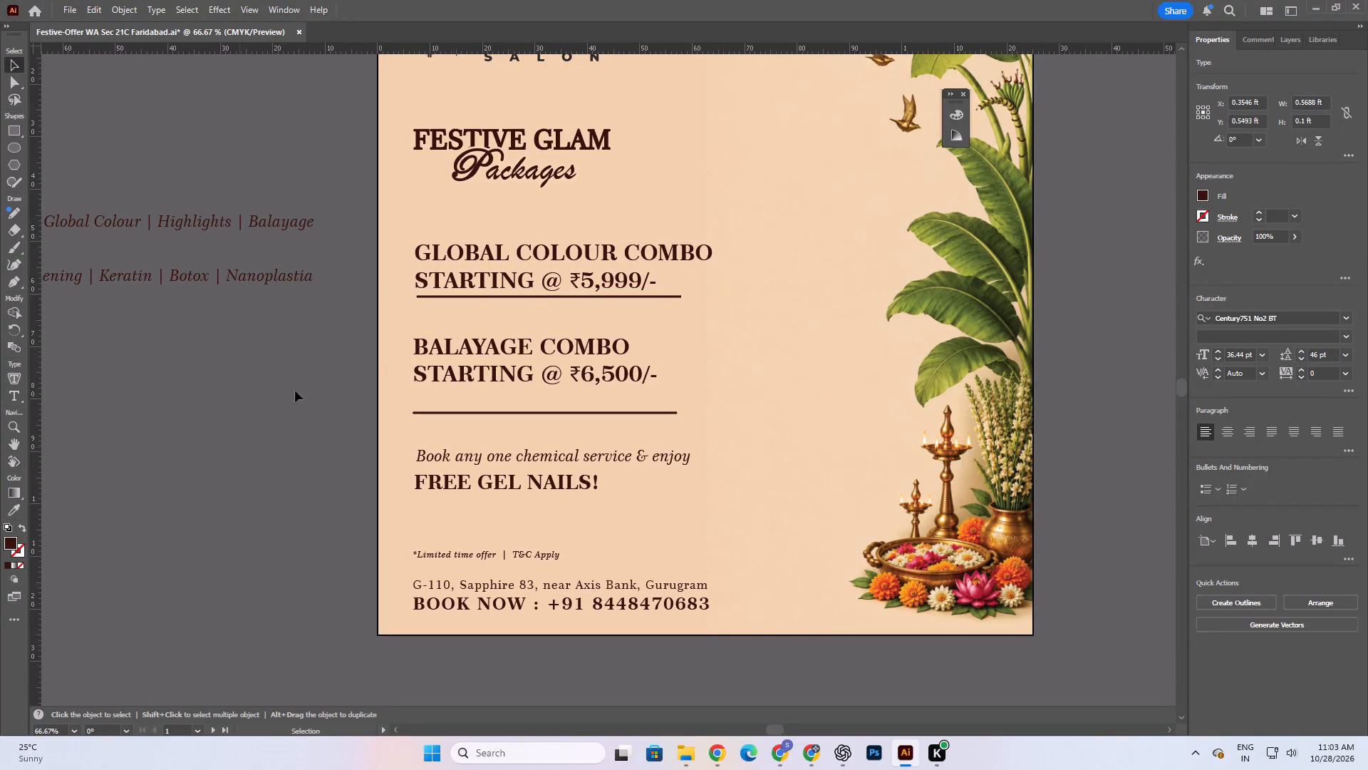
# Move the divider beneath the ₹5,999/- line down about 0.04 ft and nudge the BALAYAGE COMBO text slightly down.
pyautogui.moveTo(663, 297); pyautogui.dragTo(662, 309)
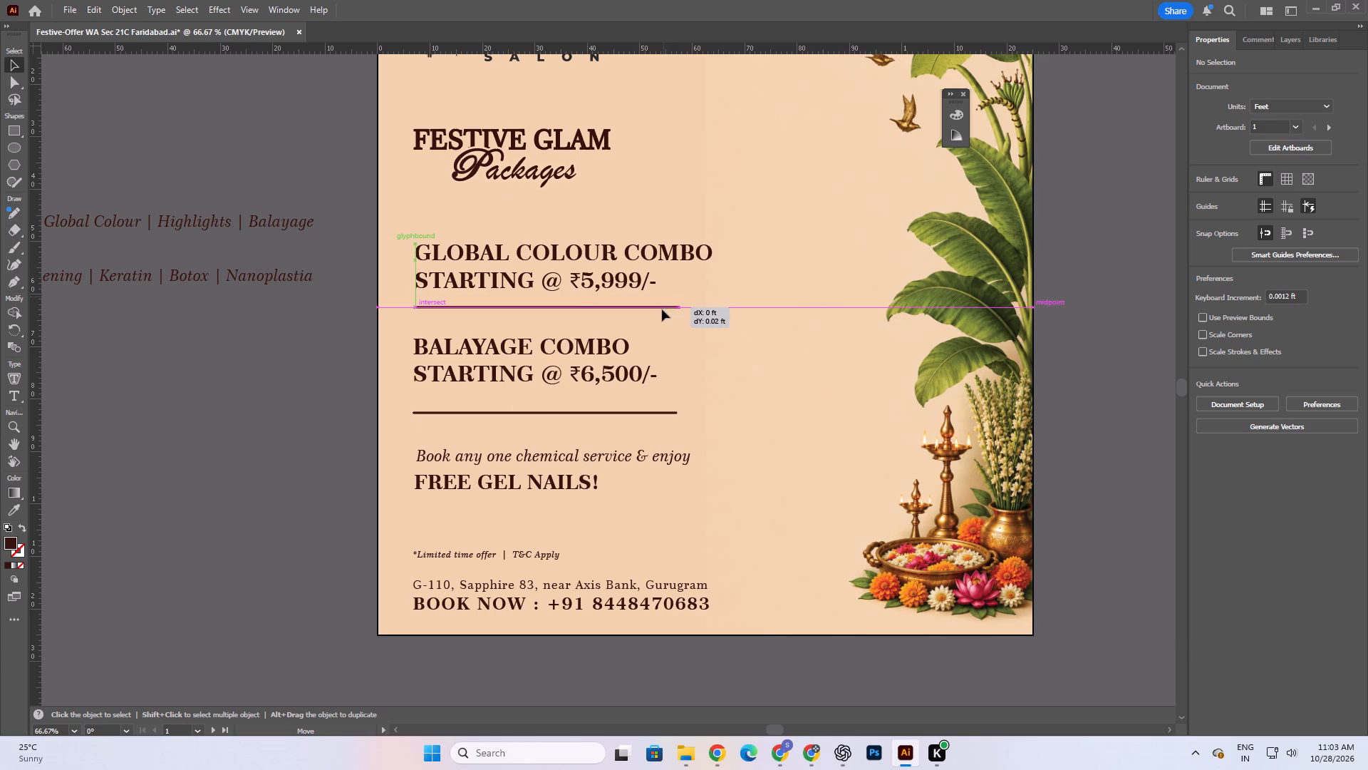
pyautogui.moveTo(662, 309); pyautogui.dragTo(663, 314)
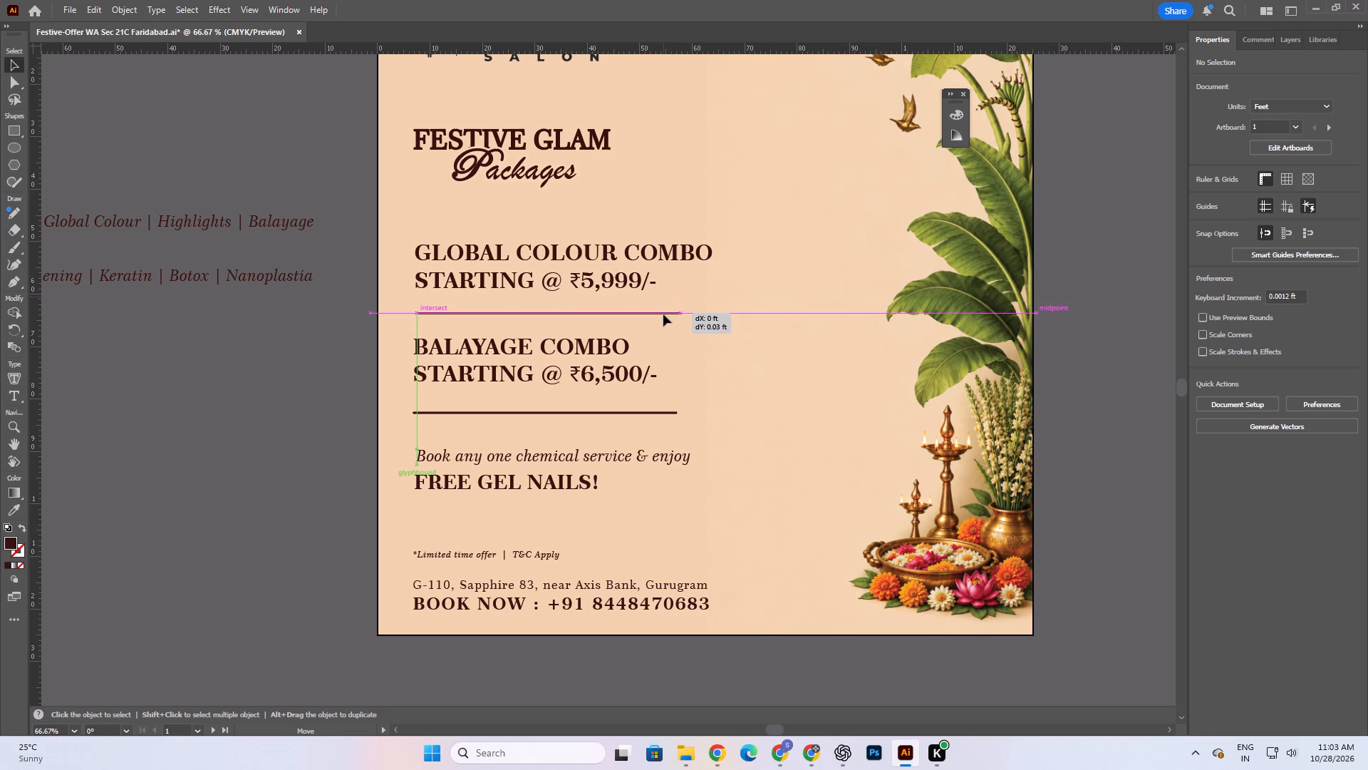
pyautogui.moveTo(663, 314); pyautogui.dragTo(664, 317)
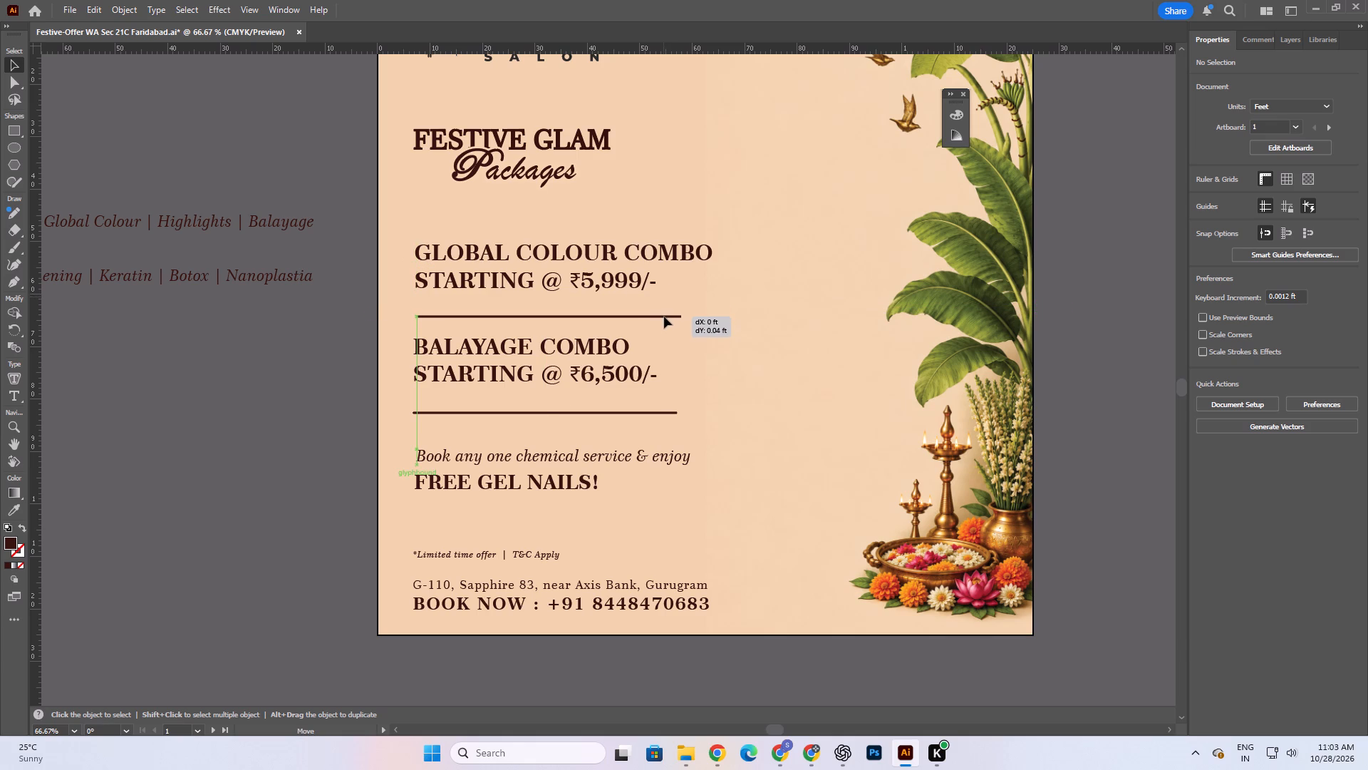
pyautogui.moveTo(664, 317); pyautogui.dragTo(664, 318)
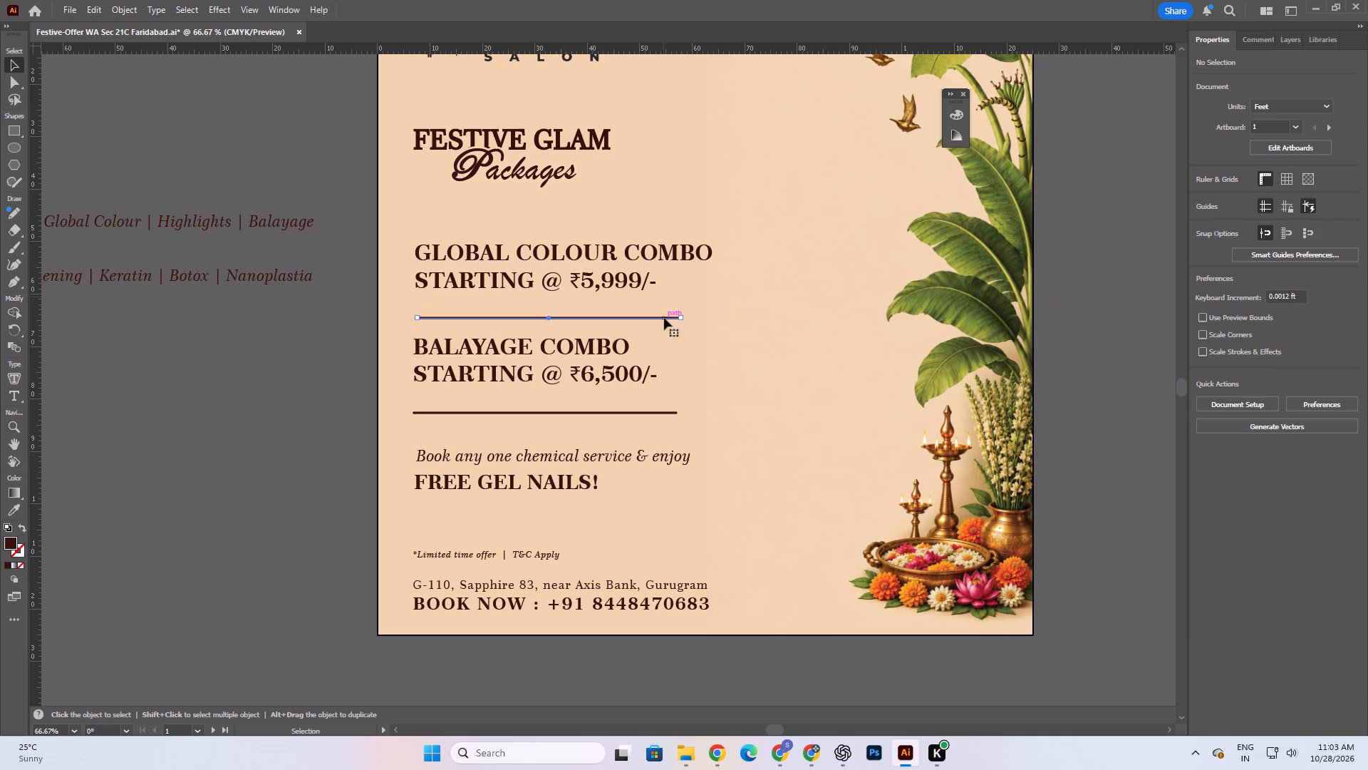
pyautogui.click(611, 375)
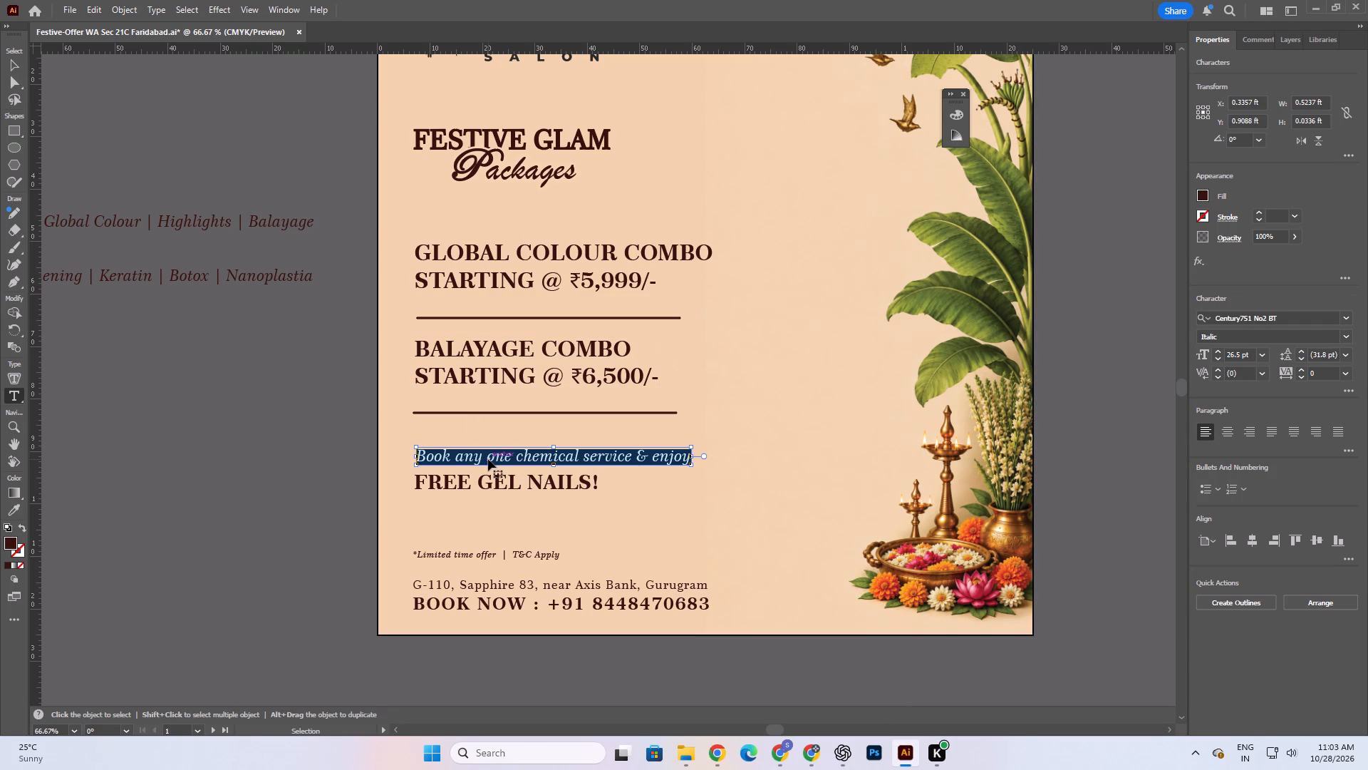
pyautogui.hotkey('ctrl', 'v')
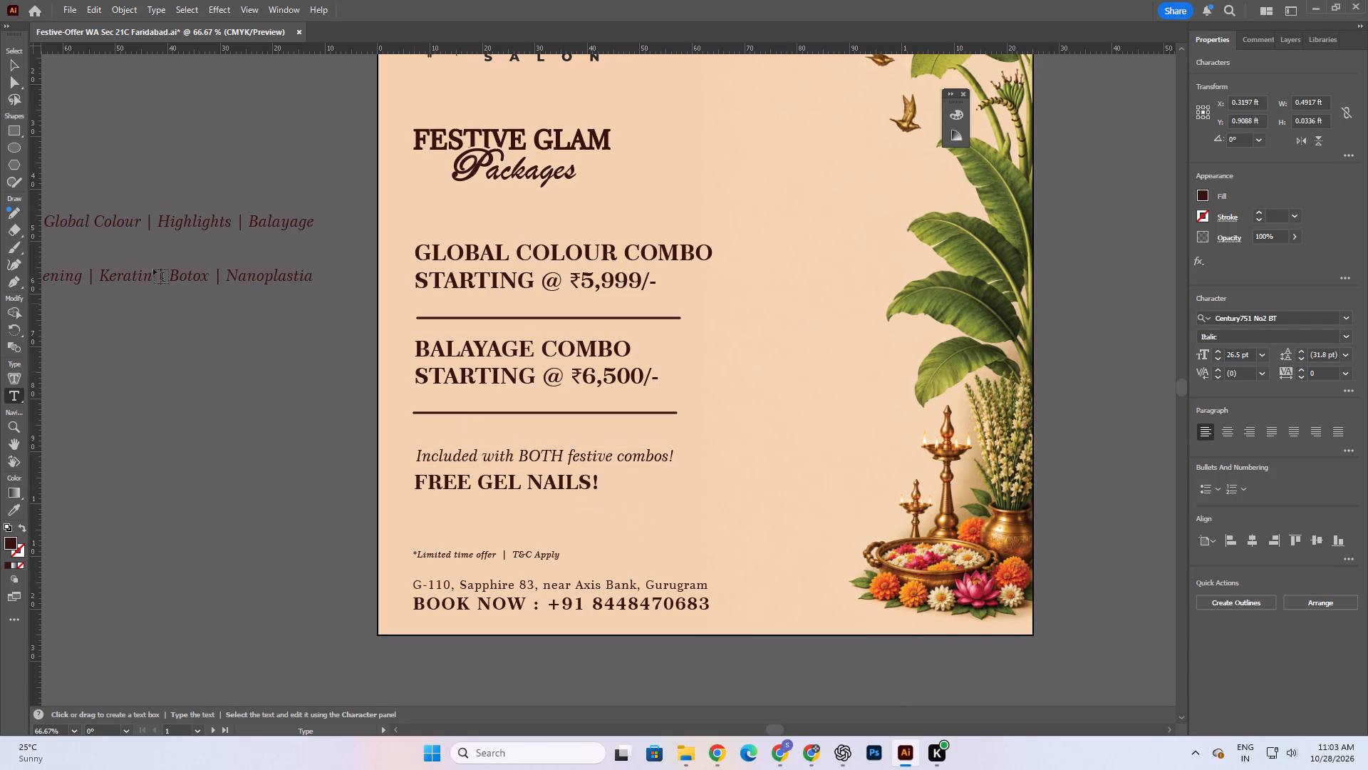
# Move the "Included with BOTH festive combos!" line directly below FREE GEL NAILS! and align the left edges of both texts.
pyautogui.click(10, 64)
pyautogui.moveTo(519, 456); pyautogui.dragTo(519, 505)
pyautogui.keyDown('shift'); pyautogui.click(530, 486); pyautogui.keyUp('shift')
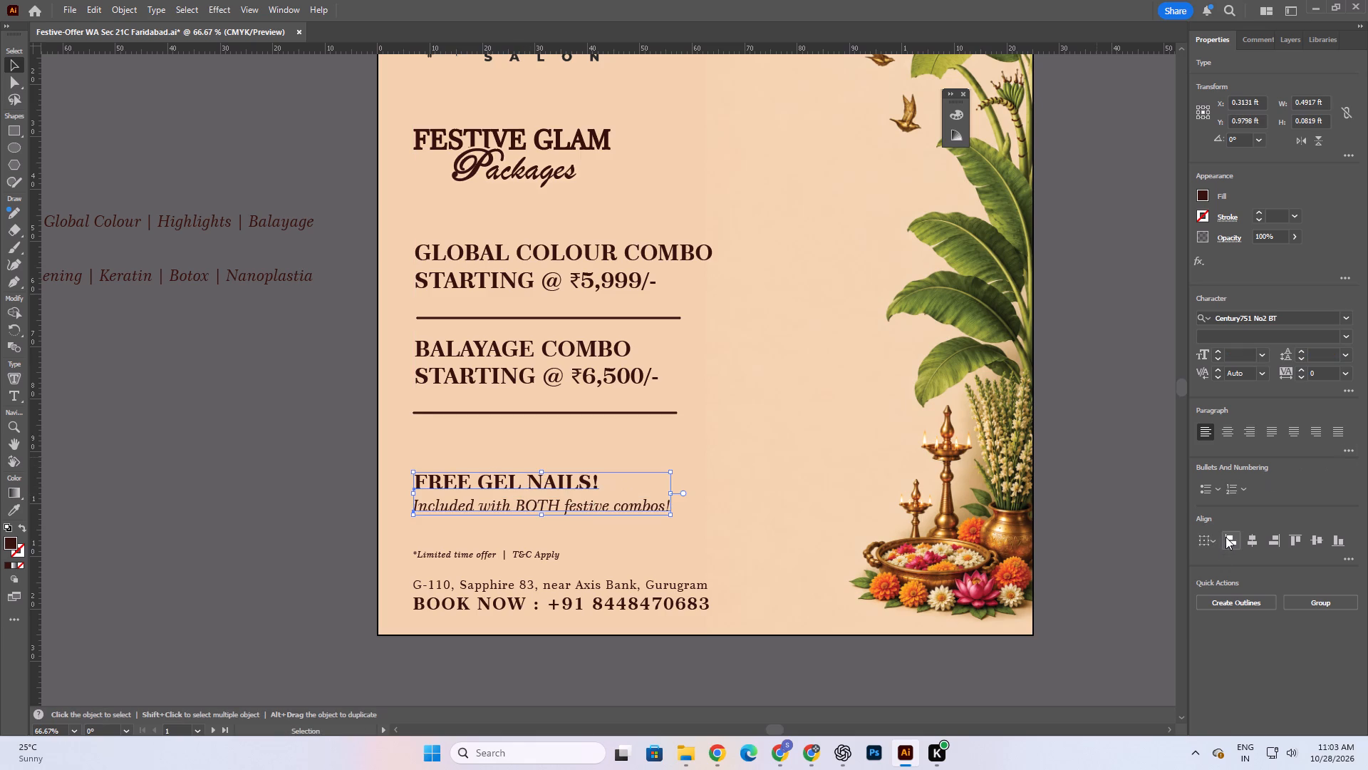
pyautogui.doubleClick(1225, 537)
pyautogui.click(259, 516)
# Change the font style of the "Included with BOTH festive combos!" line to Roman.
pyautogui.click(618, 500)
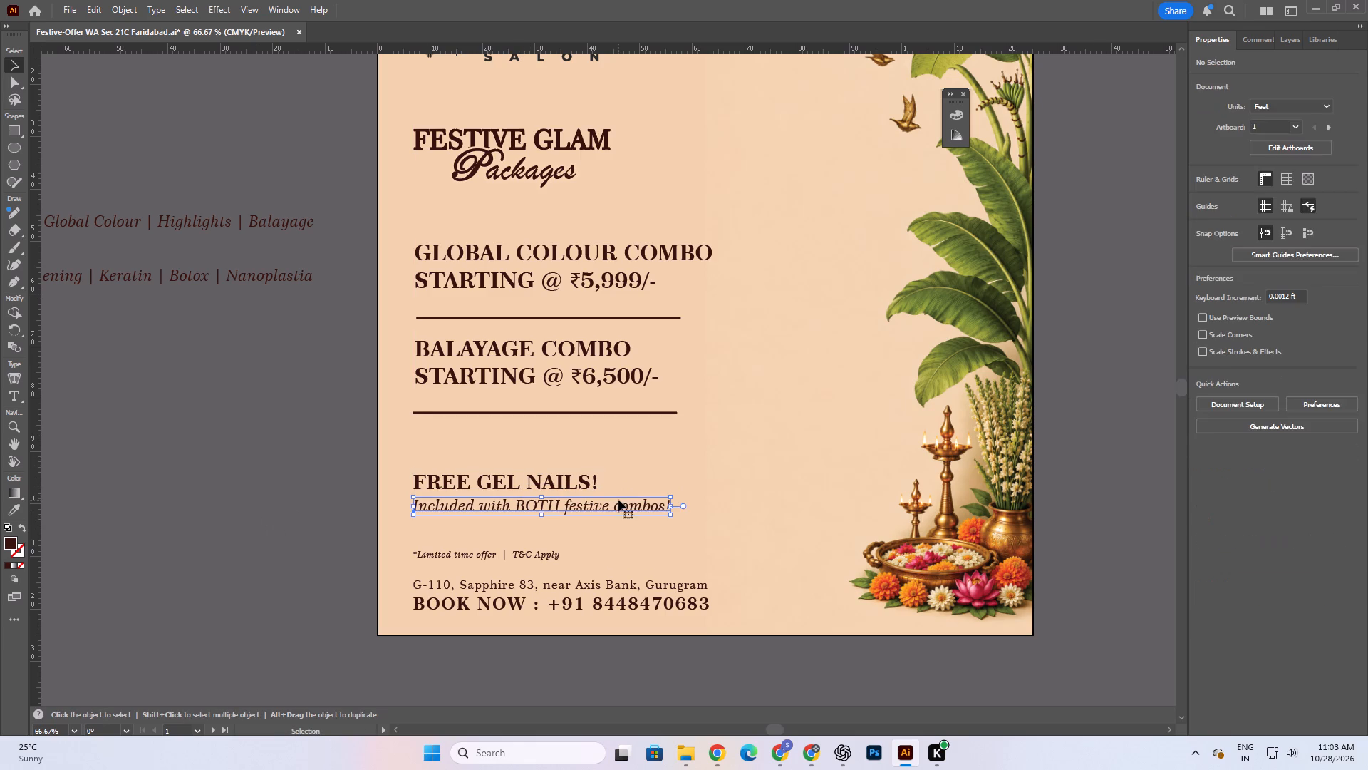
pyautogui.click(633, 508)
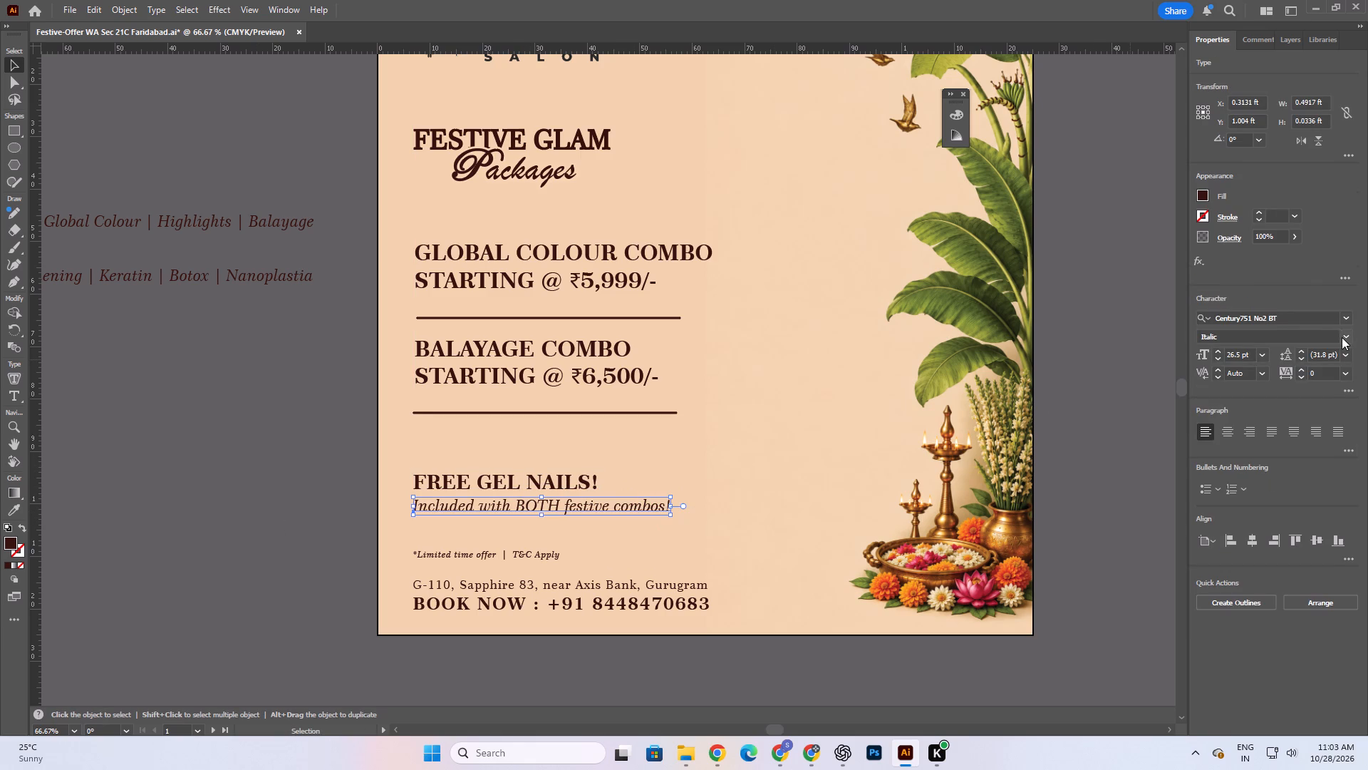
pyautogui.click(1342, 337)
pyautogui.click(1245, 349)
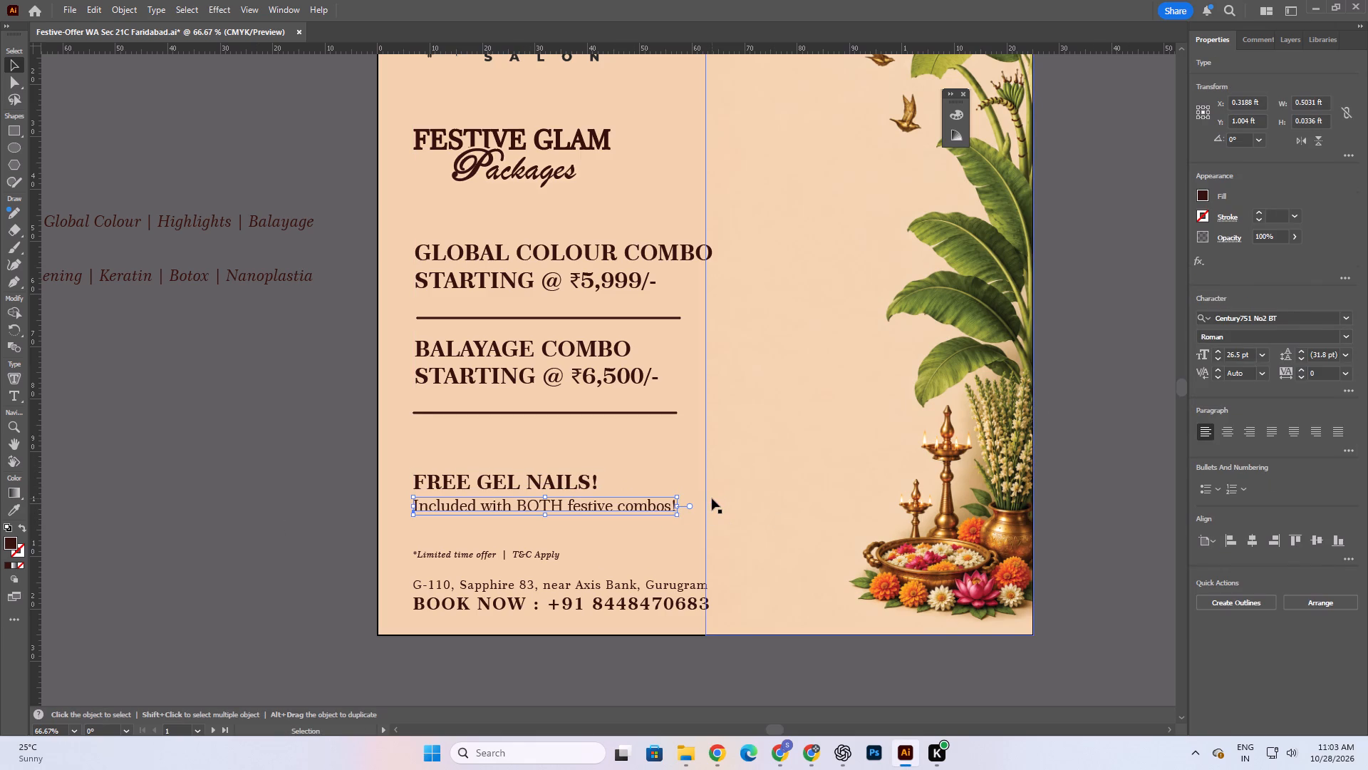
pyautogui.click(184, 538)
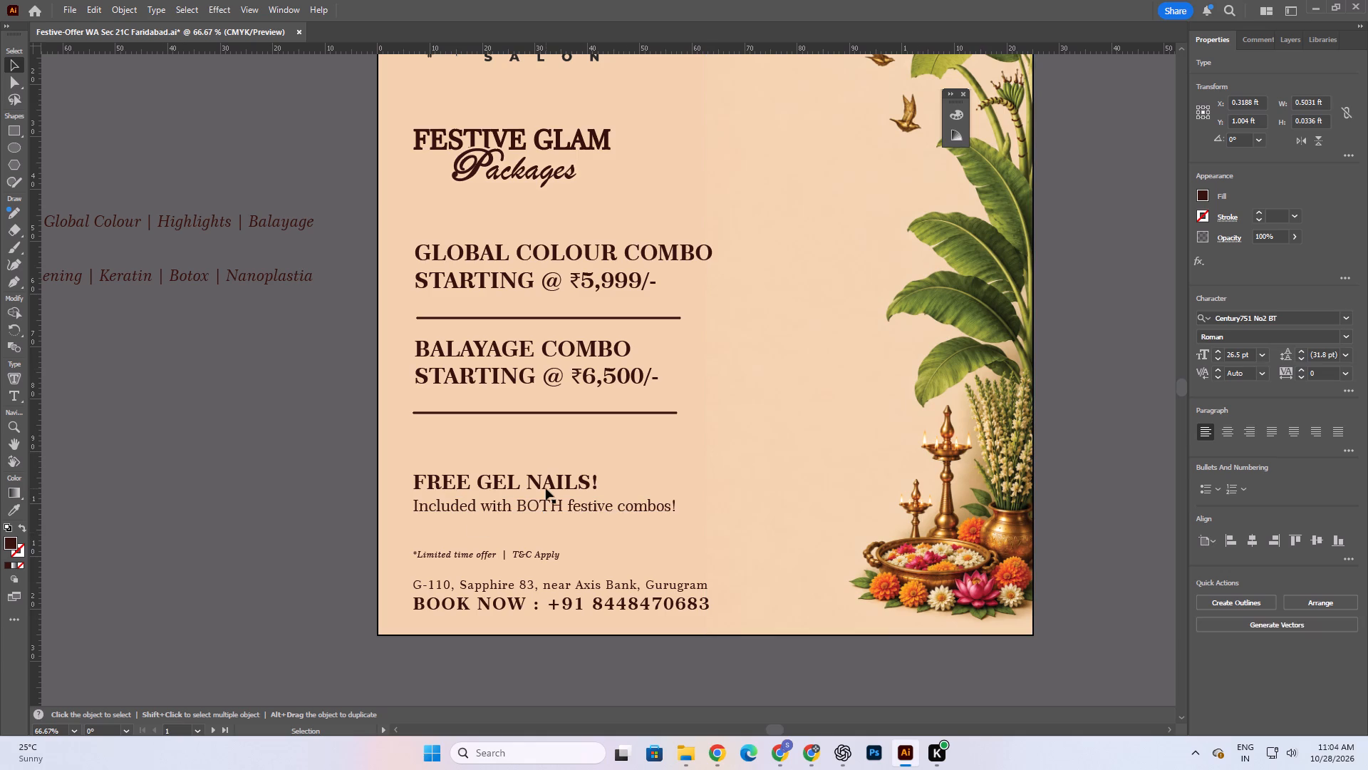
# Nudge the FREE GEL NAILS! headline slightly up, left-align it with the "Included with BOTH festive combos!" line and group the two.
pyautogui.click(546, 488)
pyautogui.press('Up')
pyautogui.press('Up')
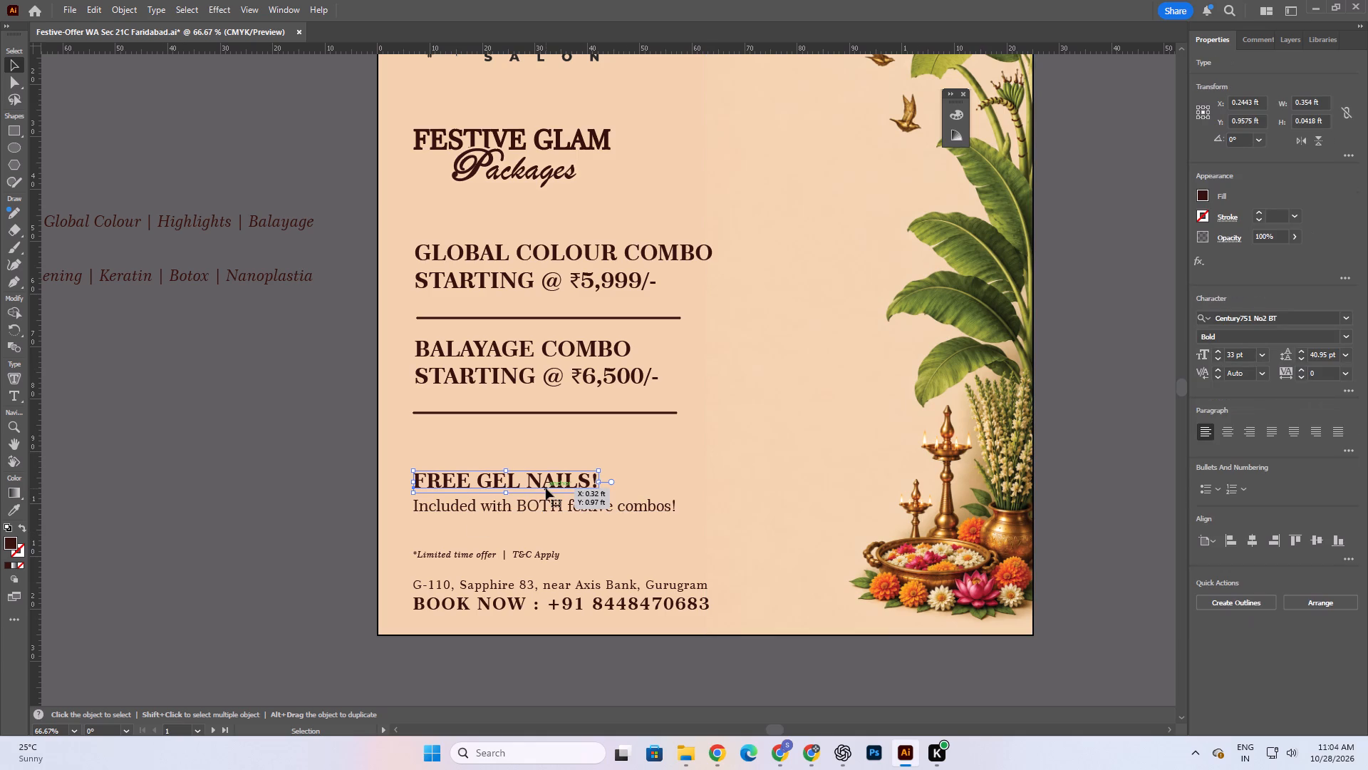
pyautogui.keyDown('shift'); pyautogui.click(564, 500); pyautogui.keyUp('shift')
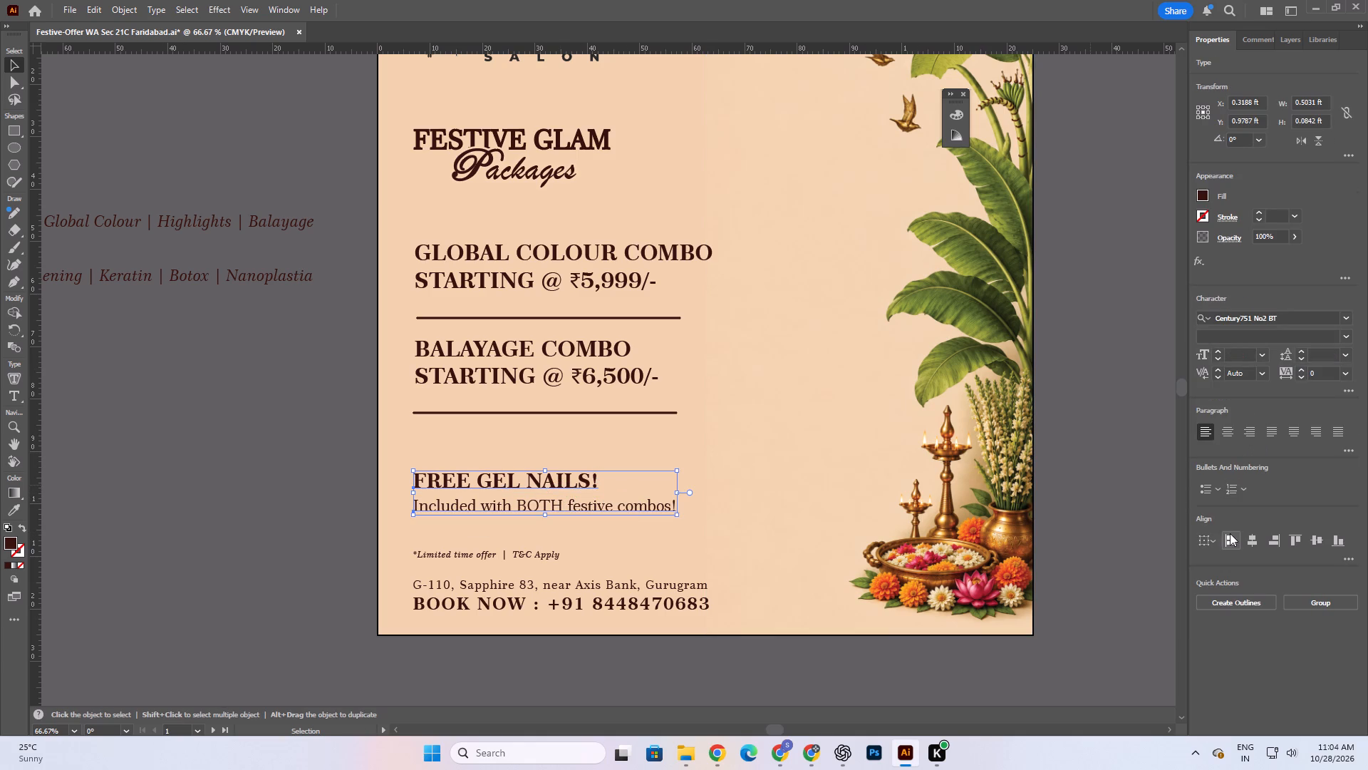
pyautogui.doubleClick(1230, 533)
pyautogui.hotkey('ctrl', 'g')
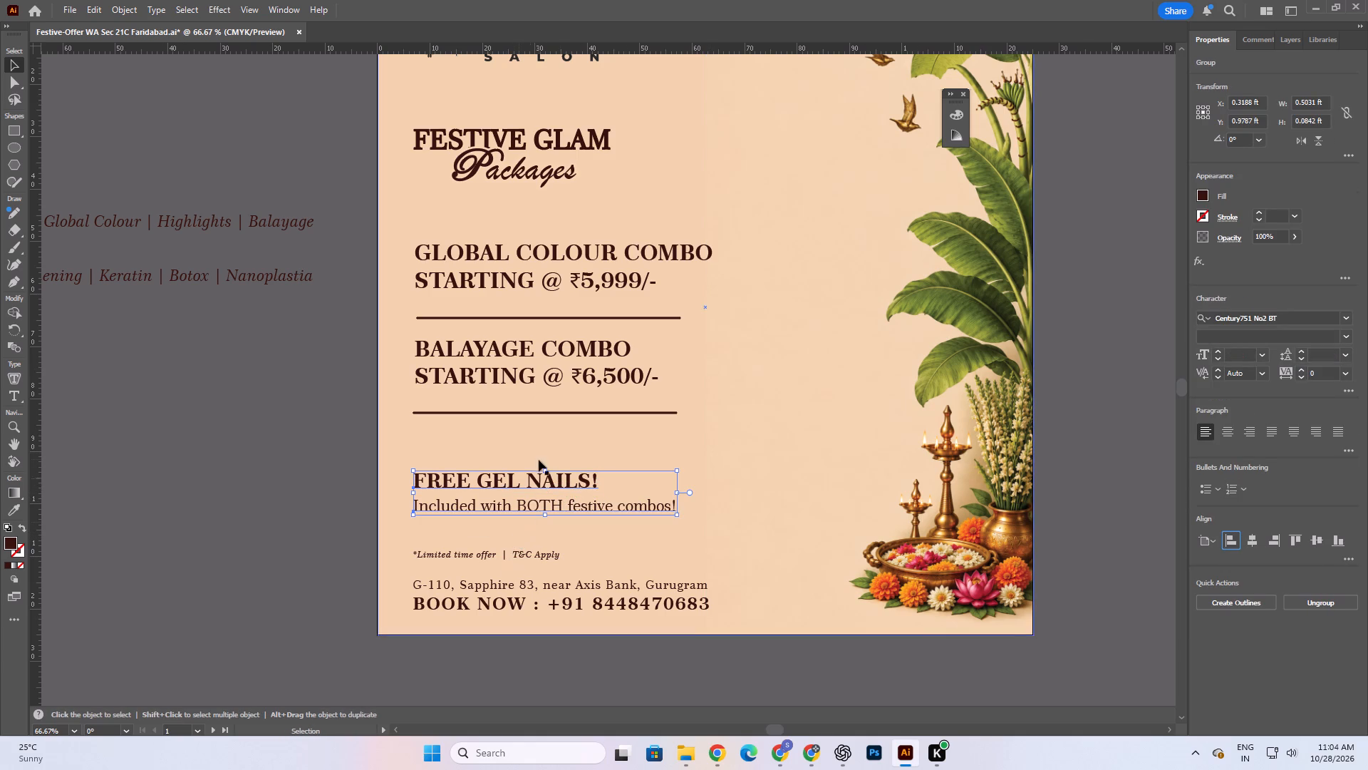
# Move the grouped FREE GEL NAILS! text up about 0.04 ft, closer to the divider beneath the BALAYAGE COMBO offer.
pyautogui.moveTo(544, 480); pyautogui.dragTo(549, 464)
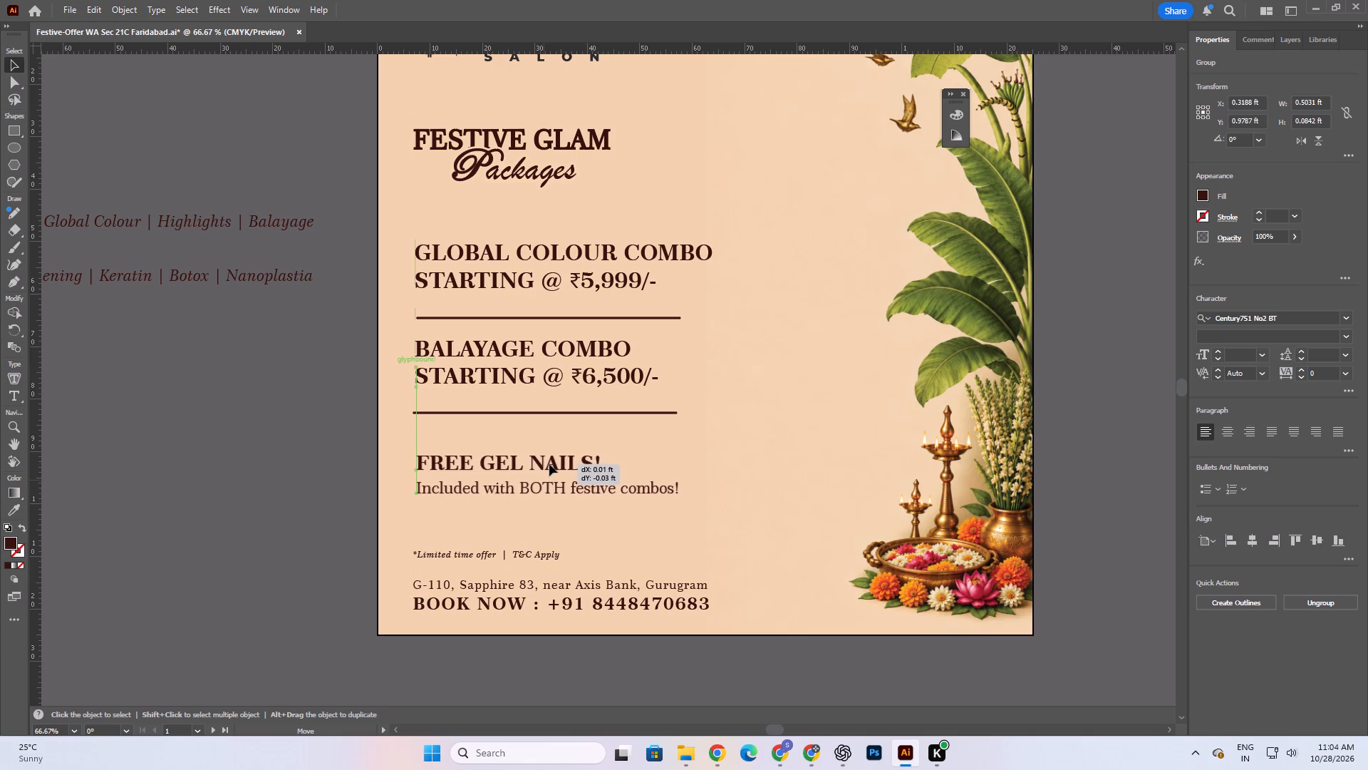
pyautogui.moveTo(549, 464); pyautogui.dragTo(547, 464)
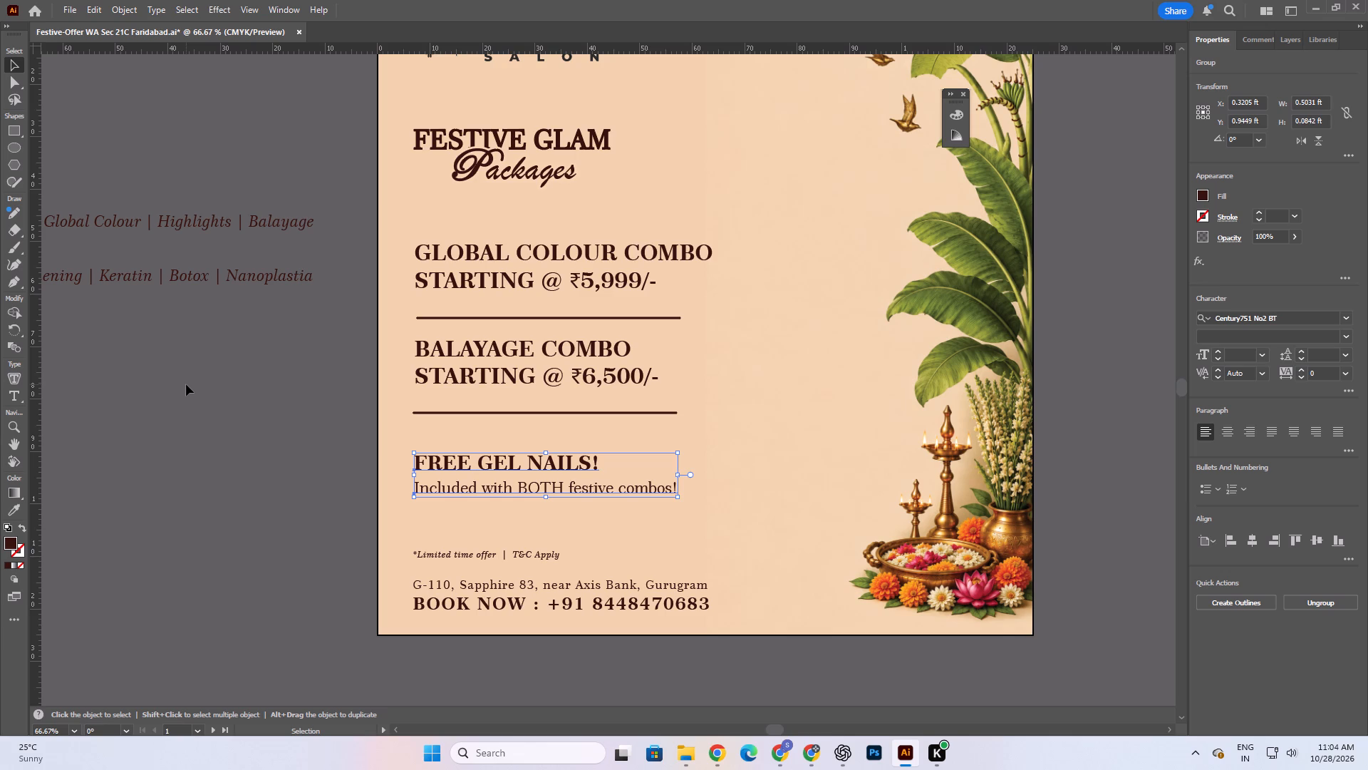
pyautogui.scroll(2, 284, 421)
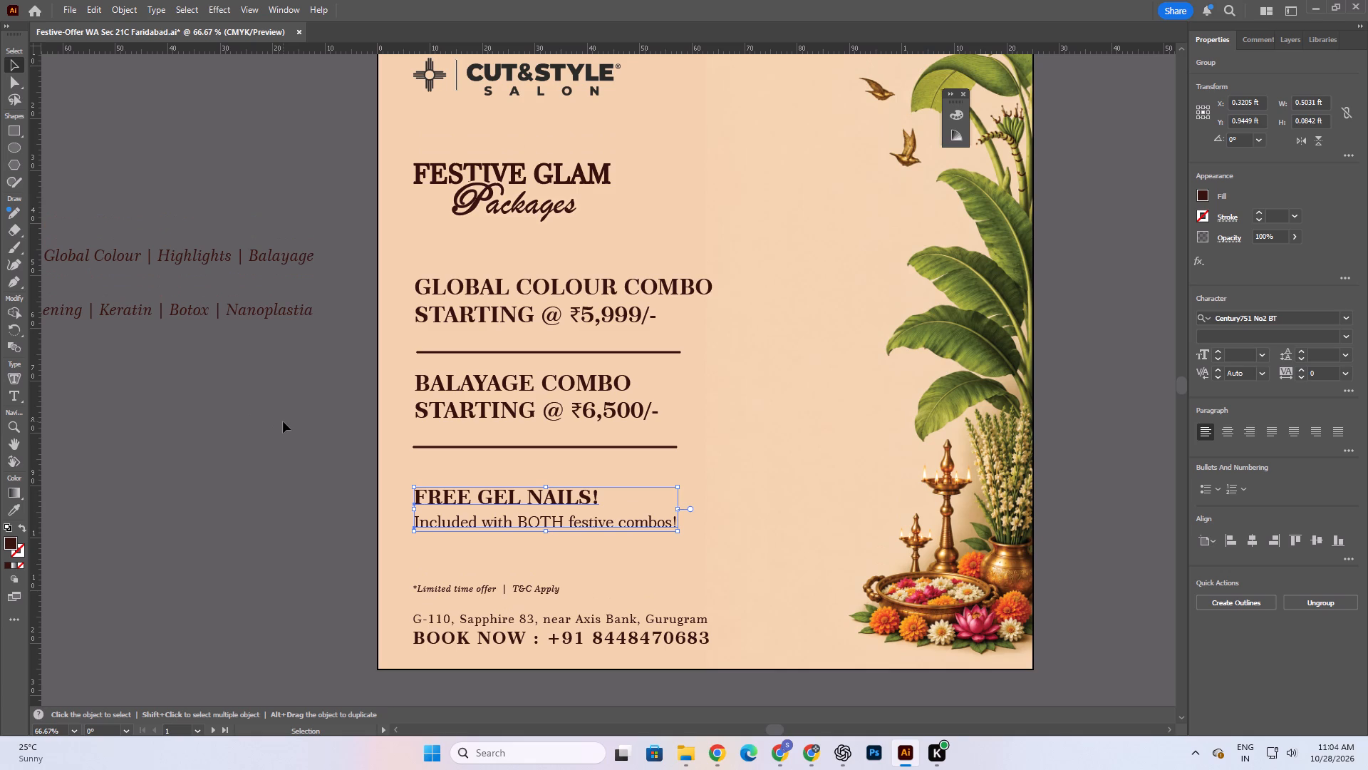
pyautogui.scroll(1, 315, 480)
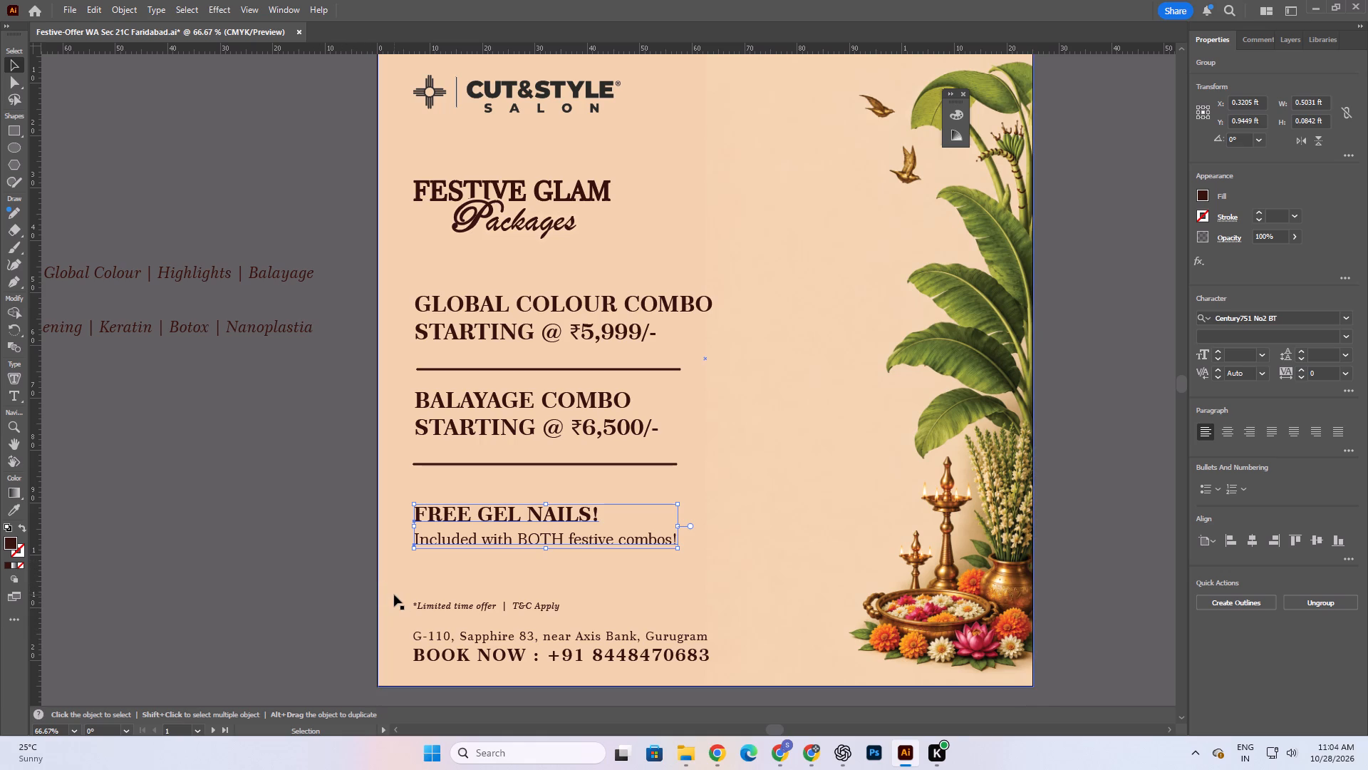
pyautogui.scroll(-4, 393, 617)
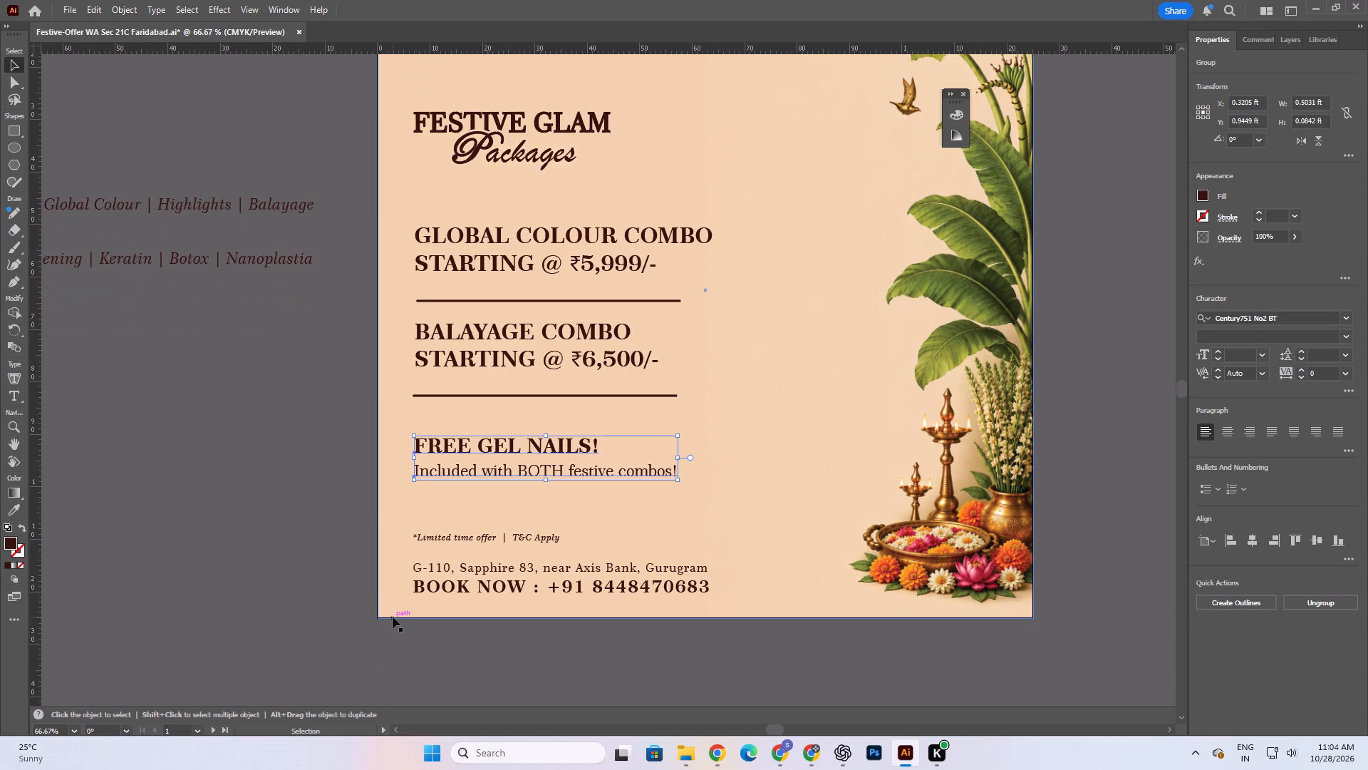
pyautogui.scroll(1, 393, 617)
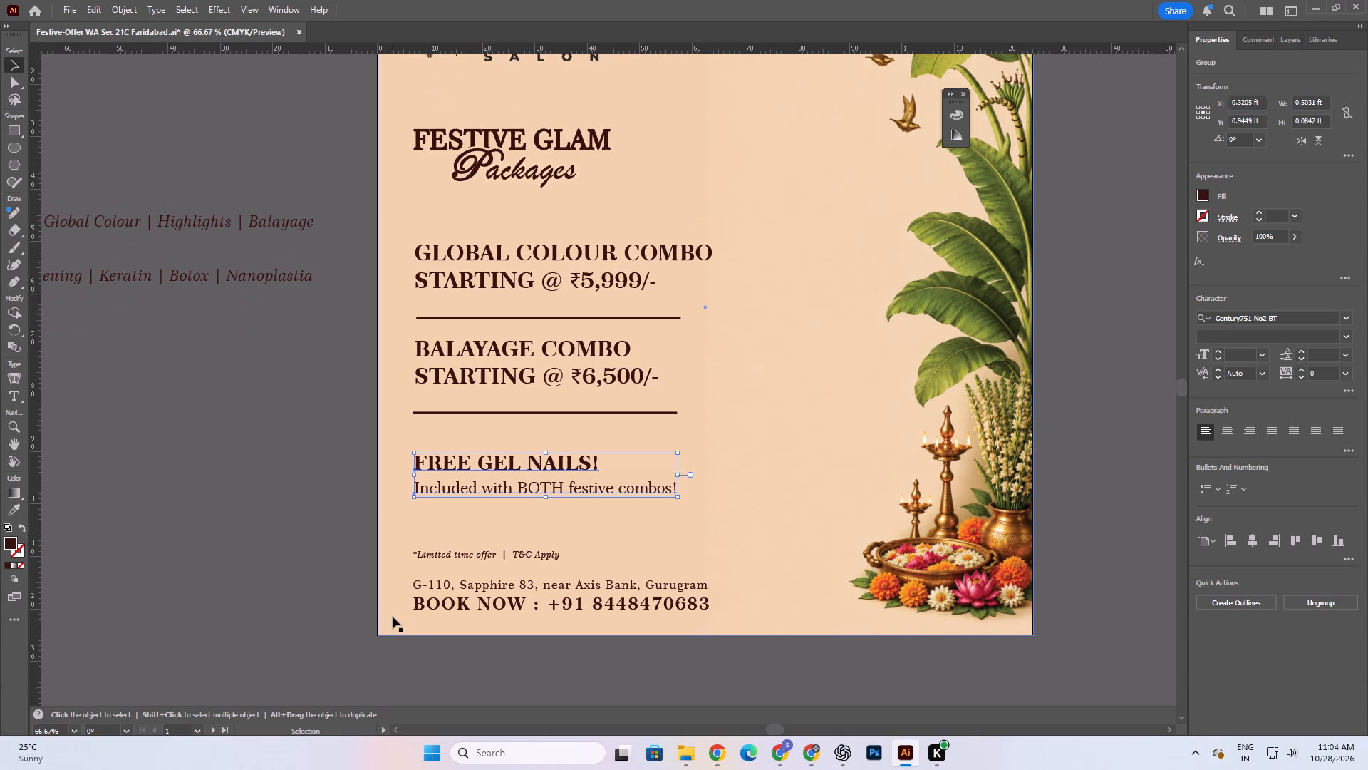
pyautogui.scroll(1, 393, 617)
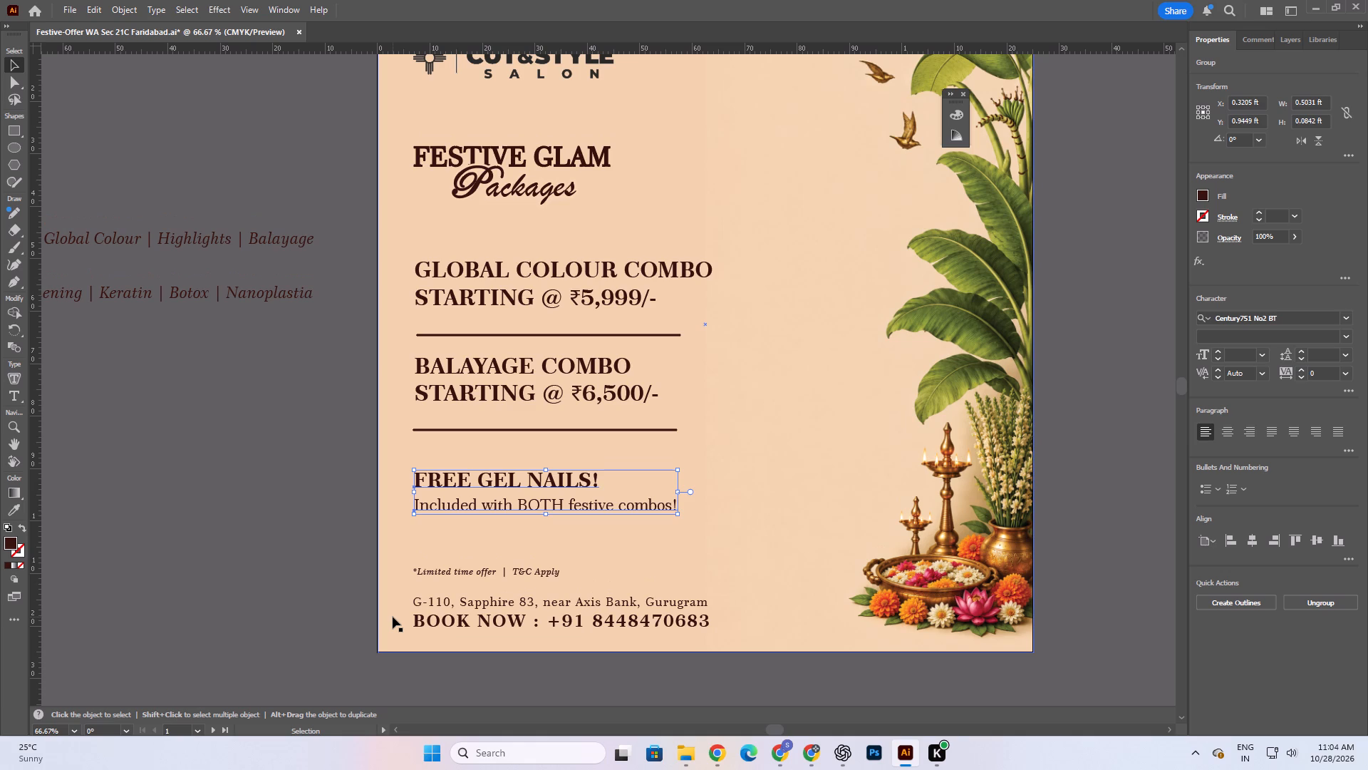
pyautogui.click(529, 486)
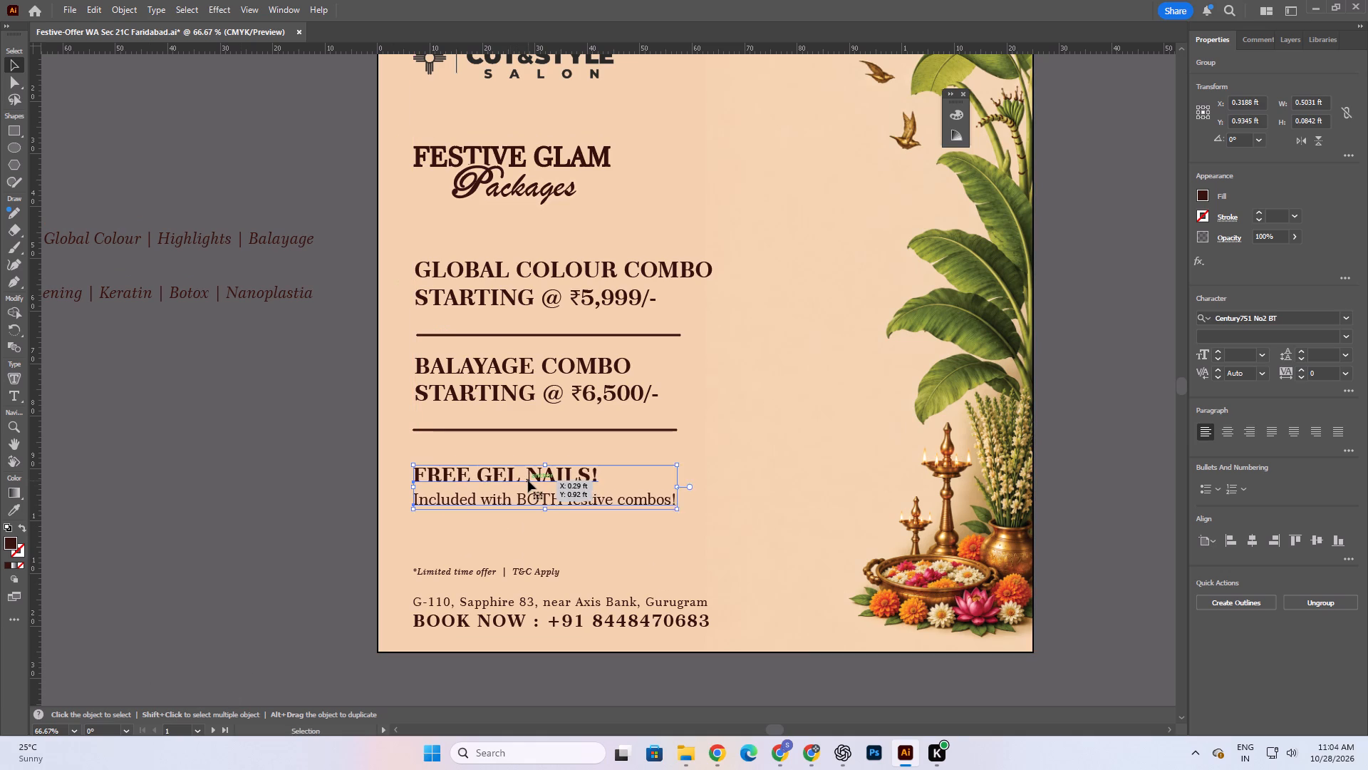
# Fine-tune the vertical position of the grouped FREE GEL NAILS! text beneath the lower divider.
pyautogui.click(528, 481)
pyautogui.moveTo(528, 476); pyautogui.dragTo(528, 483)
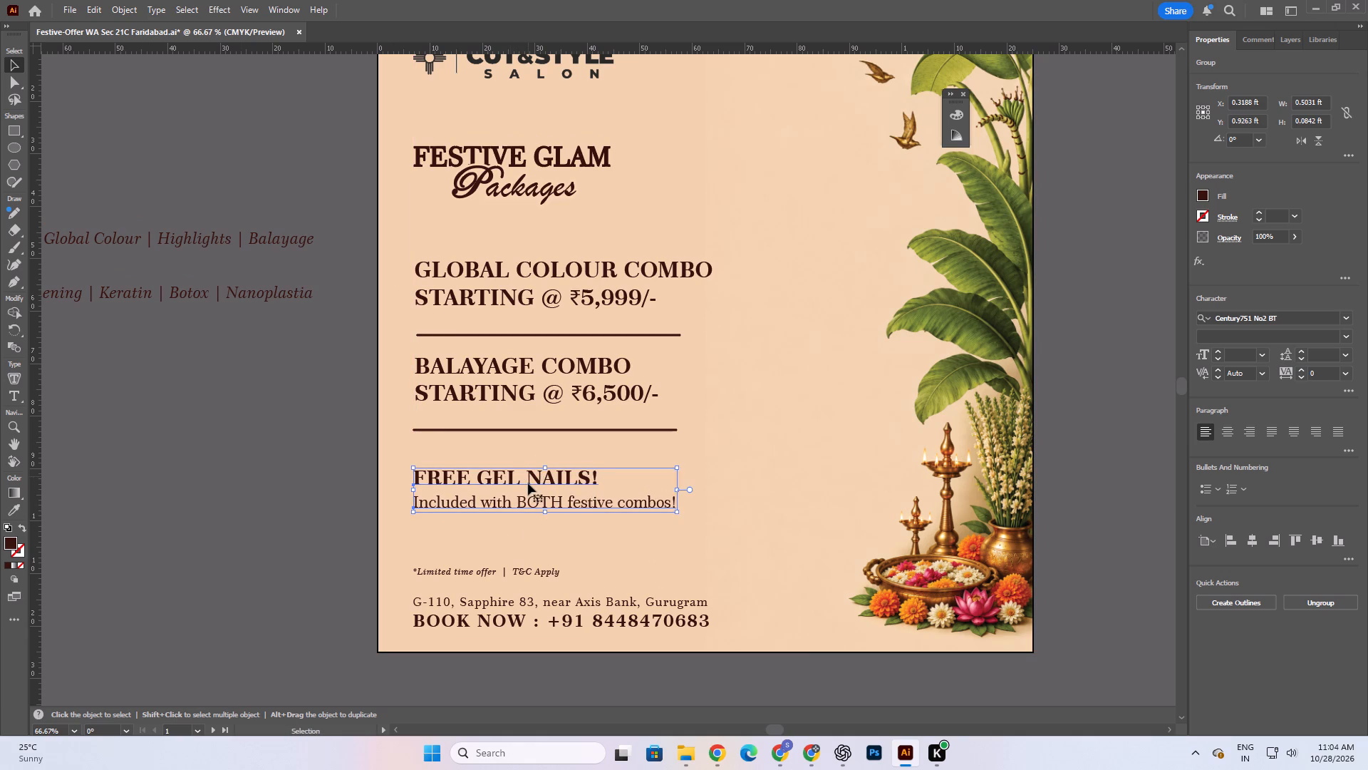
pyautogui.click(528, 483)
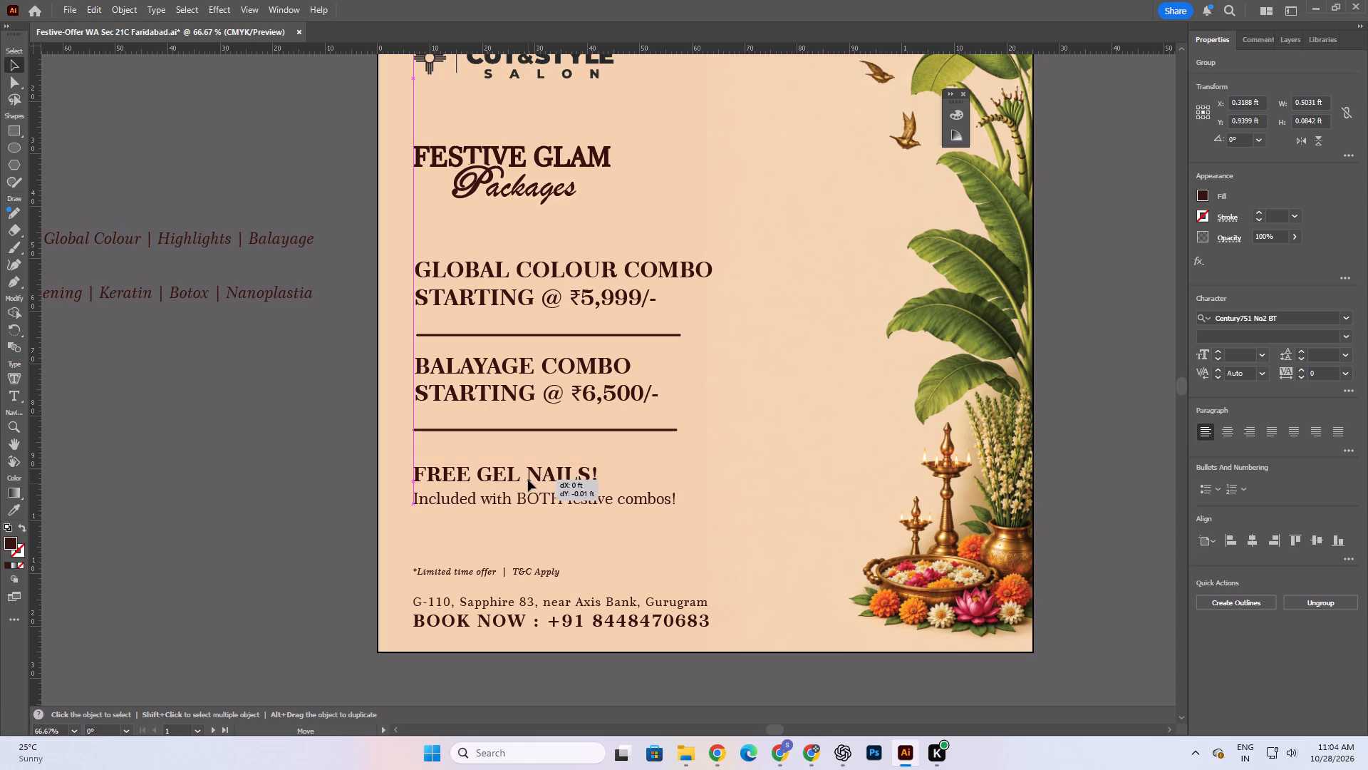
# Left-align the two combo offers, both dividers and the FREE GEL NAILS! group, and distribute their vertical spacing evenly.
pyautogui.keyDown('shift'); pyautogui.click(503, 428); pyautogui.keyUp('shift')
pyautogui.keyDown('shift'); pyautogui.click(484, 389); pyautogui.keyUp('shift')
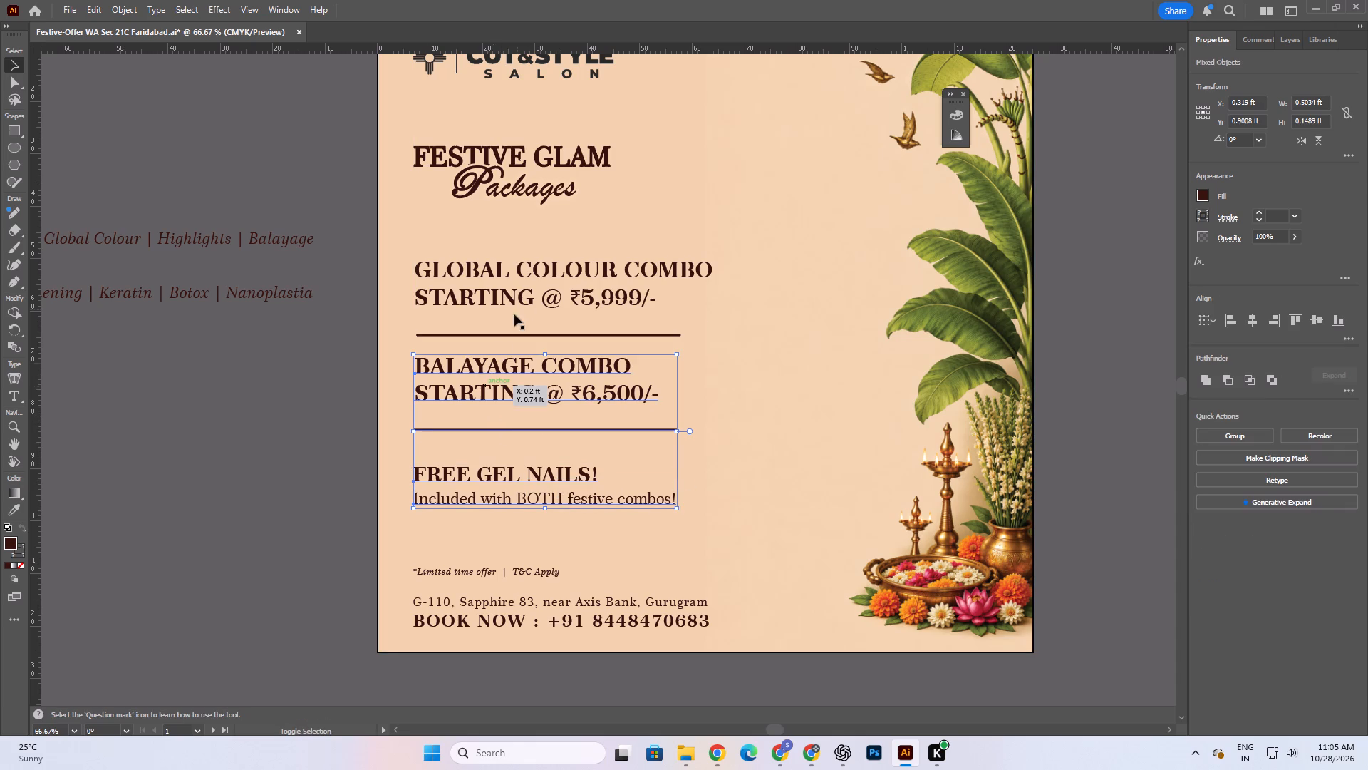
pyautogui.keyDown('shift'); pyautogui.click(510, 334); pyautogui.keyUp('shift')
pyautogui.keyDown('shift'); pyautogui.click(502, 299); pyautogui.keyUp('shift')
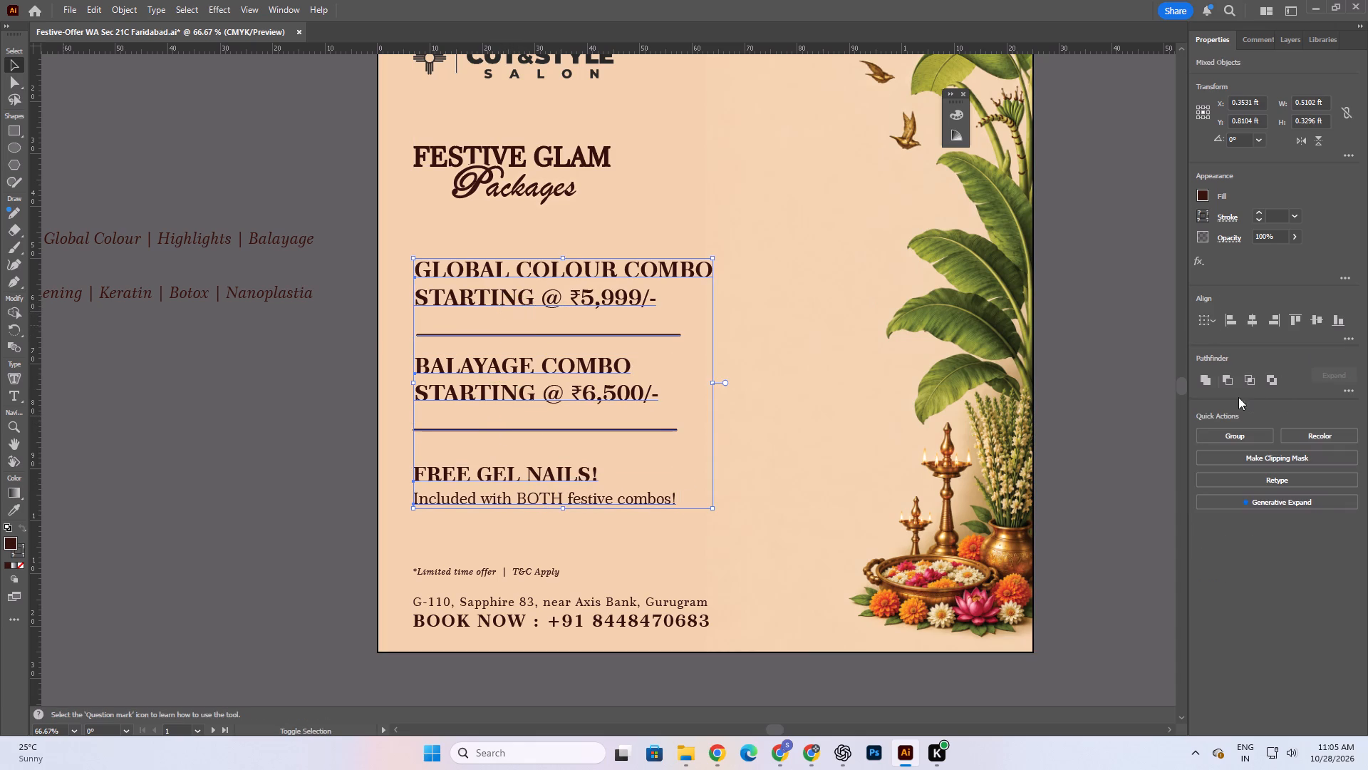
pyautogui.doubleClick(1230, 322)
pyautogui.click(1346, 340)
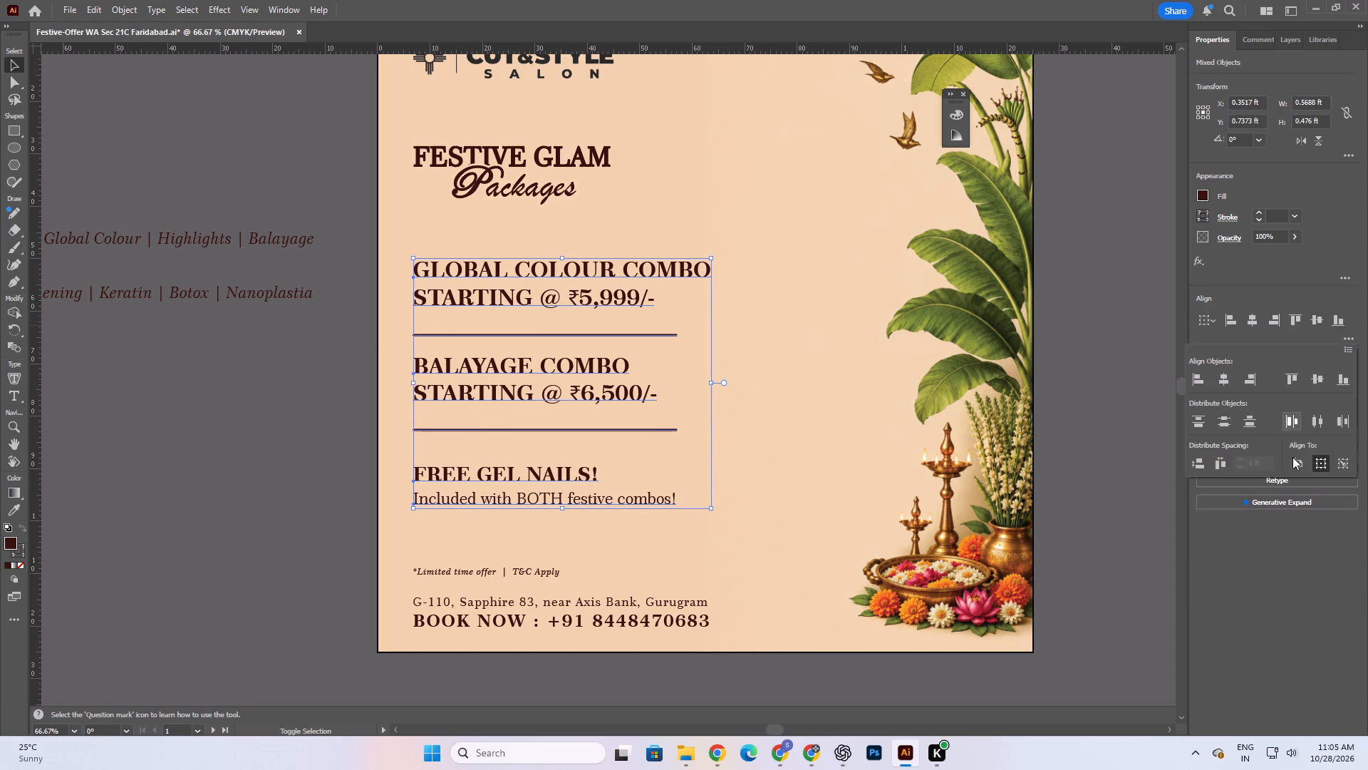
pyautogui.click(1200, 462)
pyautogui.doubleClick(1200, 462)
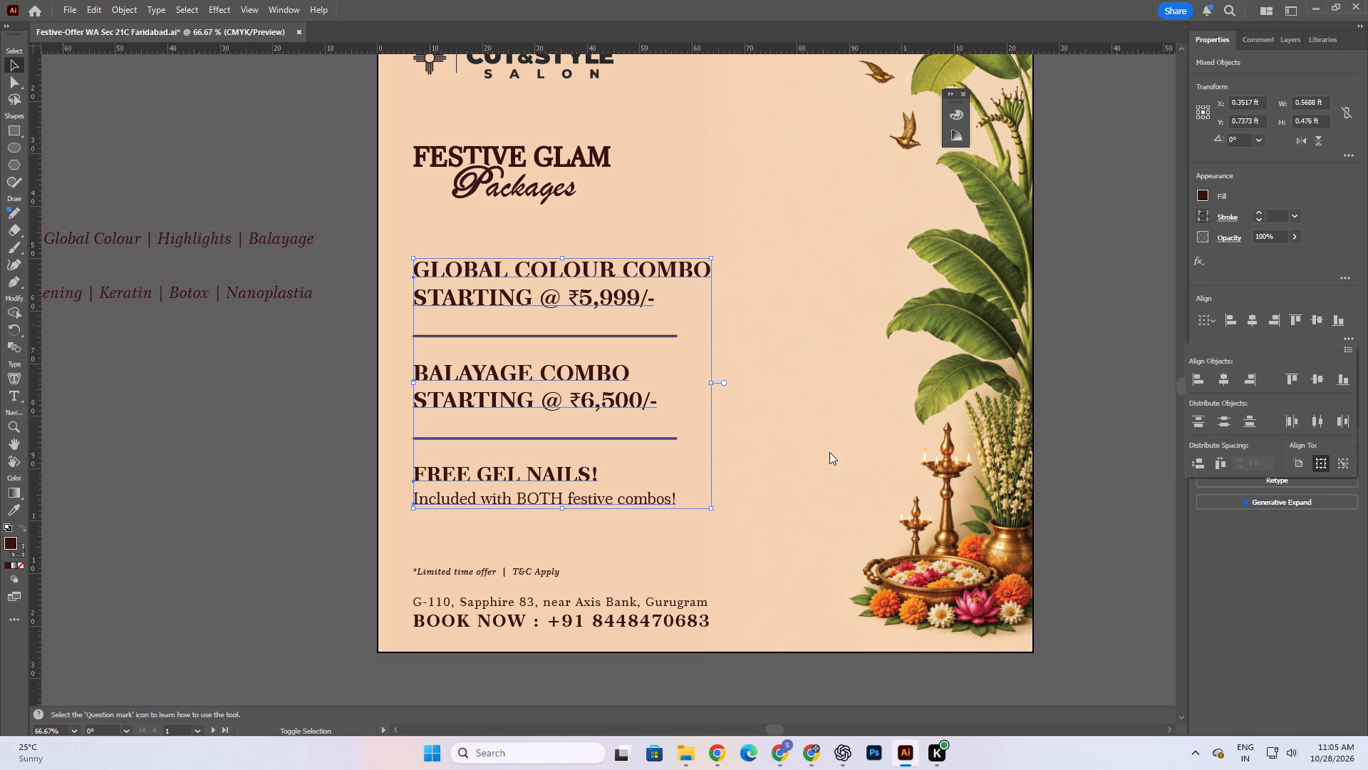
pyautogui.hotkey('ctrl', 'g')
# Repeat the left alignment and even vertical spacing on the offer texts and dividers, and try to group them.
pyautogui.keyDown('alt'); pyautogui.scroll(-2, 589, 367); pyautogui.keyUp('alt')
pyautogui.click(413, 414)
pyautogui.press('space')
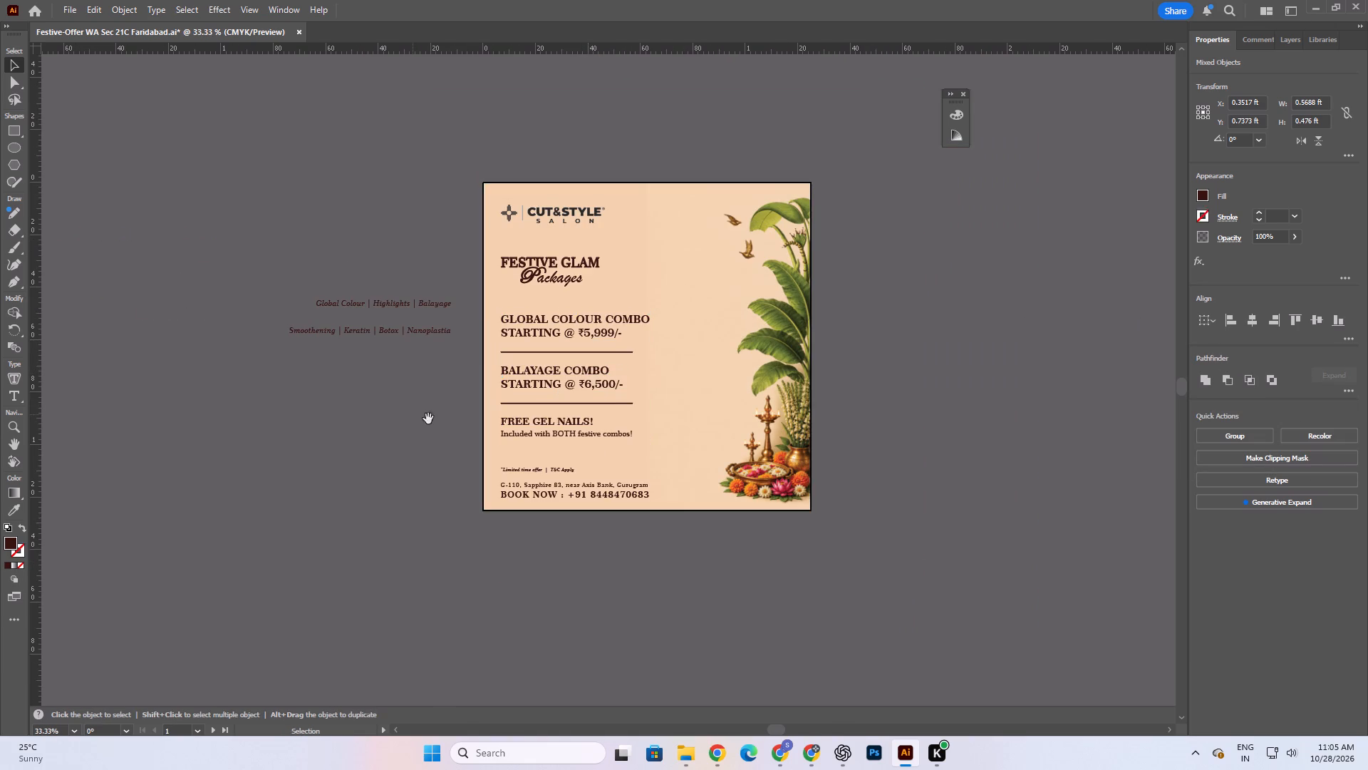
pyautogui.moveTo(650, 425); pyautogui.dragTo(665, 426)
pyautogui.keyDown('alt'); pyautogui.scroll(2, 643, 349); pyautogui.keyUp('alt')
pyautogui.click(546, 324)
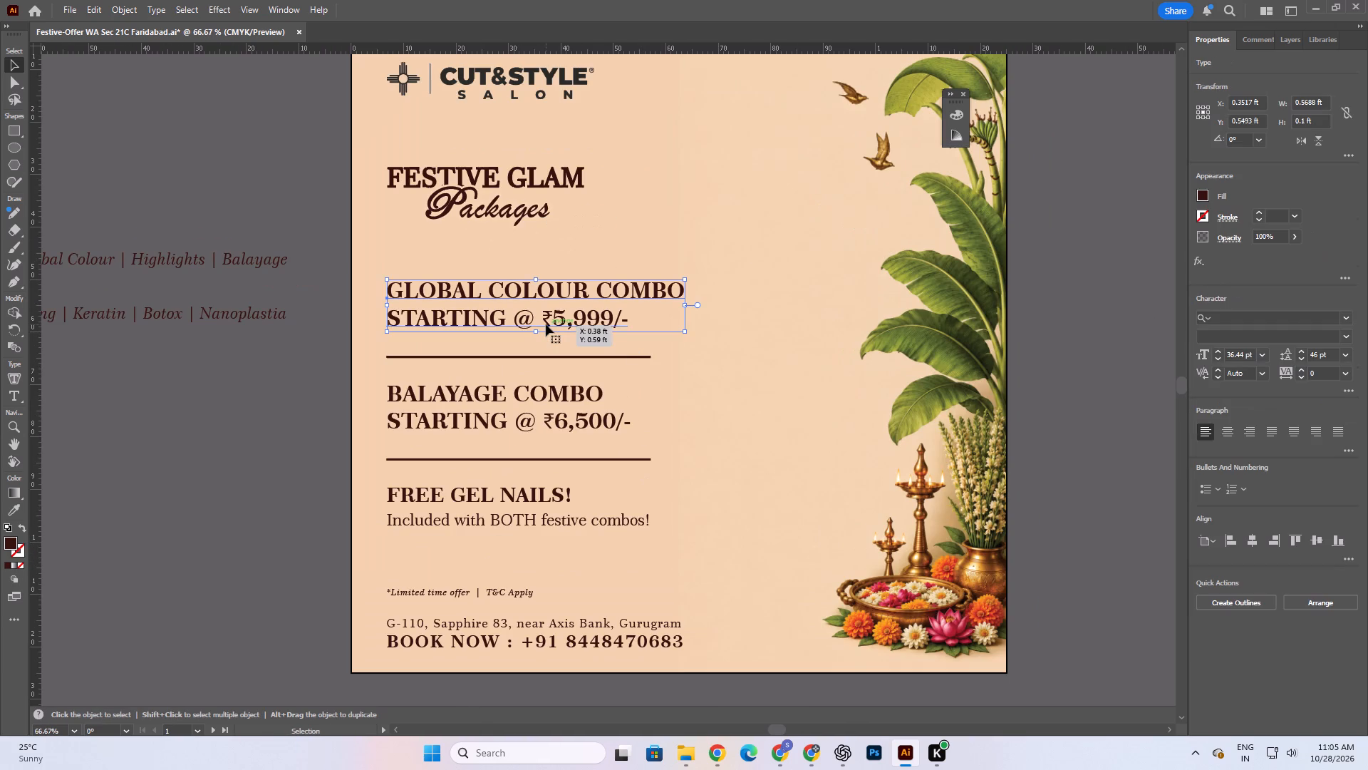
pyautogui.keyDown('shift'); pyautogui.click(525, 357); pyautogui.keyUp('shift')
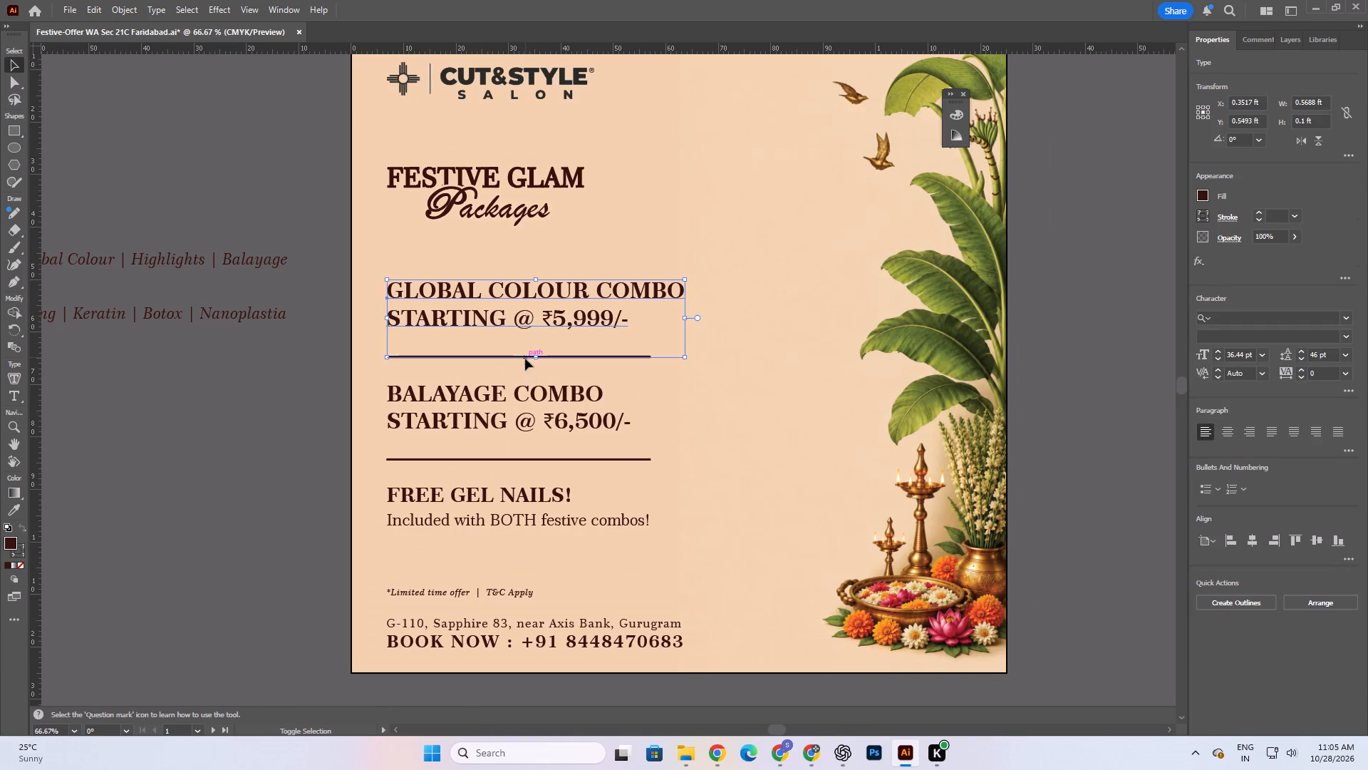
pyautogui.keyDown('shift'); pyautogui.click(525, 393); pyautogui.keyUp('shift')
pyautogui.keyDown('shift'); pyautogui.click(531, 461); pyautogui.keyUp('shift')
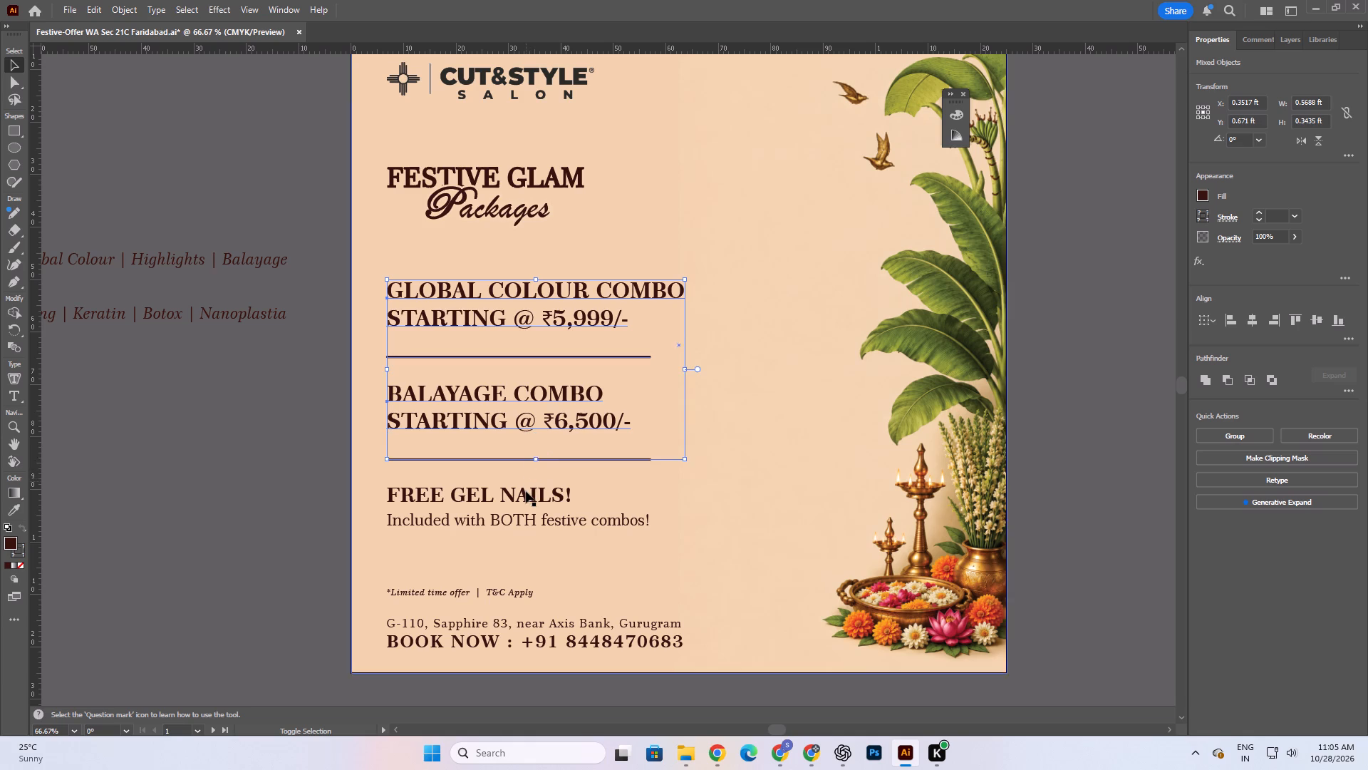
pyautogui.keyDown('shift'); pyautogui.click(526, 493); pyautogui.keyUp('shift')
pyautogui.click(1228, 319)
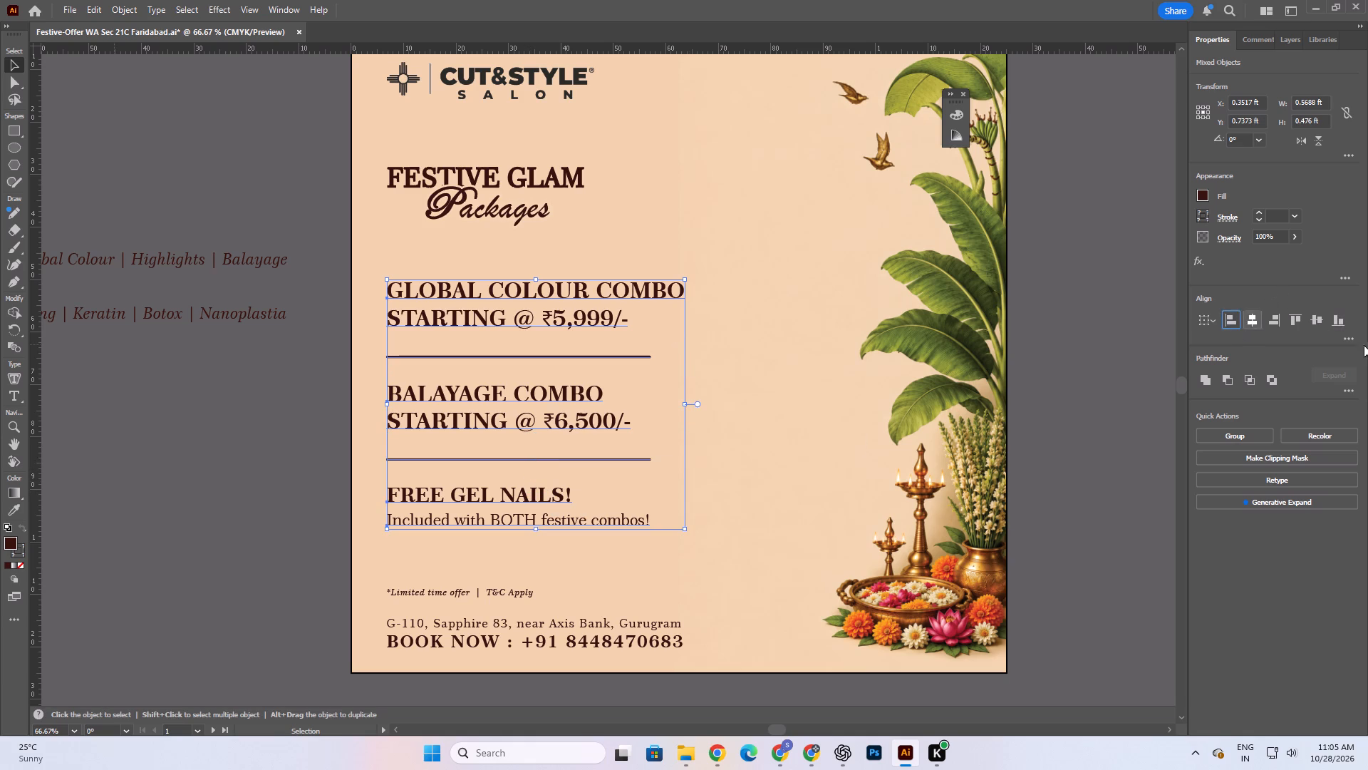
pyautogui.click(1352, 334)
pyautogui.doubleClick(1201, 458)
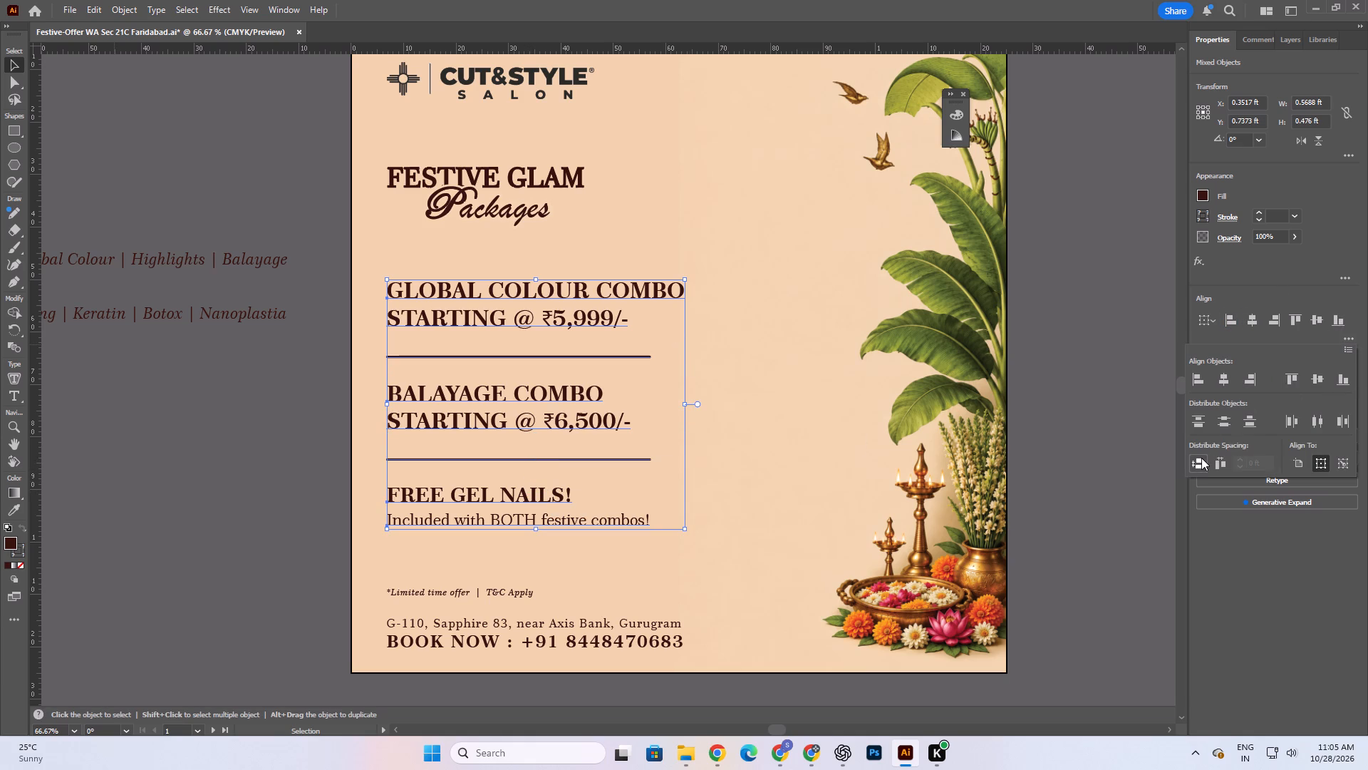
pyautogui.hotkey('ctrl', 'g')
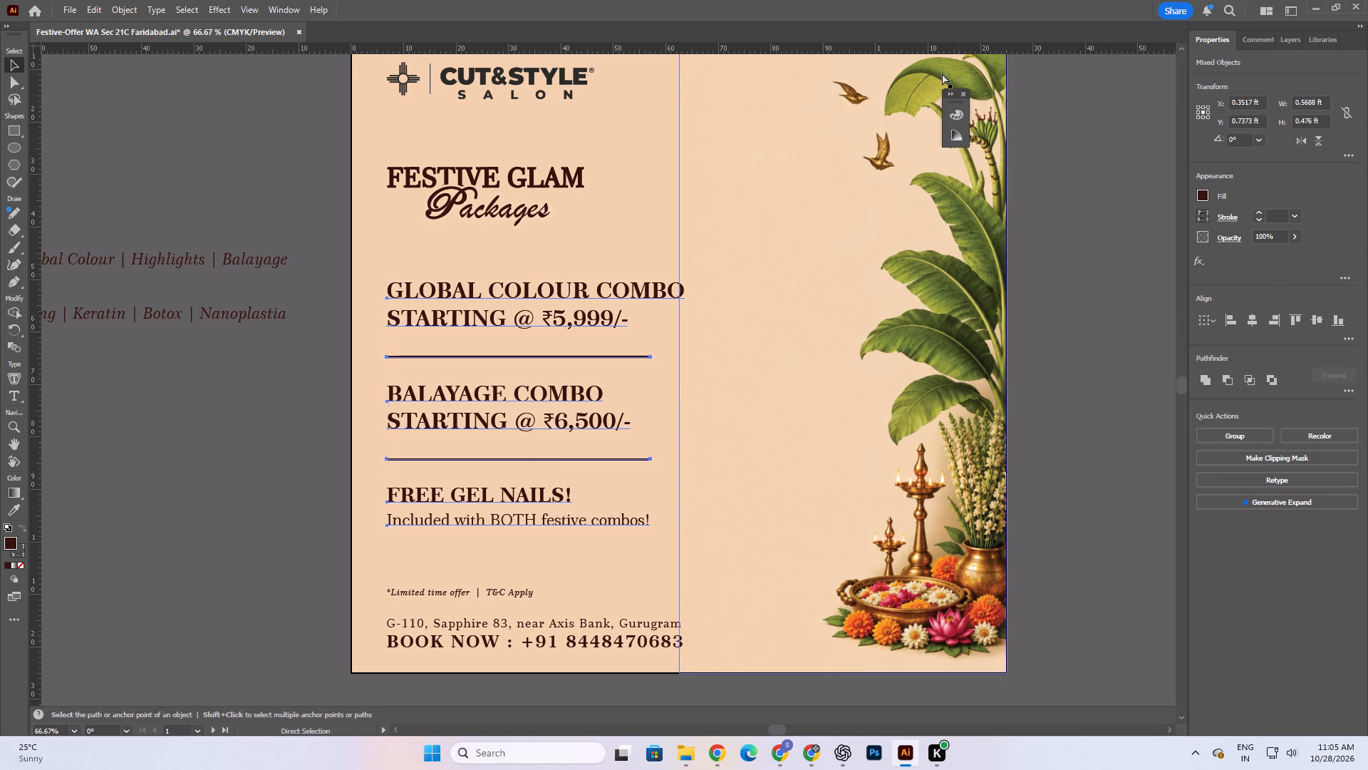
# Group the two combo offers, both dividers and the FREE GEL NAILS! text, and nudge the group up about 0.01 ft.
pyautogui.click(301, 300)
pyautogui.click(547, 281)
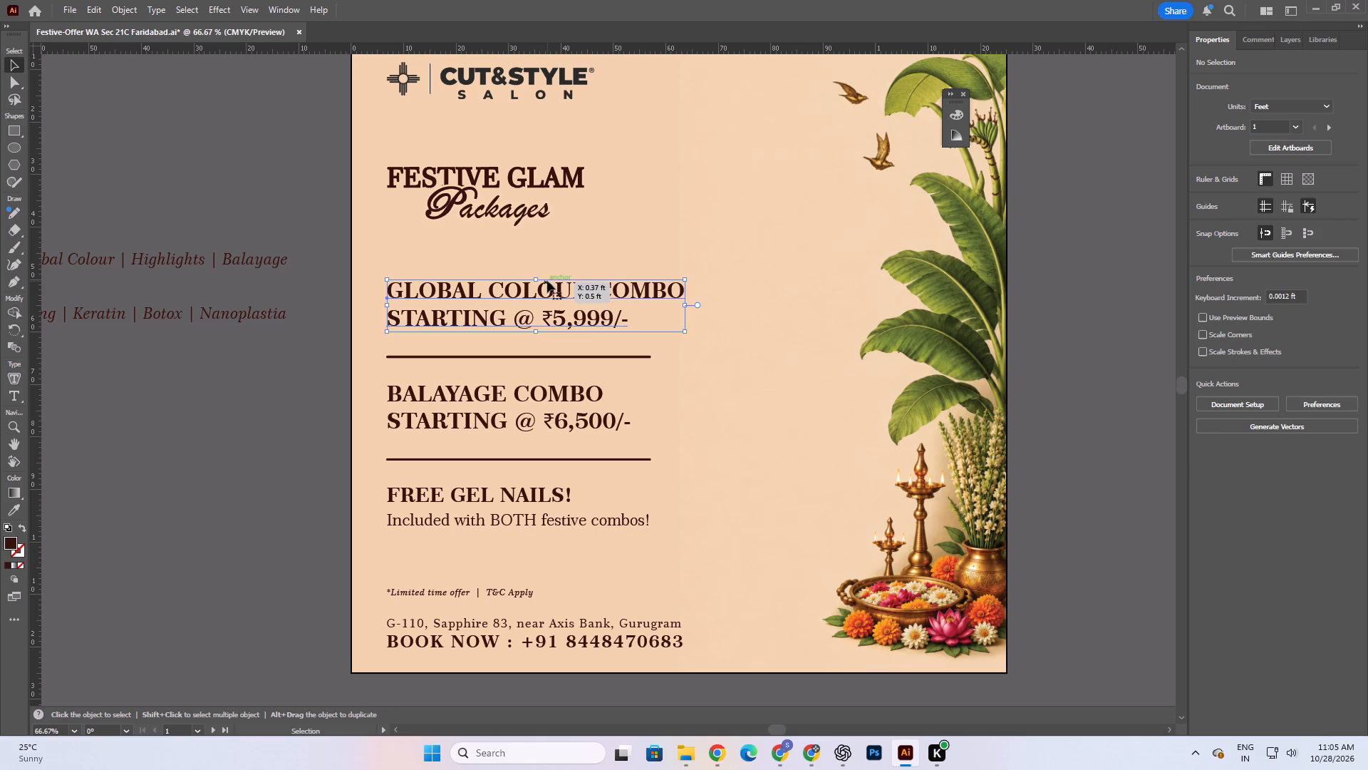
pyautogui.keyDown('shift'); pyautogui.click(525, 355); pyautogui.keyUp('shift')
pyautogui.keyDown('shift'); pyautogui.click(525, 394); pyautogui.keyUp('shift')
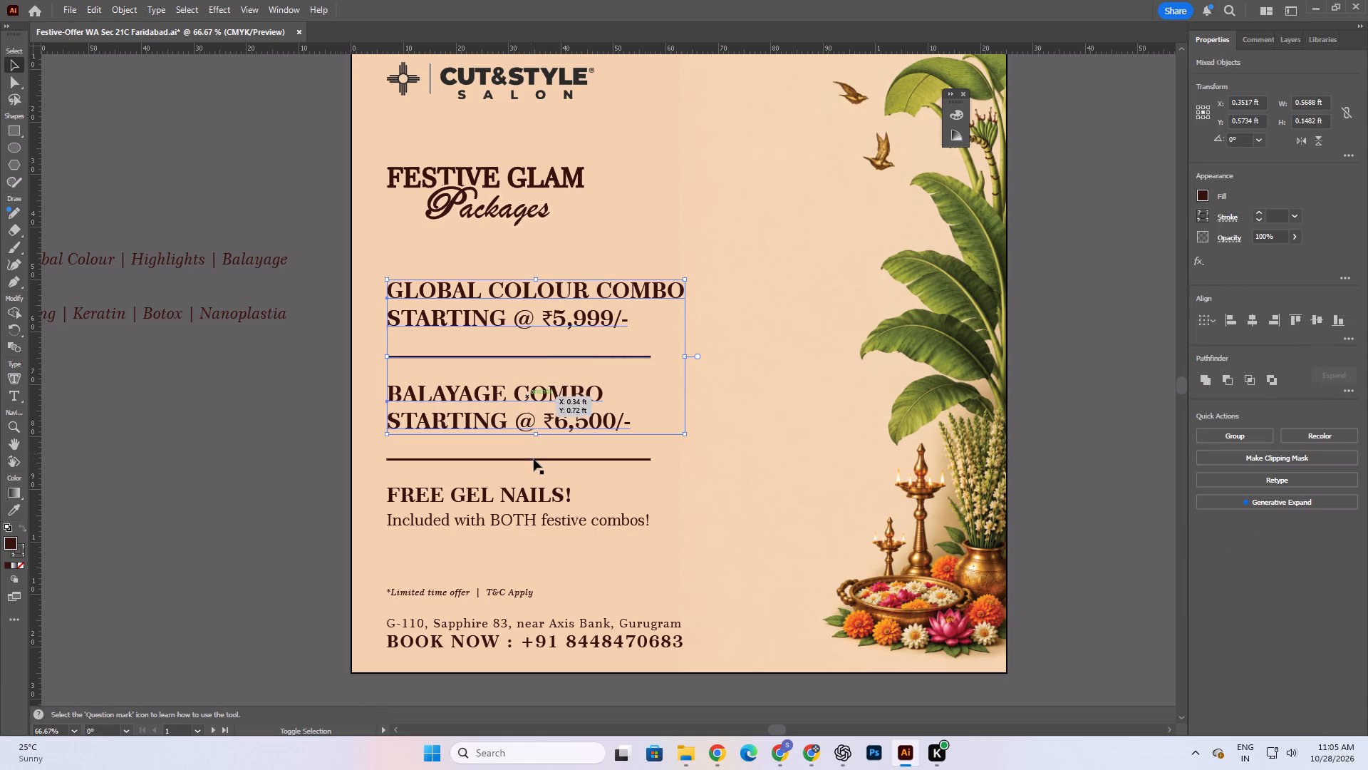
pyautogui.keyDown('shift'); pyautogui.click(534, 459); pyautogui.keyUp('shift')
pyautogui.keyDown('shift'); pyautogui.click(532, 492); pyautogui.keyUp('shift')
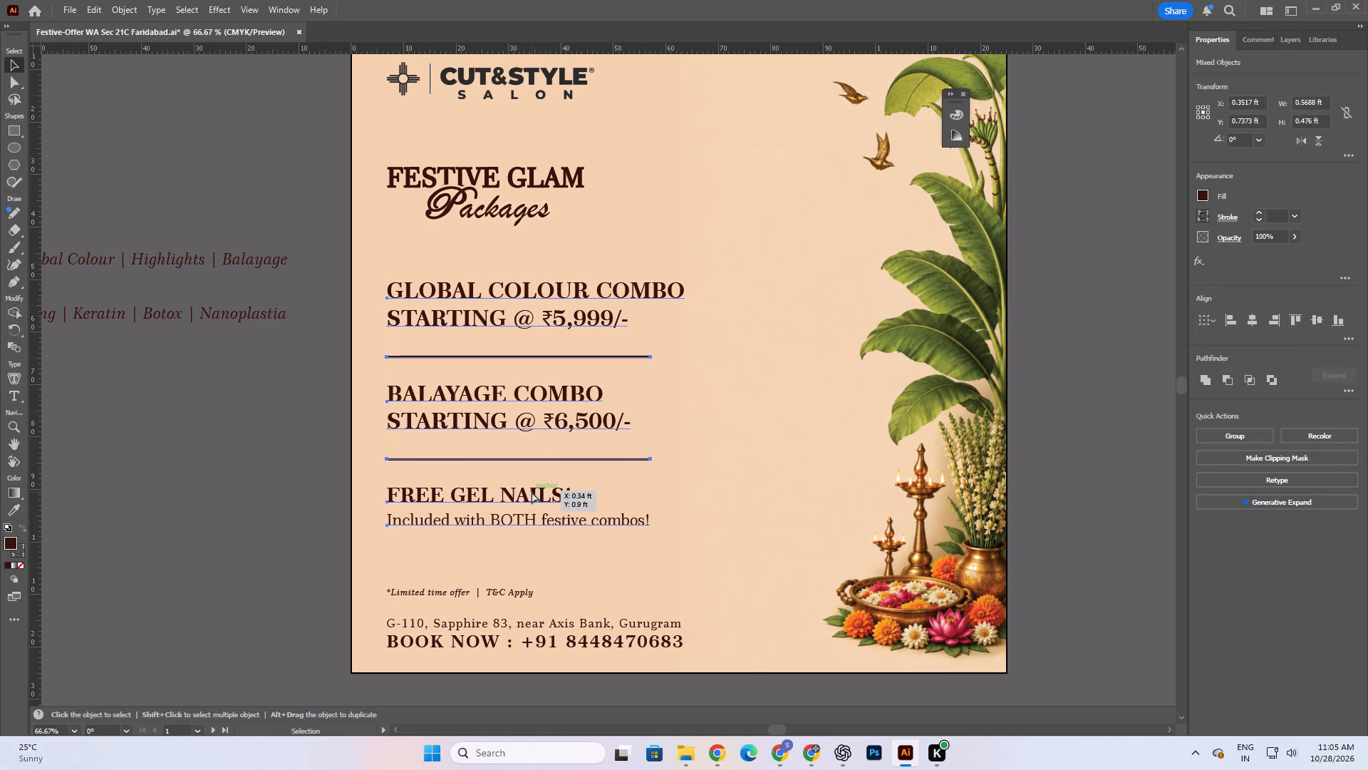
pyautogui.hotkey('ctrl', 'g')
pyautogui.click(311, 421)
pyautogui.click(460, 400)
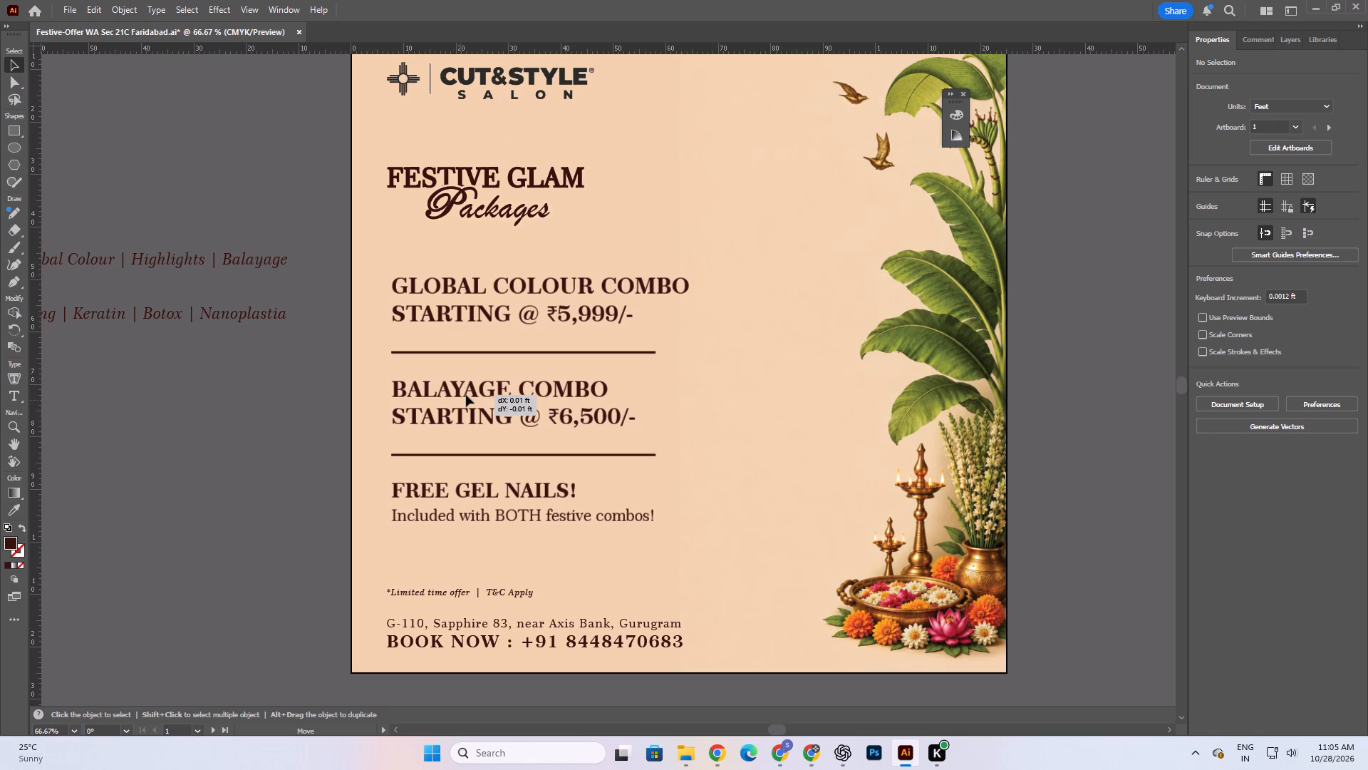
# Left-align the logo, the FESTIVE GLAM Packages heading, the offers group and the "*Limited time offer | T&C Apply" line.
pyautogui.keyDown('shift'); pyautogui.click(468, 205); pyautogui.keyUp('shift')
pyautogui.keyDown('shift'); pyautogui.click(494, 90); pyautogui.keyUp('shift')
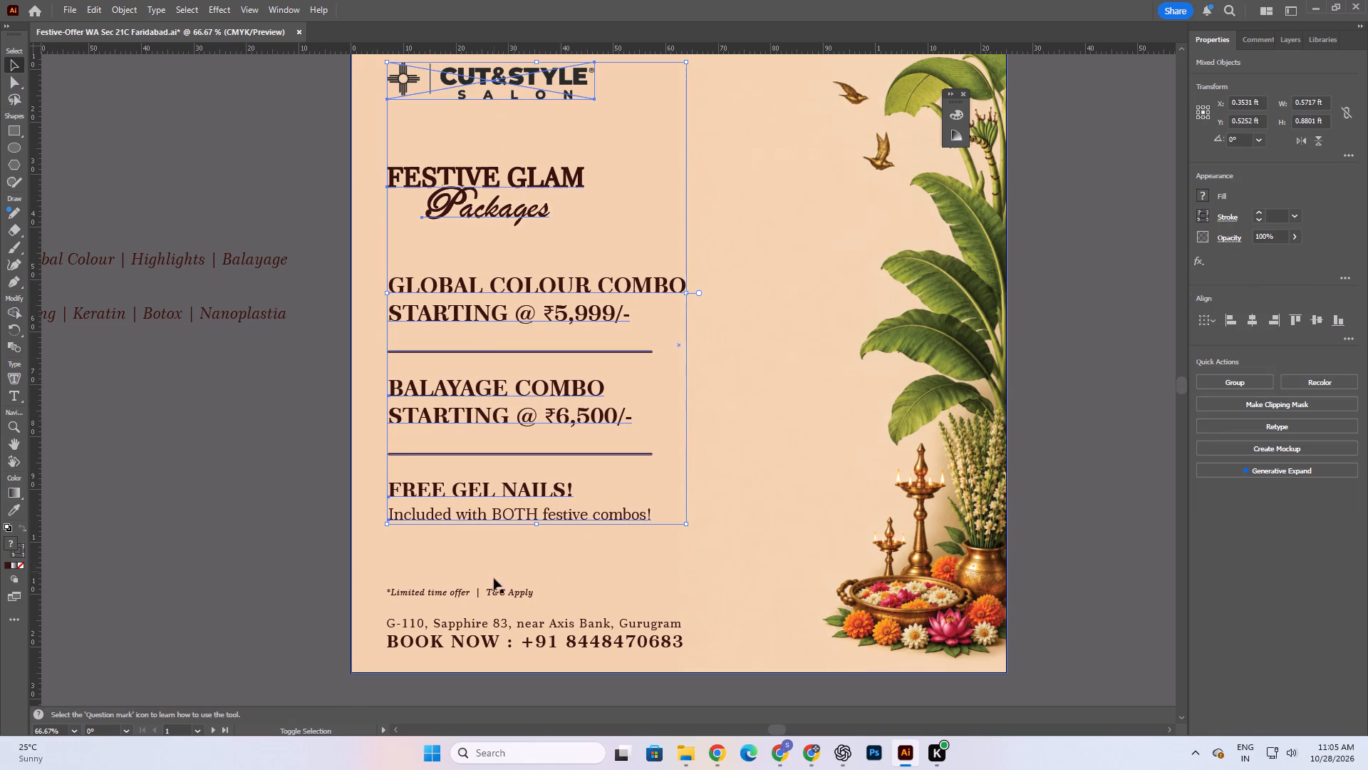
pyautogui.keyDown('shift'); pyautogui.click(490, 594); pyautogui.keyUp('shift')
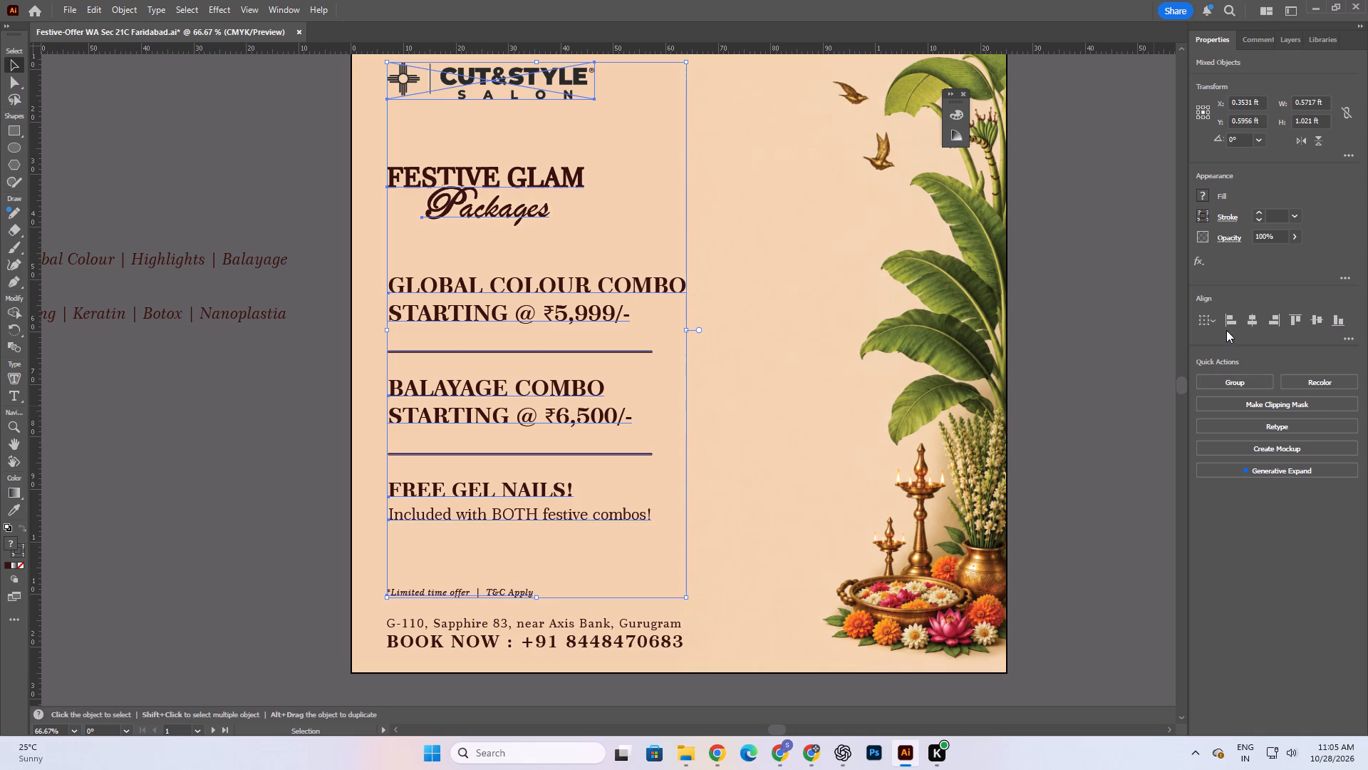
pyautogui.click(1229, 322)
pyautogui.click(1229, 322)
pyautogui.click(254, 456)
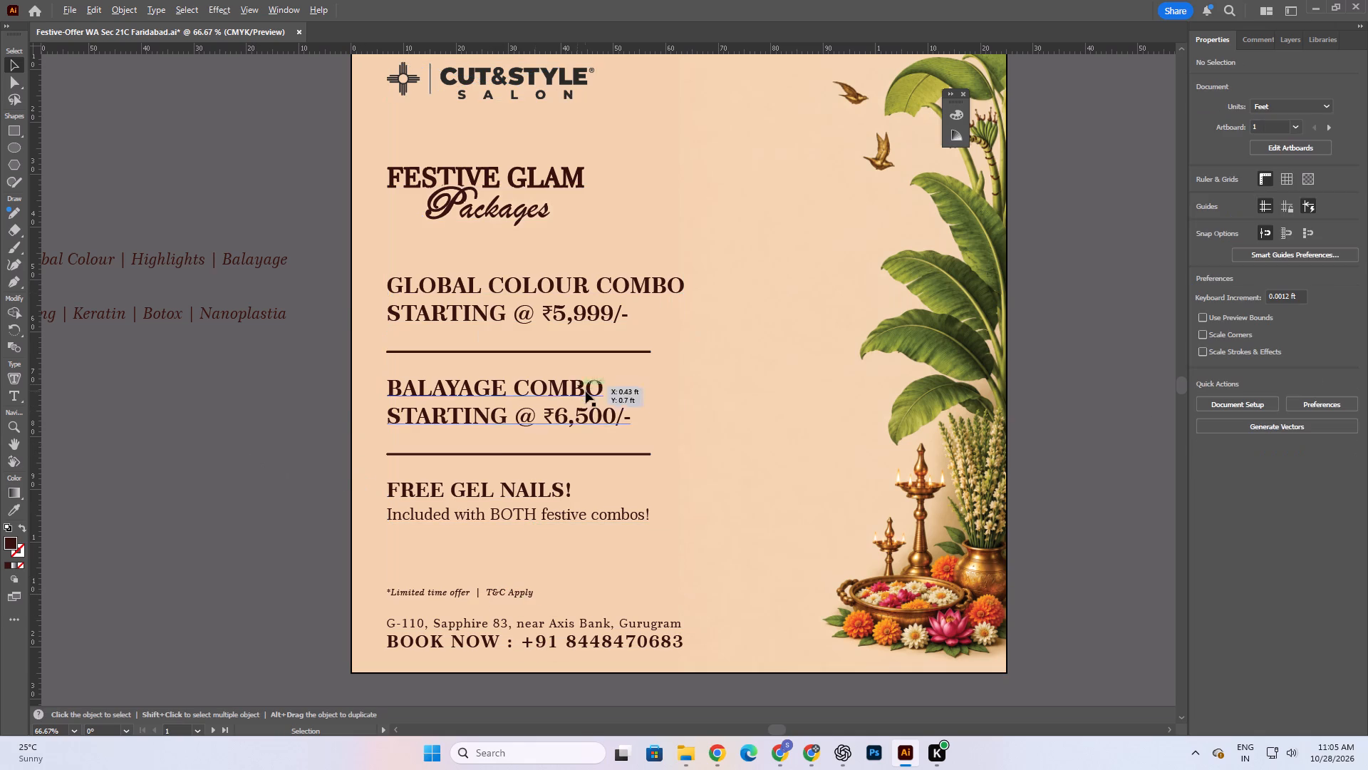
# Move the "*Limited time offer | T&C Apply" line up about 0.04 ft, away from the address line.
pyautogui.keyDown('alt'); pyautogui.scroll(-1, 586, 391); pyautogui.keyUp('alt')
pyautogui.scroll(1, 586, 391)
pyautogui.press('space')
pyautogui.press('space')
pyautogui.press('space')
pyautogui.press('space')
pyautogui.press('space')
pyautogui.press('space')
pyautogui.press('space')
pyautogui.press('space')
pyautogui.press('space')
pyautogui.press('space')
pyautogui.press('space')
pyautogui.press('space')
pyautogui.moveTo(687, 331); pyautogui.dragTo(683, 324)
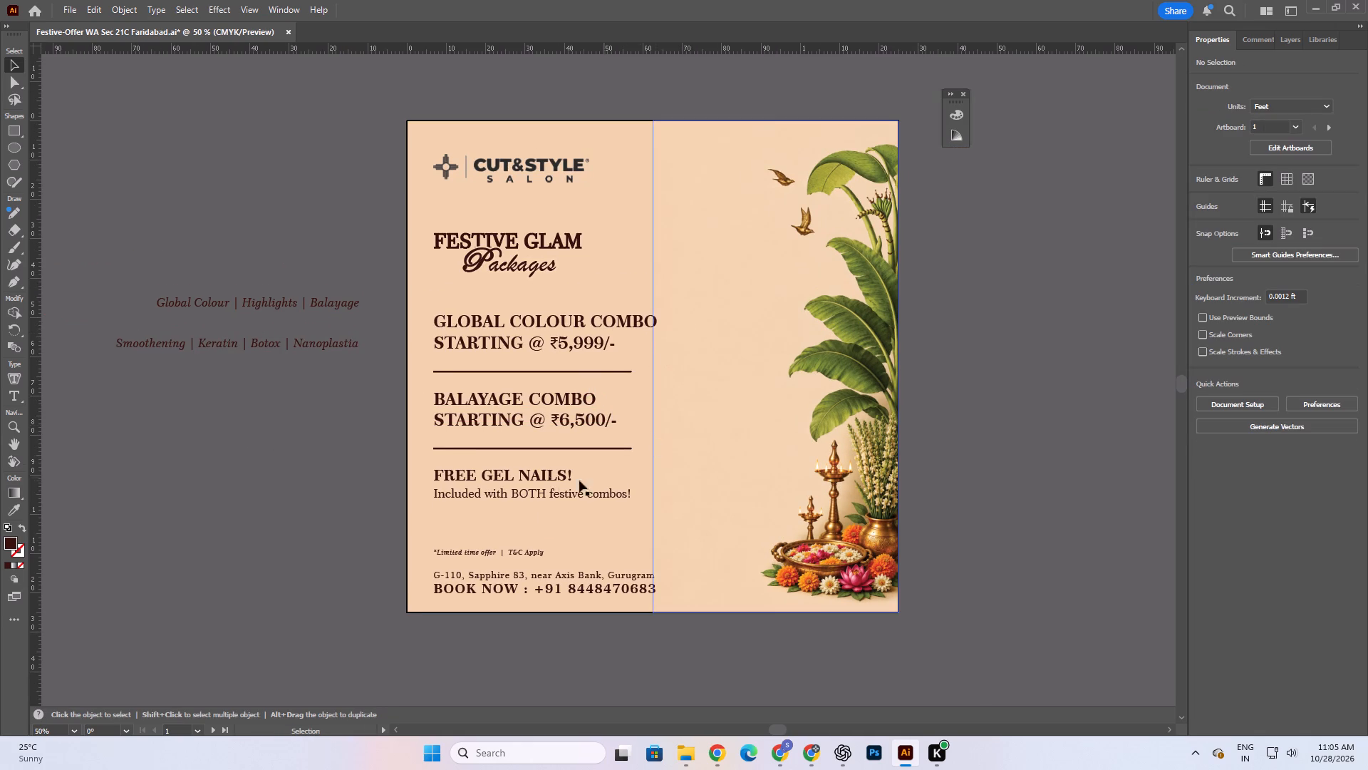
pyautogui.moveTo(521, 553); pyautogui.dragTo(521, 549)
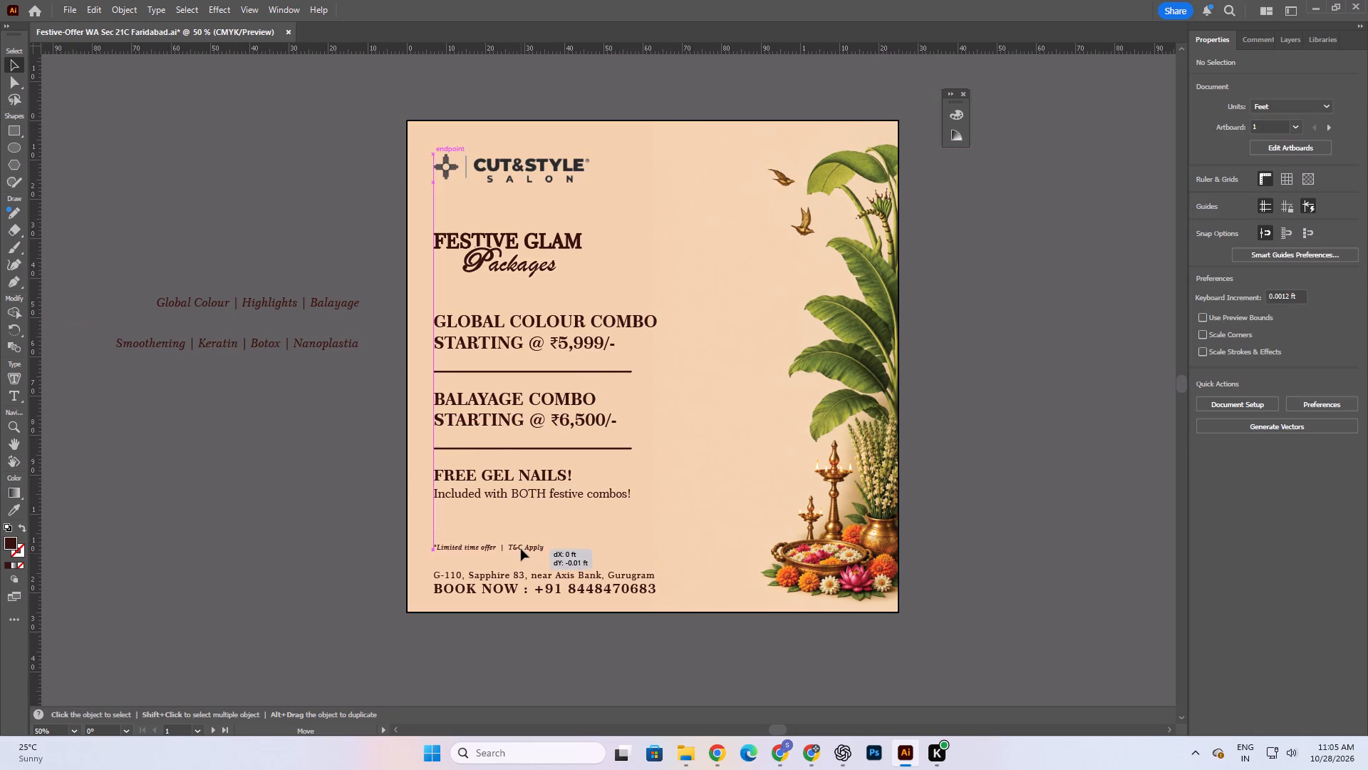
pyautogui.moveTo(521, 549); pyautogui.dragTo(522, 539)
pyautogui.click(292, 517)
# Save the document.
pyautogui.press('space')
pyautogui.press('space')
pyautogui.press('space')
pyautogui.press('space')
pyautogui.press('space')
pyautogui.press('space')
pyautogui.press('space')
pyautogui.press('space')
pyautogui.press('space')
pyautogui.press('space')
pyautogui.press('space')
pyautogui.press('space')
pyautogui.press('space')
pyautogui.press('space')
pyautogui.moveTo(831, 497); pyautogui.dragTo(814, 493)
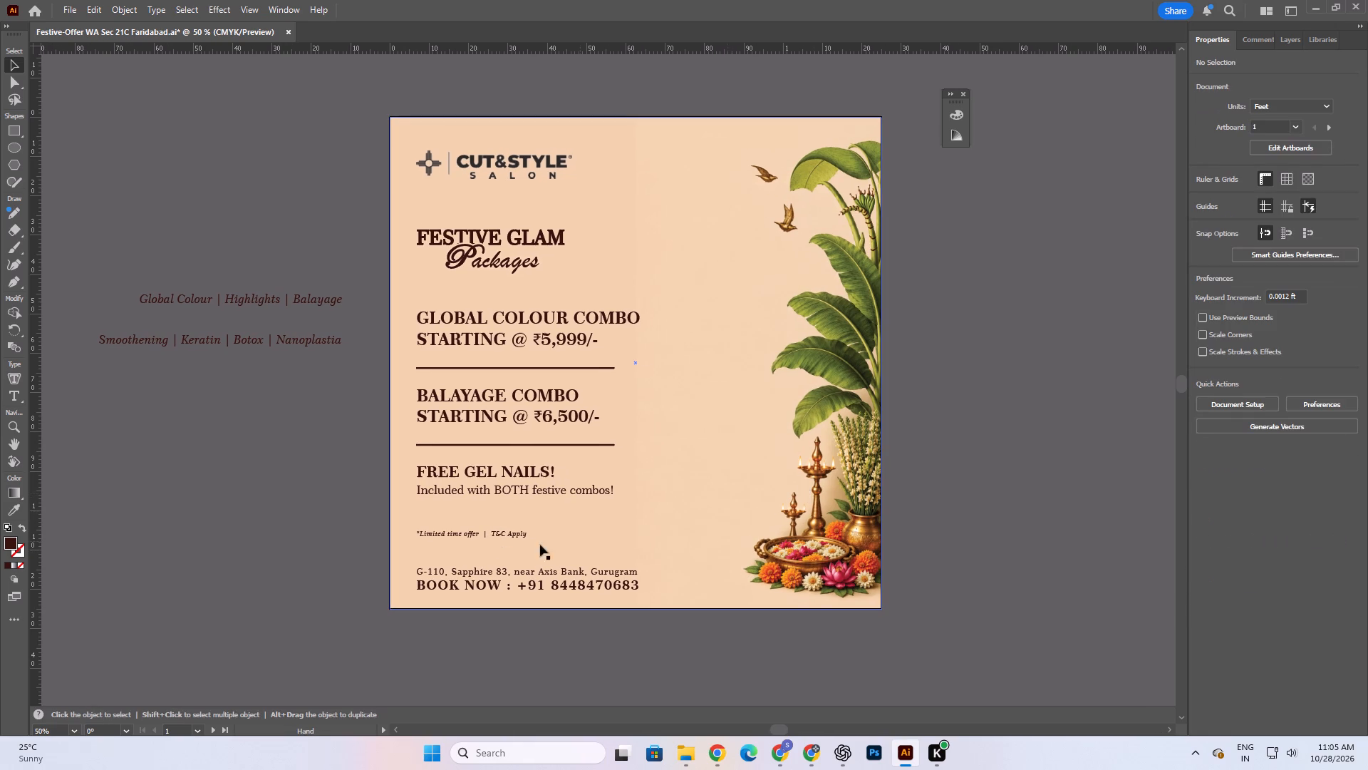
pyautogui.scroll(1, 698, 313)
pyautogui.hotkey('ctrl', 's')
# Delete the leftover Global Colour and Smoothening service lists placed beside the artboard.
pyautogui.moveTo(209, 234); pyautogui.dragTo(237, 387)
pyautogui.press('Delete')
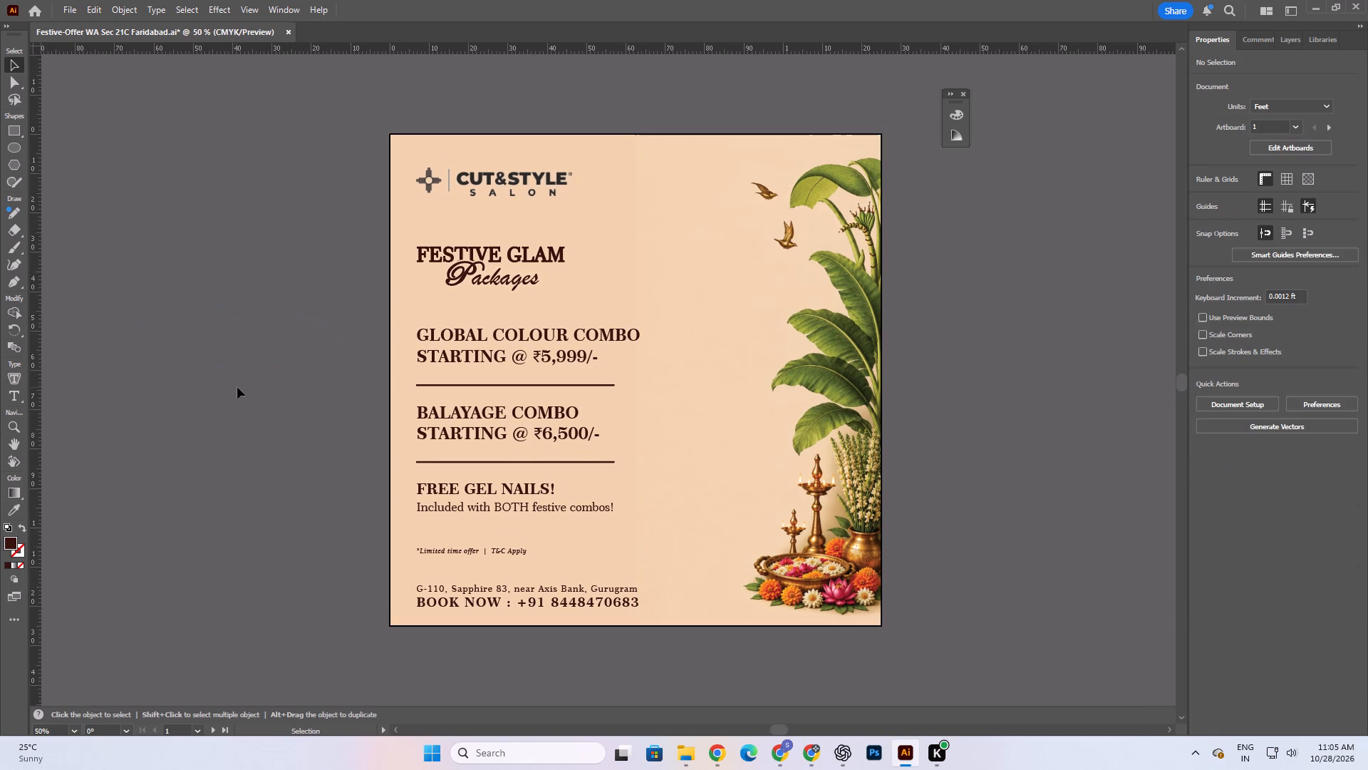
pyautogui.click(247, 383)
# Review the square creative's text layout and compare it with the neighbouring portrait Festive Glam Packages design.
pyautogui.press('space')
pyautogui.press('space')
pyautogui.press('space')
pyautogui.press('space')
pyautogui.press('space')
pyautogui.press('space')
pyautogui.press('space')
pyautogui.press('space')
pyautogui.press('space')
pyautogui.press('space')
pyautogui.press('space')
pyautogui.press('space')
pyautogui.moveTo(718, 363); pyautogui.dragTo(698, 318)
pyautogui.keyDown('alt'); pyautogui.scroll(-4, 683, 399); pyautogui.keyUp('alt')
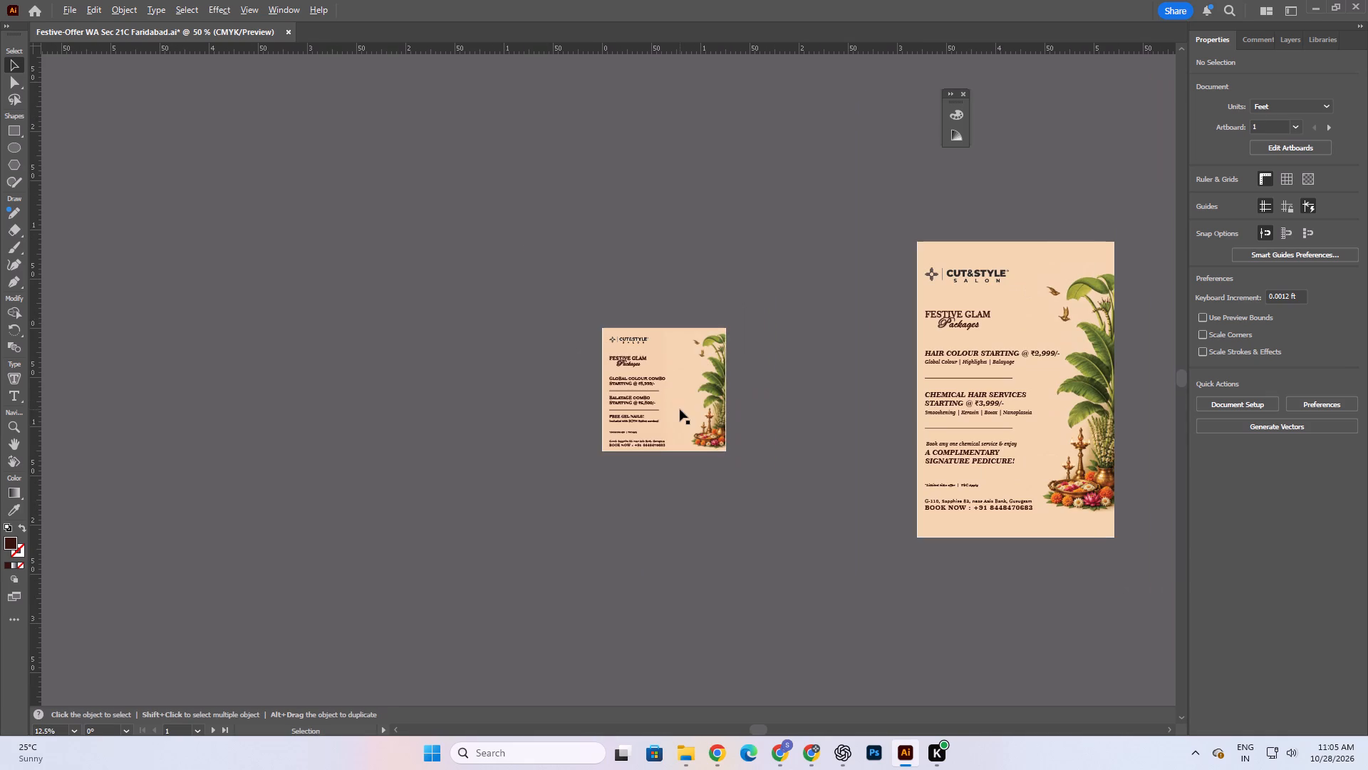
pyautogui.keyDown('alt'); pyautogui.scroll(1, 748, 411); pyautogui.keyUp('alt')
pyautogui.keyDown('alt'); pyautogui.scroll(1, 600, 434); pyautogui.keyUp('alt')
pyautogui.keyDown('alt'); pyautogui.scroll(2, 724, 396); pyautogui.keyUp('alt')
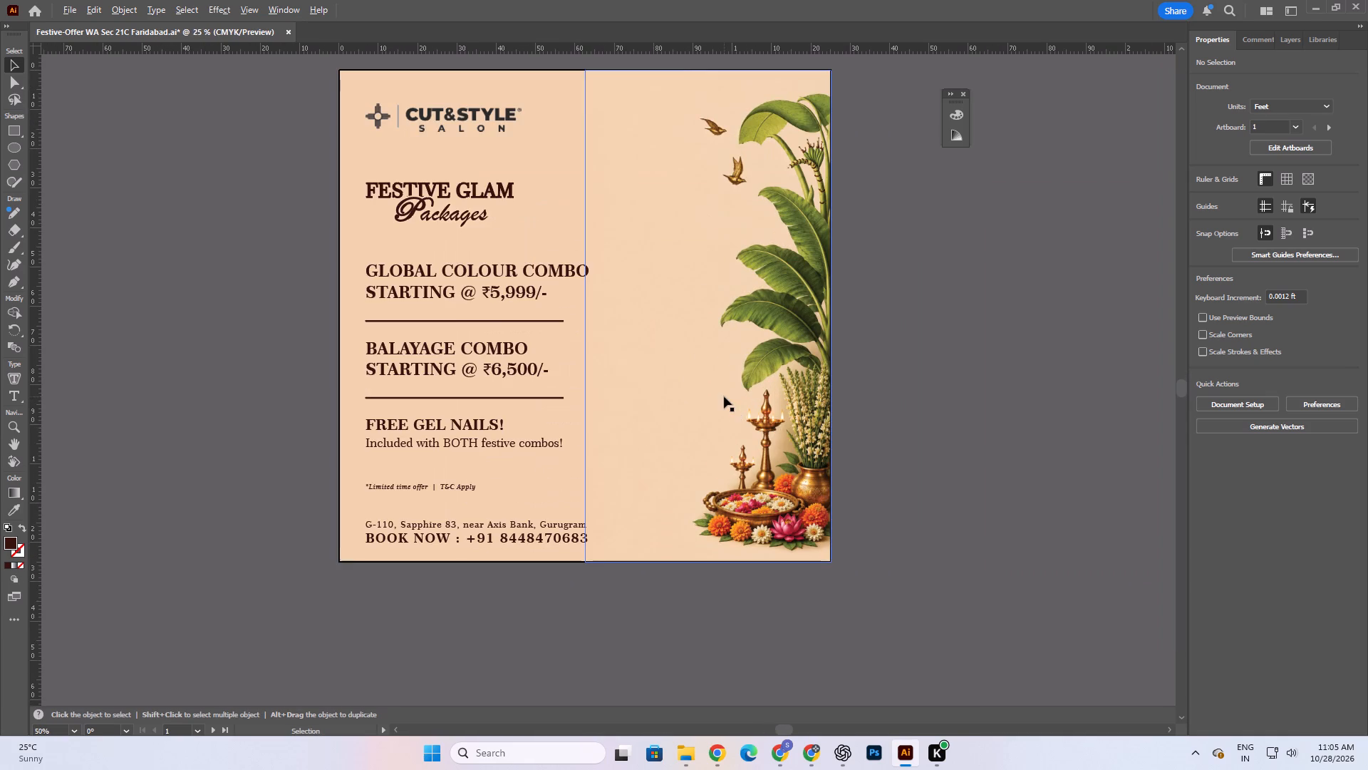
pyautogui.scroll(3, 736, 269)
pyautogui.press('space')
pyautogui.press('space')
pyautogui.press('space')
pyautogui.press('space')
pyautogui.press('space')
pyautogui.press('space')
pyautogui.press('space')
pyautogui.moveTo(740, 260); pyautogui.dragTo(756, 246)
pyautogui.click(202, 321)
pyautogui.scroll(1, 708, 446)
pyautogui.keyDown('alt'); pyautogui.scroll(1, 639, 372); pyautogui.keyUp('alt')
pyautogui.scroll(-4, 643, 363)
pyautogui.press('space')
pyautogui.press('space')
pyautogui.press('space')
pyautogui.press('space')
pyautogui.press('space')
pyautogui.press('space')
pyautogui.press('space')
pyautogui.press('space')
pyautogui.press('space')
pyautogui.press('space')
pyautogui.press('space')
pyautogui.press('space')
pyautogui.press('space')
pyautogui.press('space')
pyautogui.press('space')
pyautogui.press('space')
pyautogui.press('space')
pyautogui.press('space')
pyautogui.press('space')
pyautogui.press('space')
pyautogui.moveTo(671, 344); pyautogui.dragTo(690, 360)
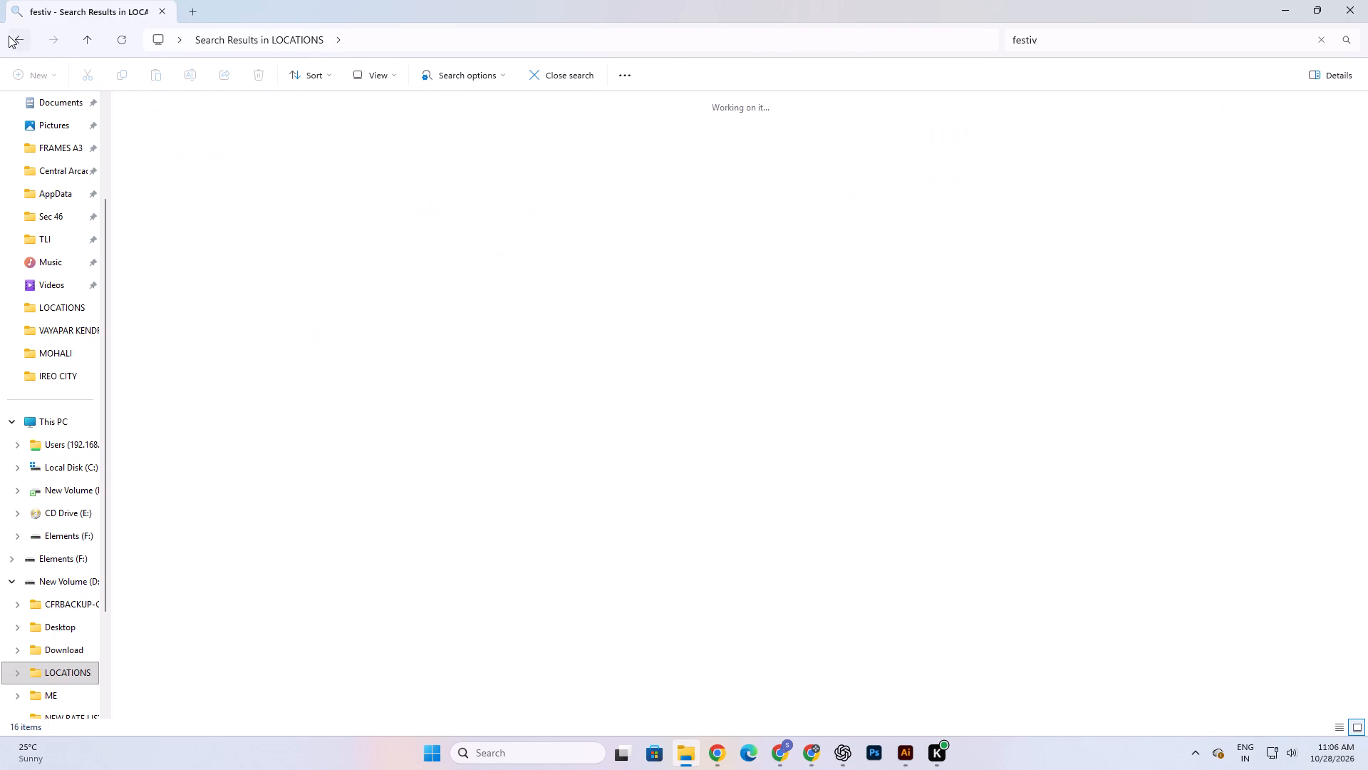
pyautogui.scroll(5, 823, 193)
pyautogui.doubleClick(787, 148)
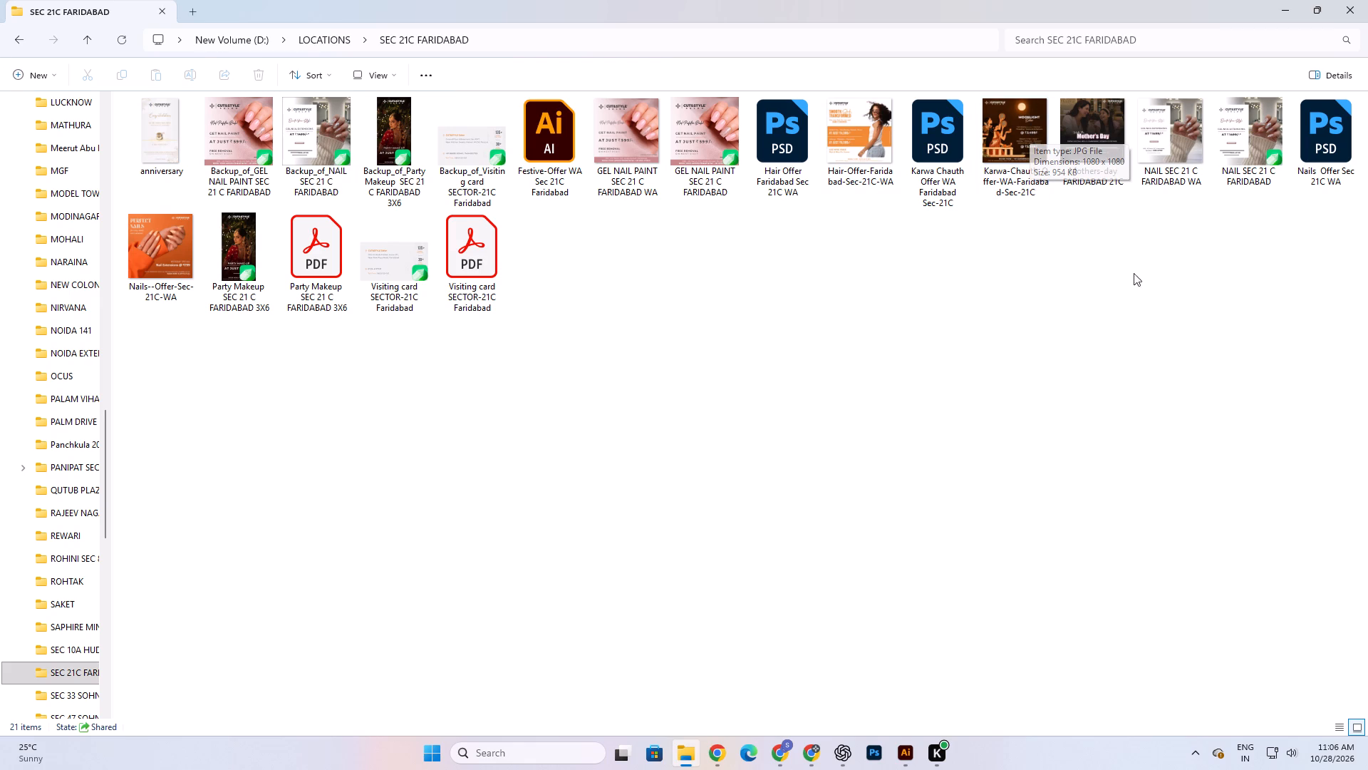
pyautogui.scroll(4, 918, 379)
pyautogui.click(683, 441)
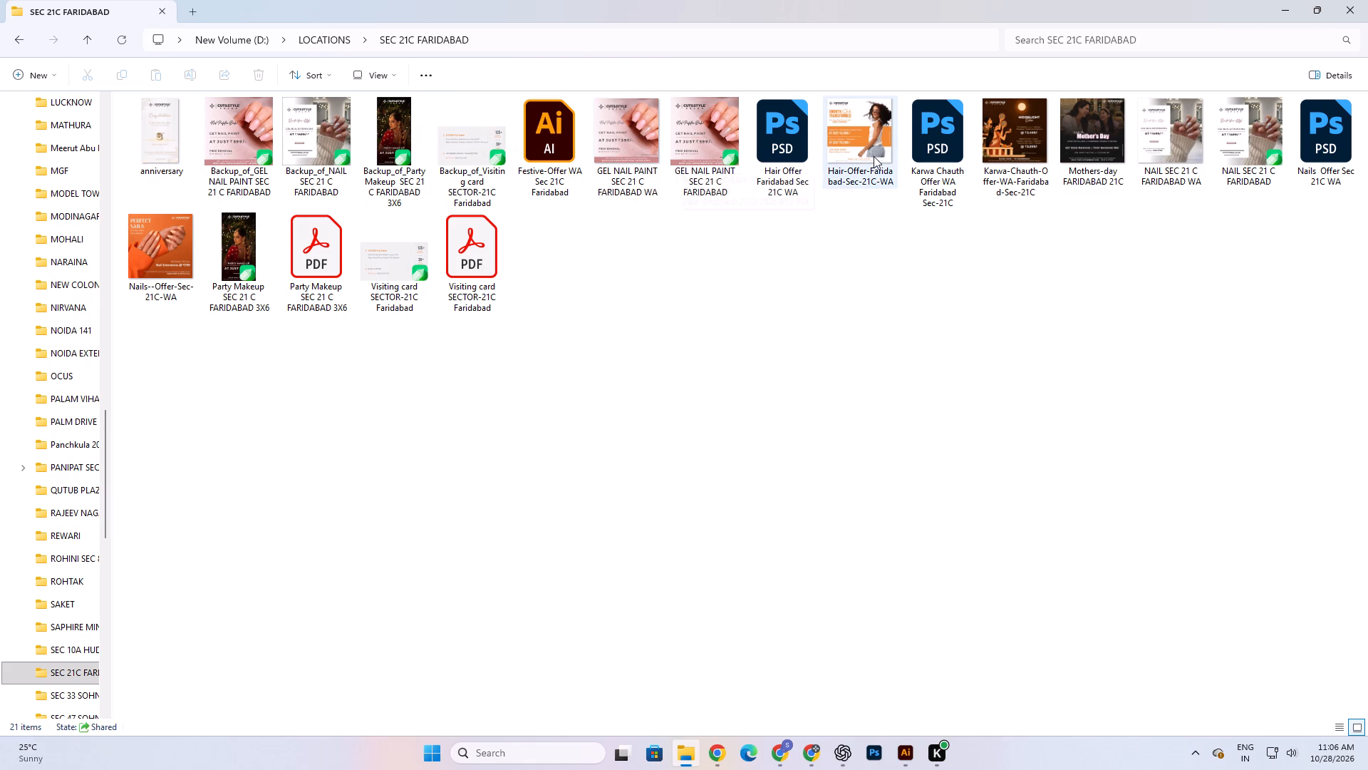
pyautogui.doubleClick(776, 158)
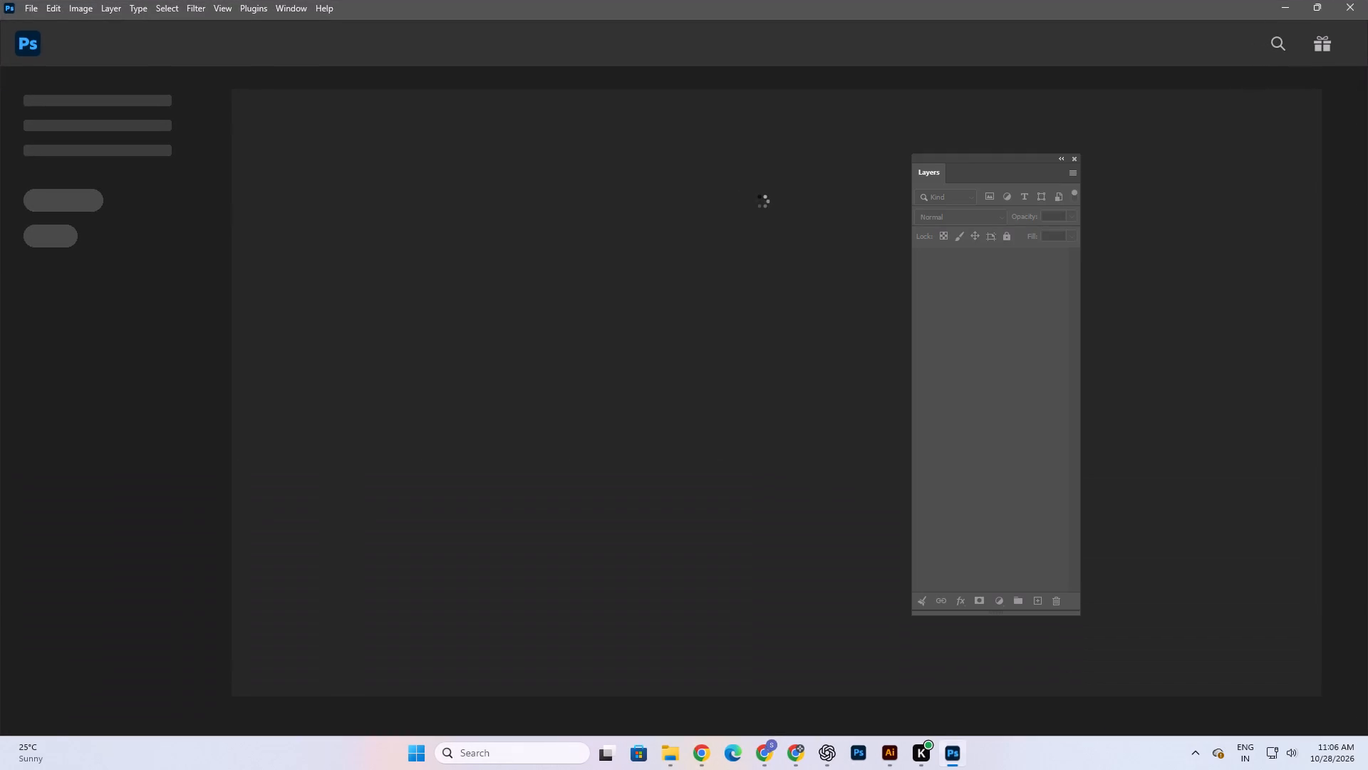
pyautogui.click(694, 290)
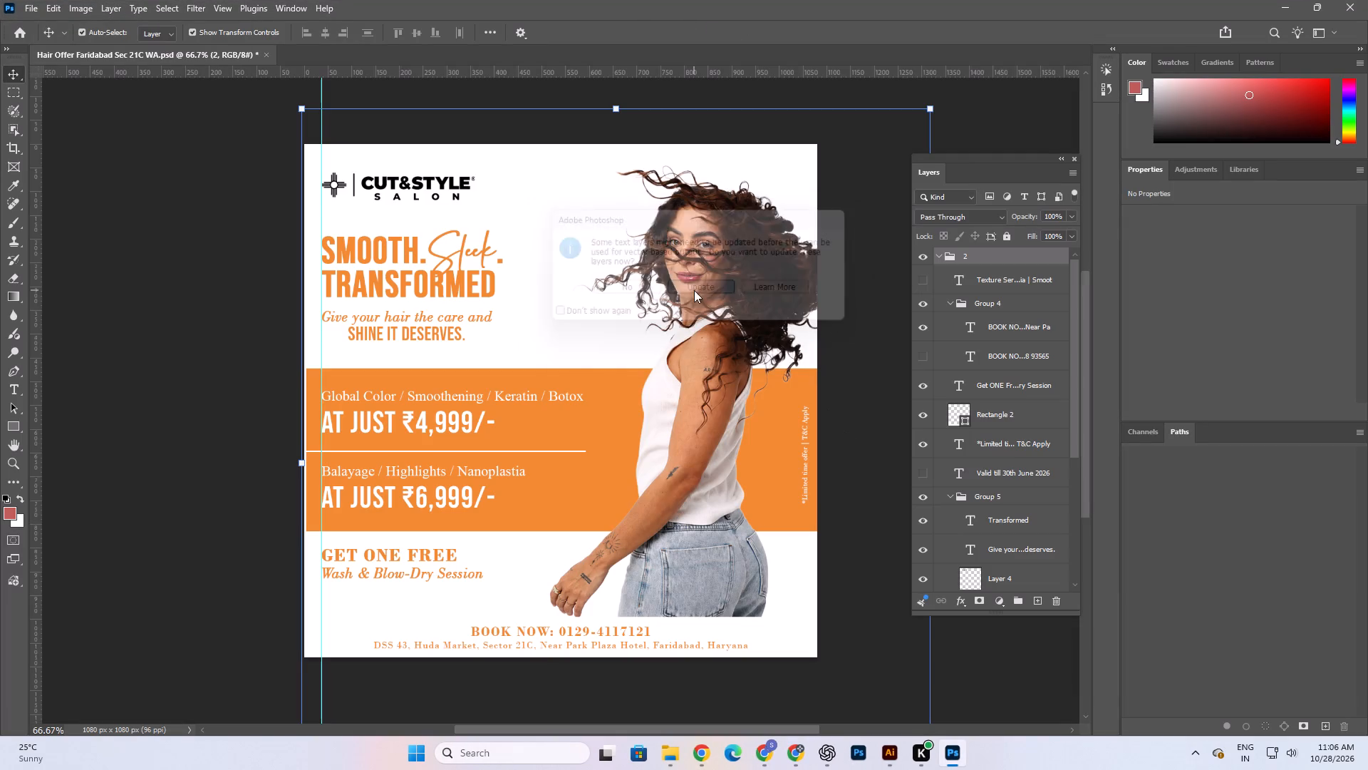
# Compare layer groups 2 and 1 of the hair offer design to identify the Sector 21C Faridabad branch details.
pyautogui.click(171, 327)
pyautogui.press('space')
pyautogui.press('space')
pyautogui.press('space')
pyautogui.press('space')
pyautogui.press('space')
pyautogui.press('space')
pyautogui.press('space')
pyautogui.press('space')
pyautogui.press('space')
pyautogui.press('space')
pyautogui.press('space')
pyautogui.press('space')
pyautogui.press('space')
pyautogui.press('space')
pyautogui.press('space')
pyautogui.press('space')
pyautogui.press('space')
pyautogui.press('space')
pyautogui.press('space')
pyautogui.press('space')
pyautogui.moveTo(686, 314); pyautogui.dragTo(678, 247)
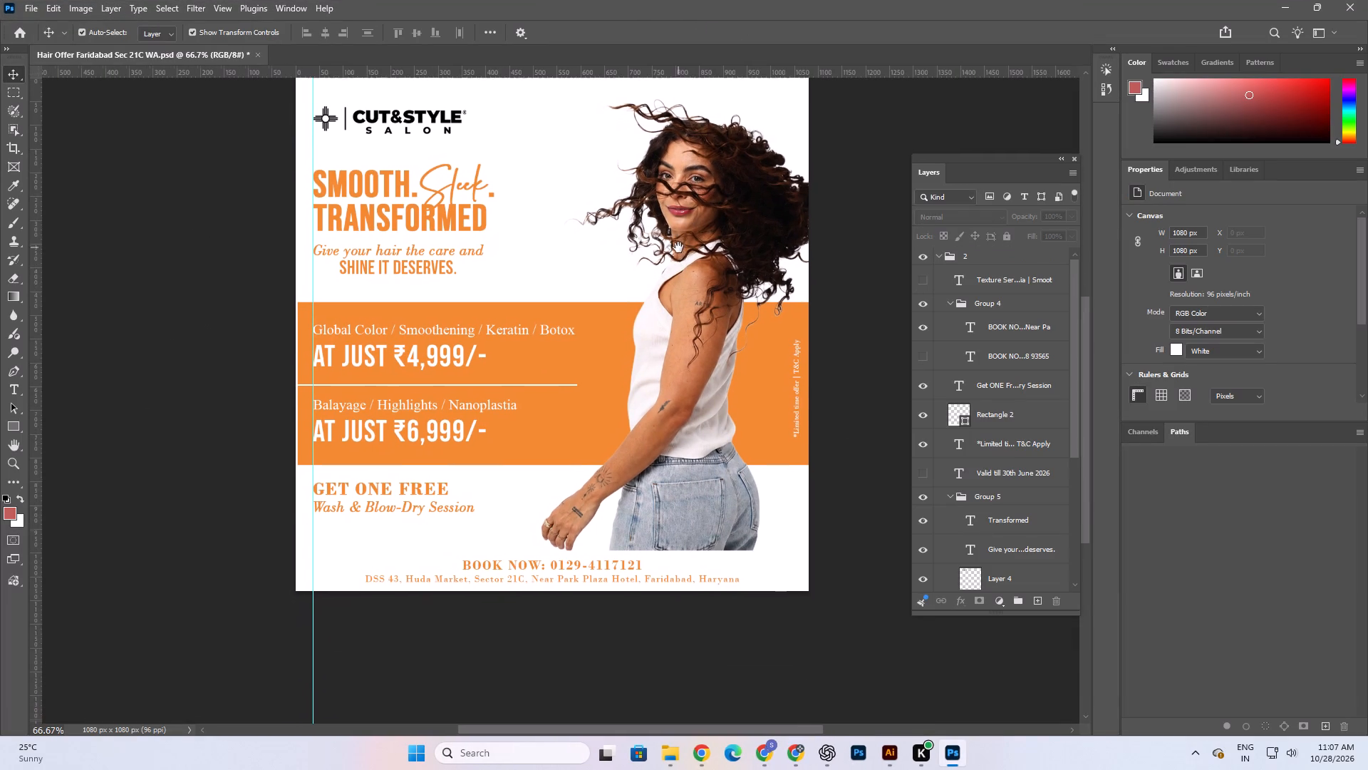
pyautogui.click(620, 575)
pyautogui.click(612, 563)
pyautogui.click(938, 250)
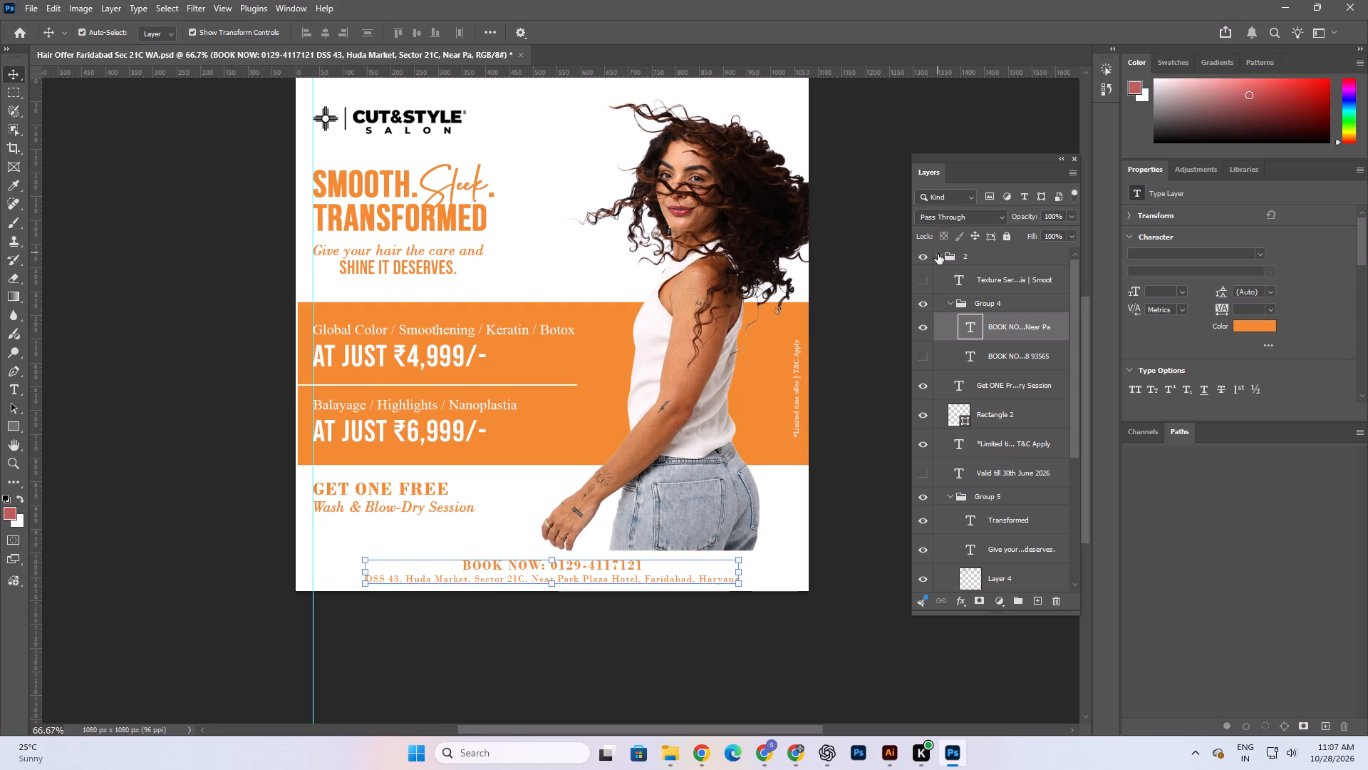
pyautogui.click(938, 254)
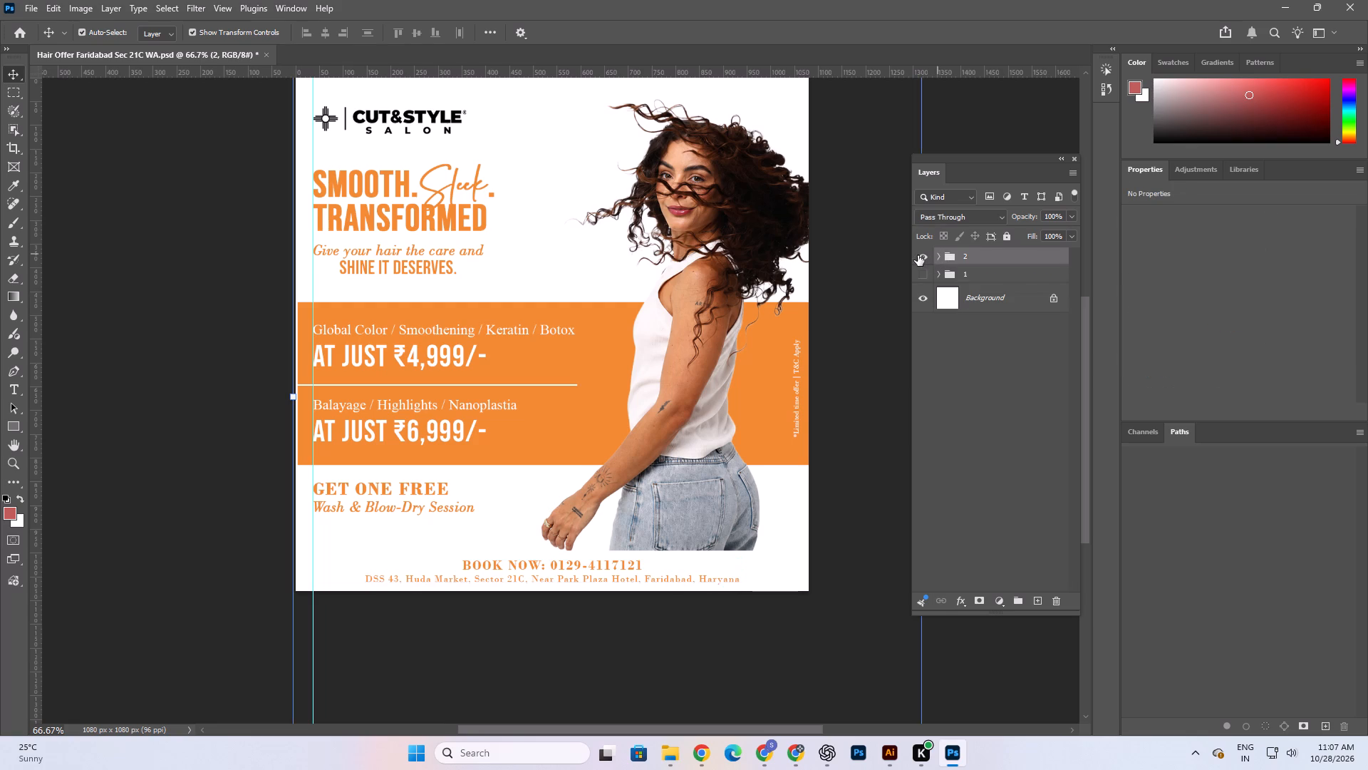
pyautogui.click(915, 255)
pyautogui.click(923, 254)
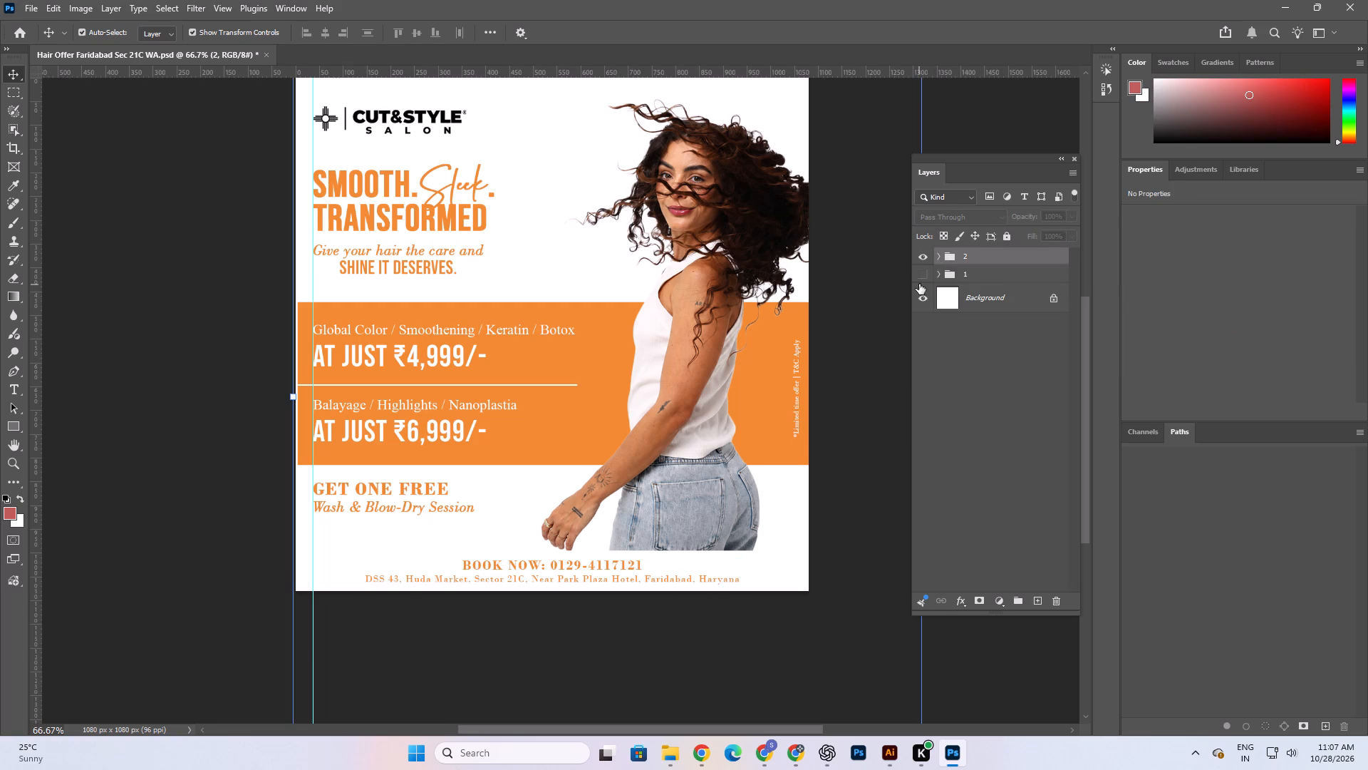
pyautogui.click(927, 260)
pyautogui.click(923, 277)
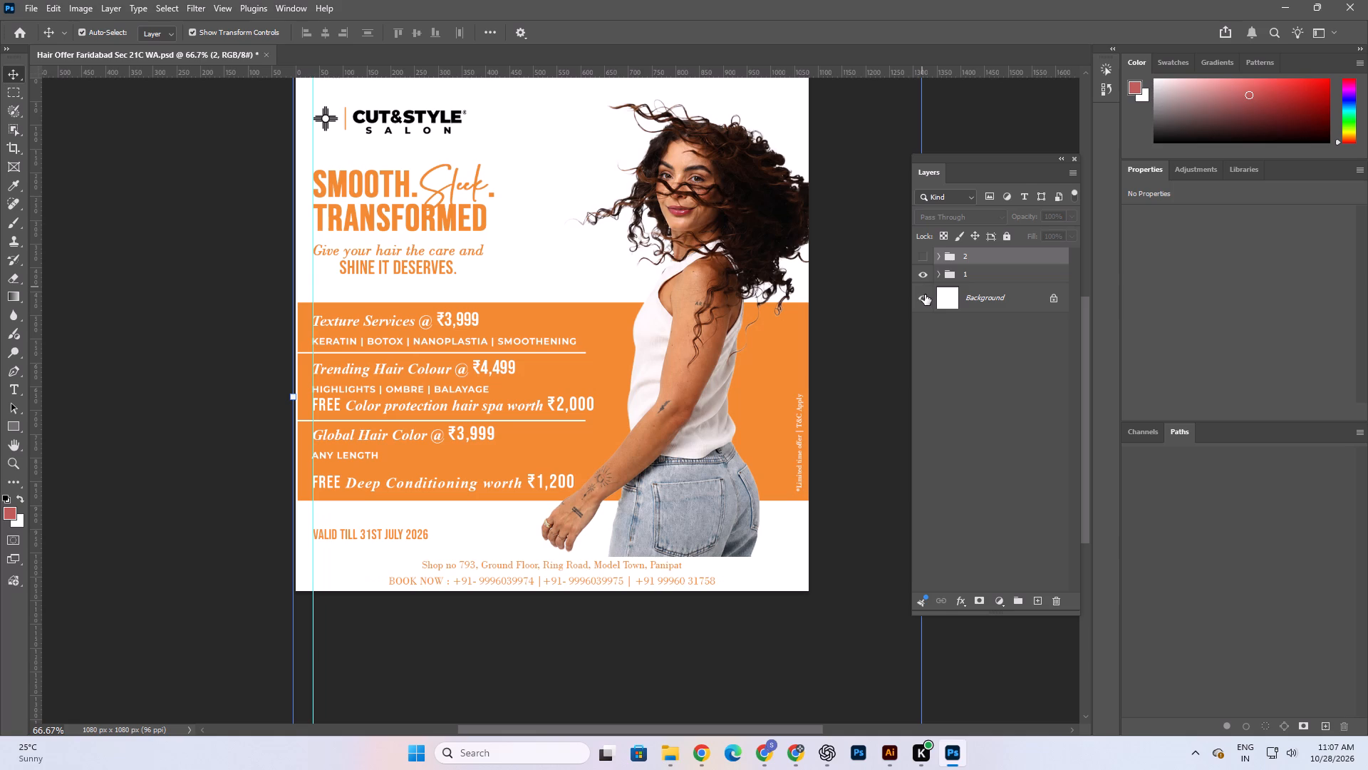
pyautogui.click(925, 282)
pyautogui.click(928, 262)
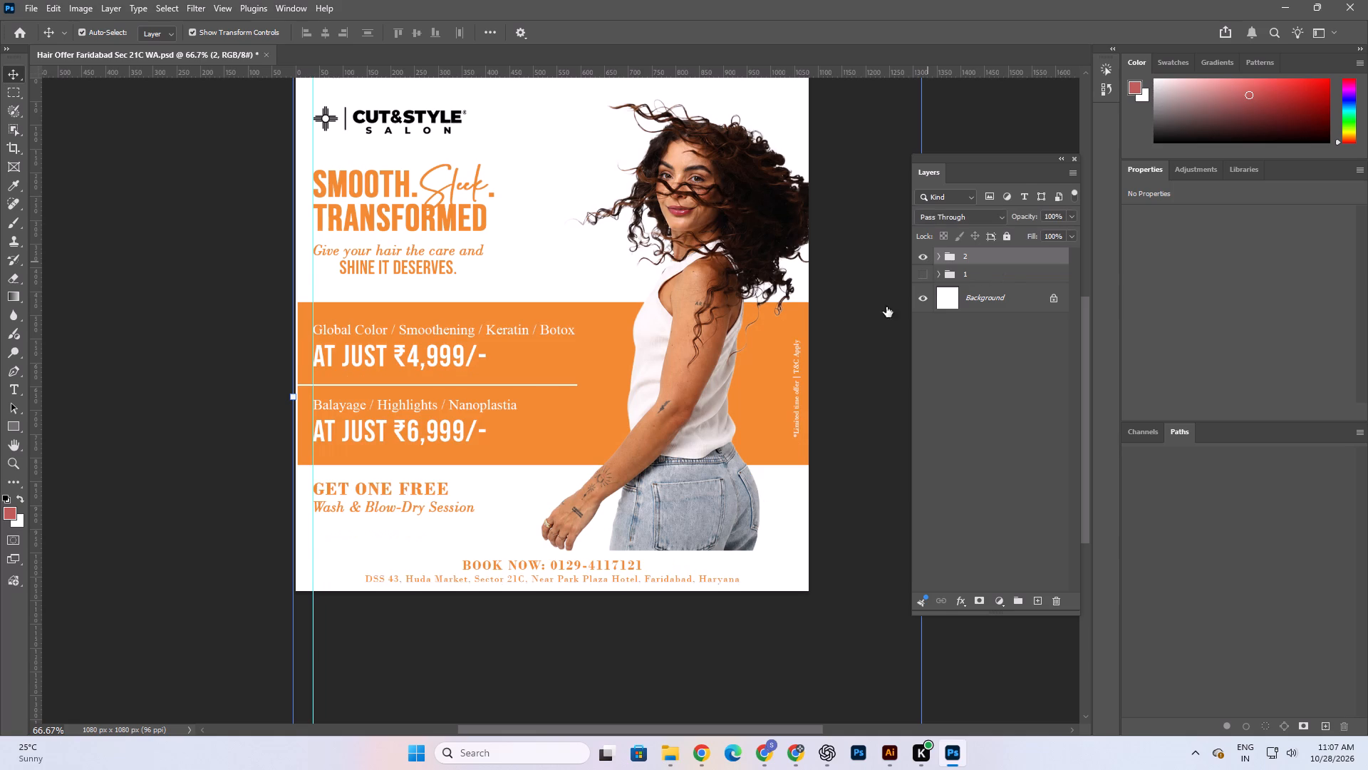
# Copy the Faridabad booking number and address text from group 2, and switch to the festive offer file in Illustrator.
pyautogui.click(600, 571)
pyautogui.doubleClick(600, 571)
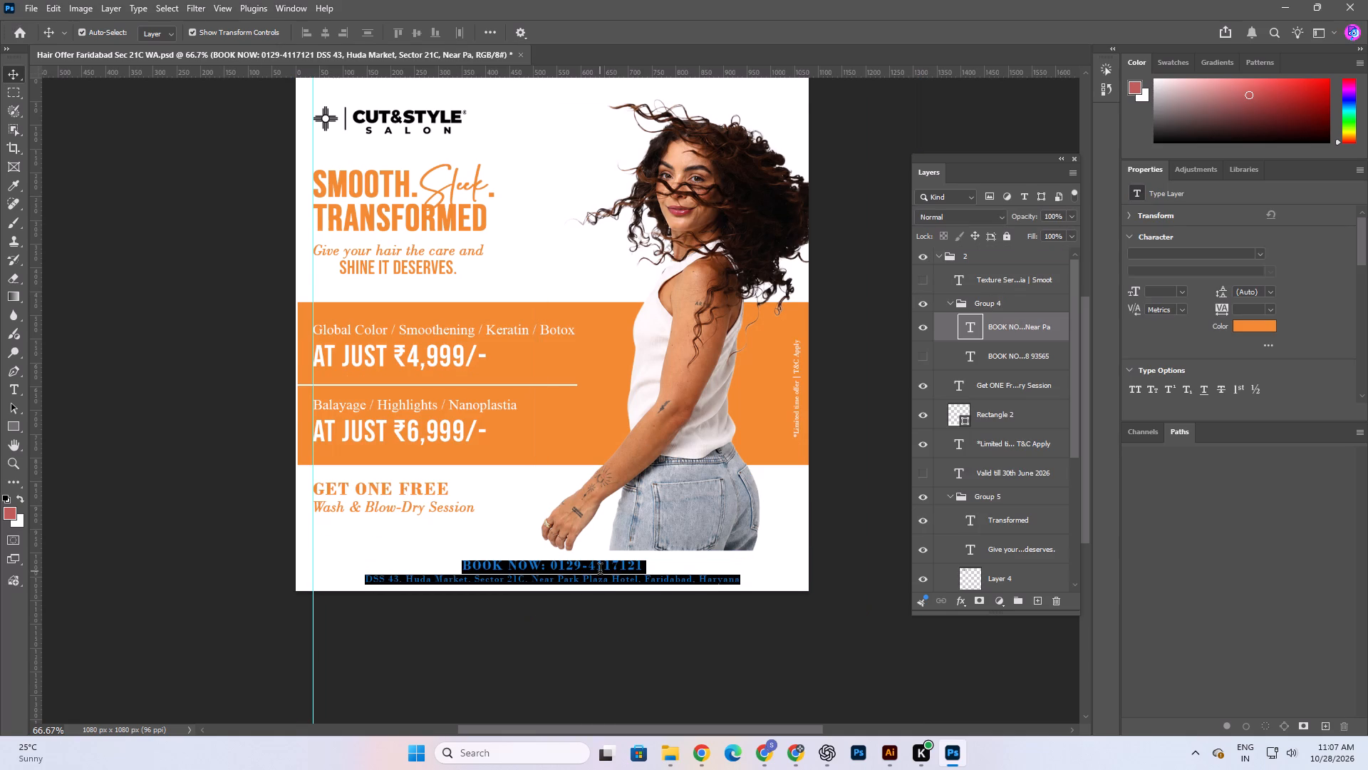
pyautogui.hotkey('ctrl', 'c')
pyautogui.hotkey('ctrl', 'c')
pyautogui.click(623, 31)
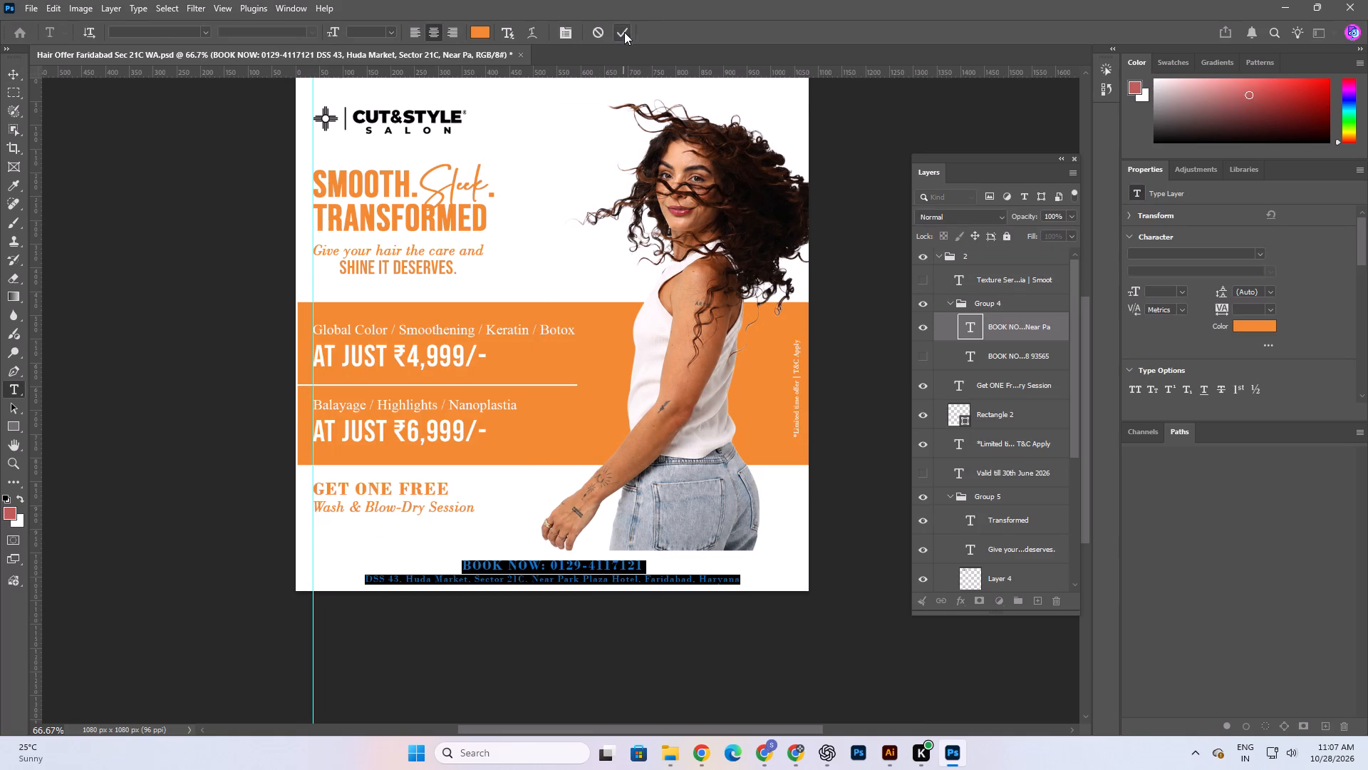
pyautogui.click(888, 746)
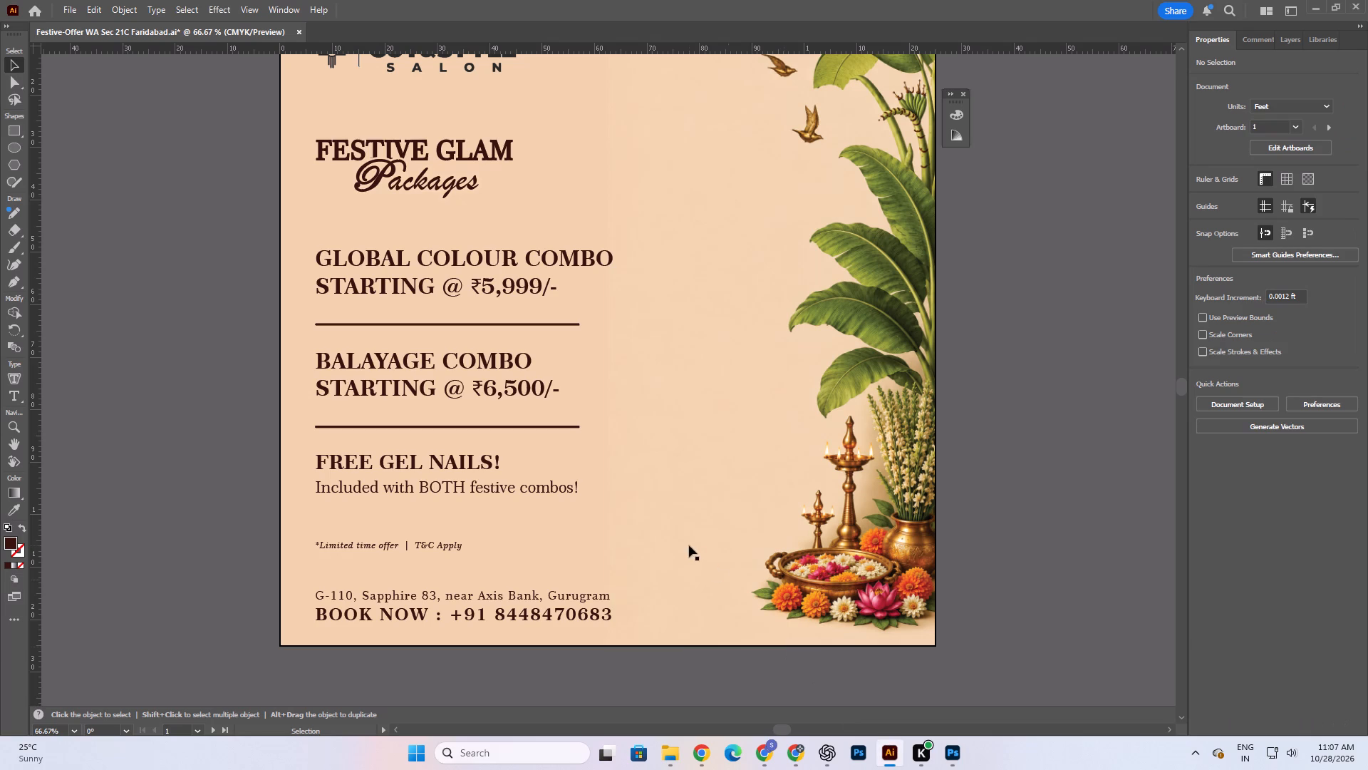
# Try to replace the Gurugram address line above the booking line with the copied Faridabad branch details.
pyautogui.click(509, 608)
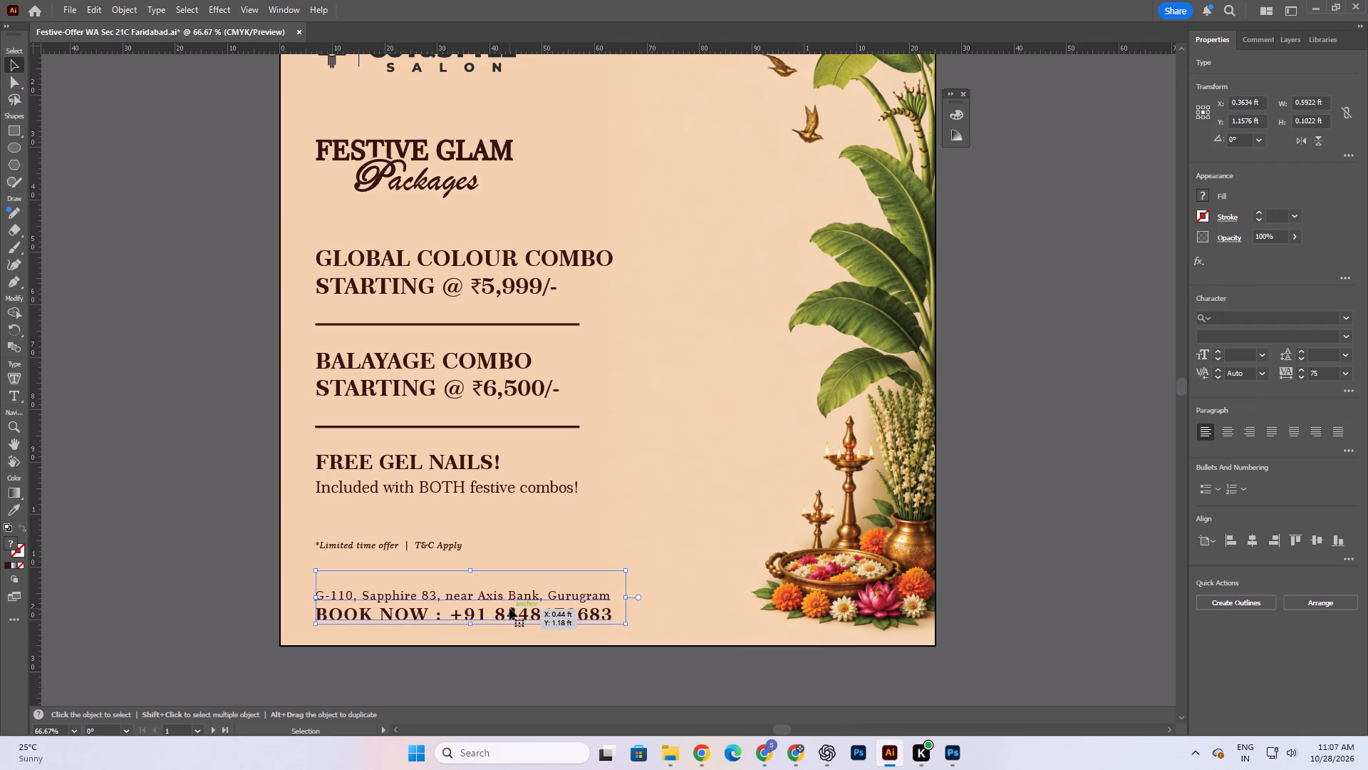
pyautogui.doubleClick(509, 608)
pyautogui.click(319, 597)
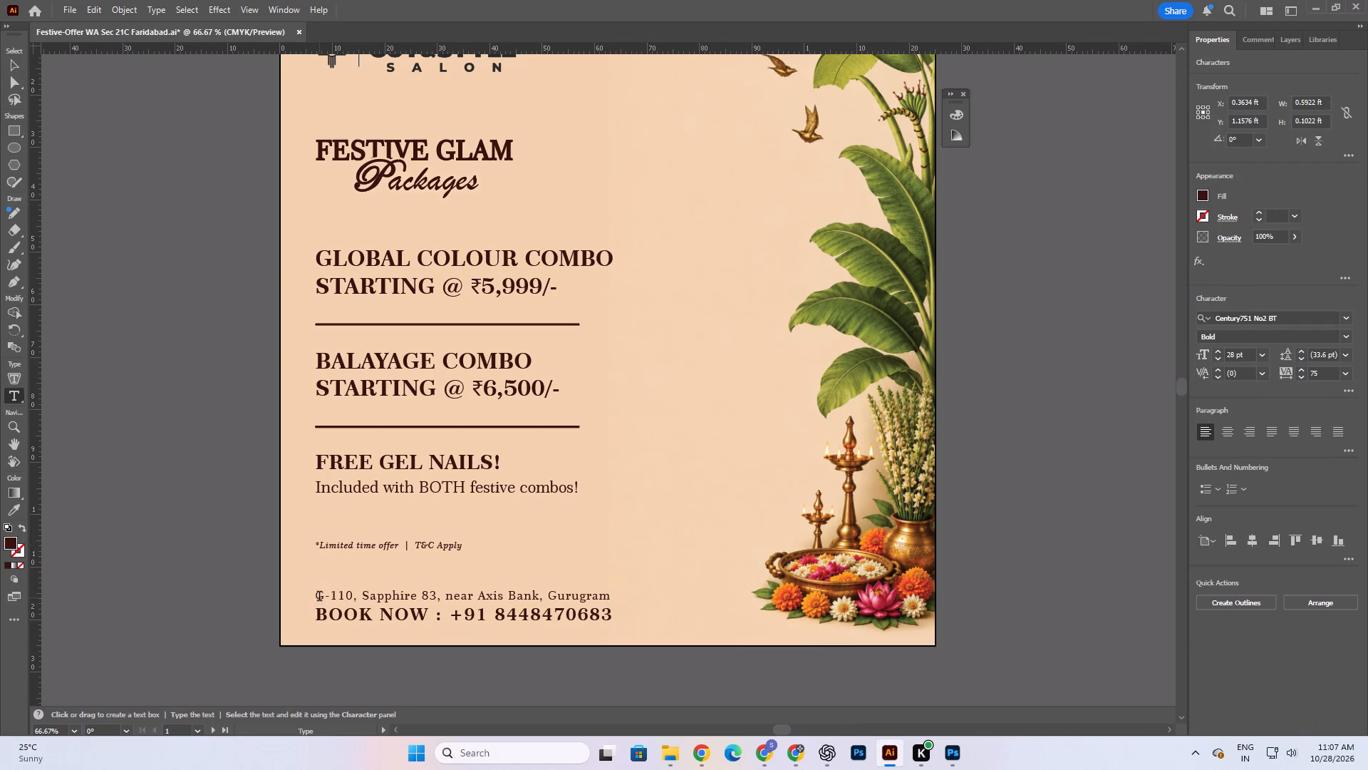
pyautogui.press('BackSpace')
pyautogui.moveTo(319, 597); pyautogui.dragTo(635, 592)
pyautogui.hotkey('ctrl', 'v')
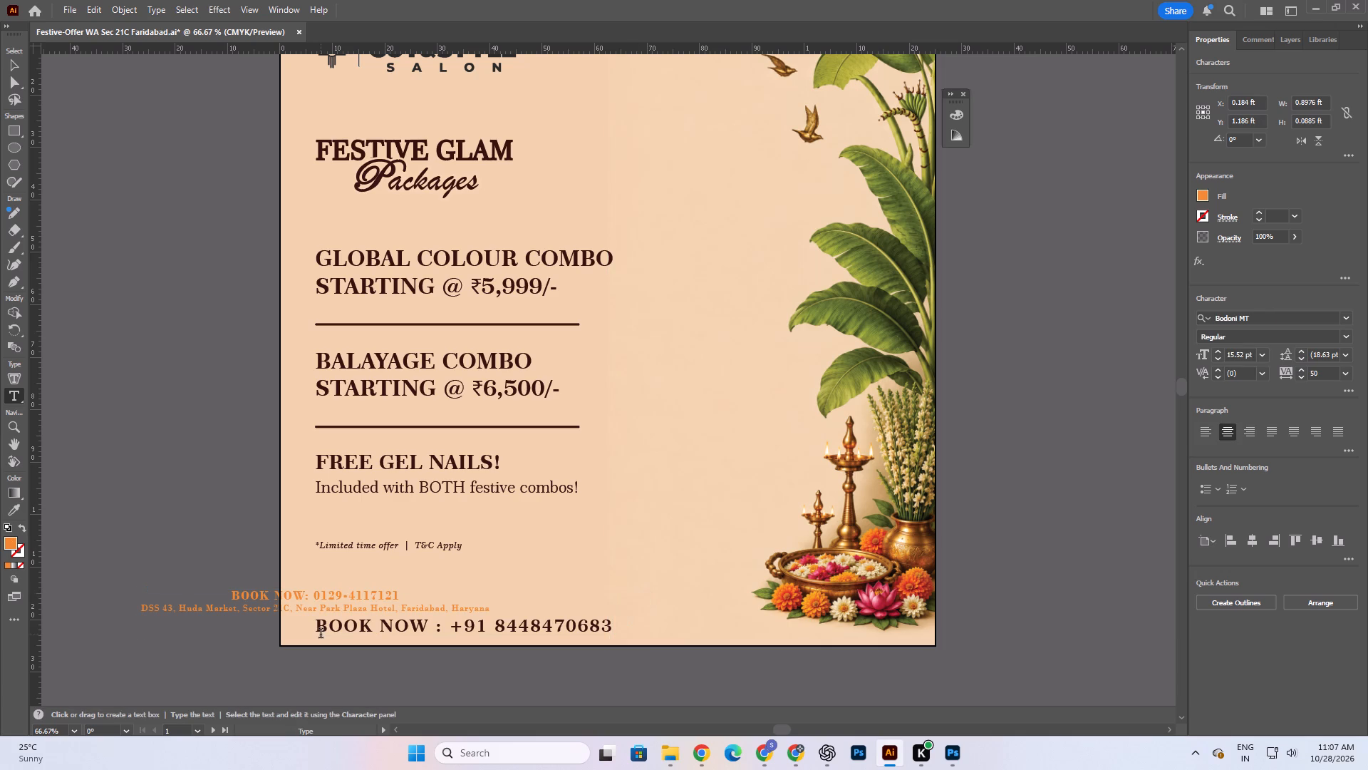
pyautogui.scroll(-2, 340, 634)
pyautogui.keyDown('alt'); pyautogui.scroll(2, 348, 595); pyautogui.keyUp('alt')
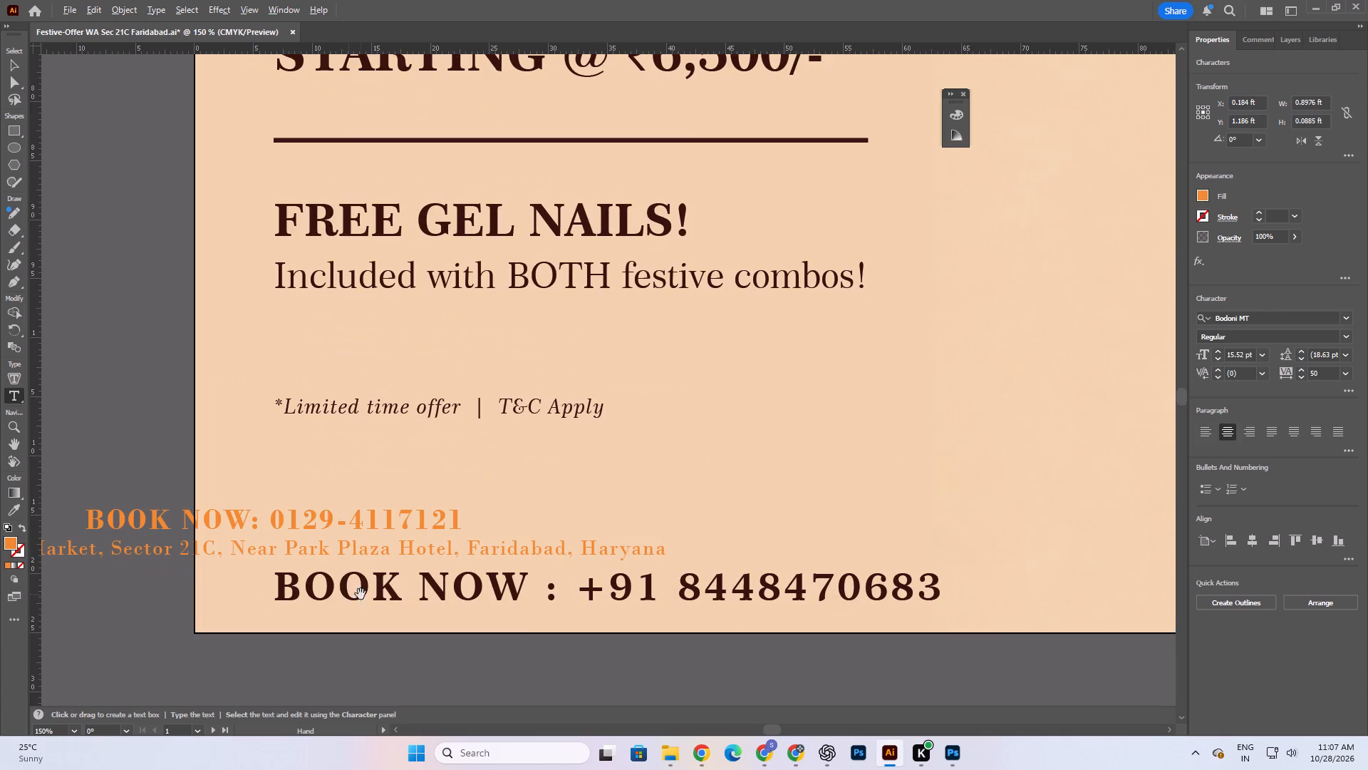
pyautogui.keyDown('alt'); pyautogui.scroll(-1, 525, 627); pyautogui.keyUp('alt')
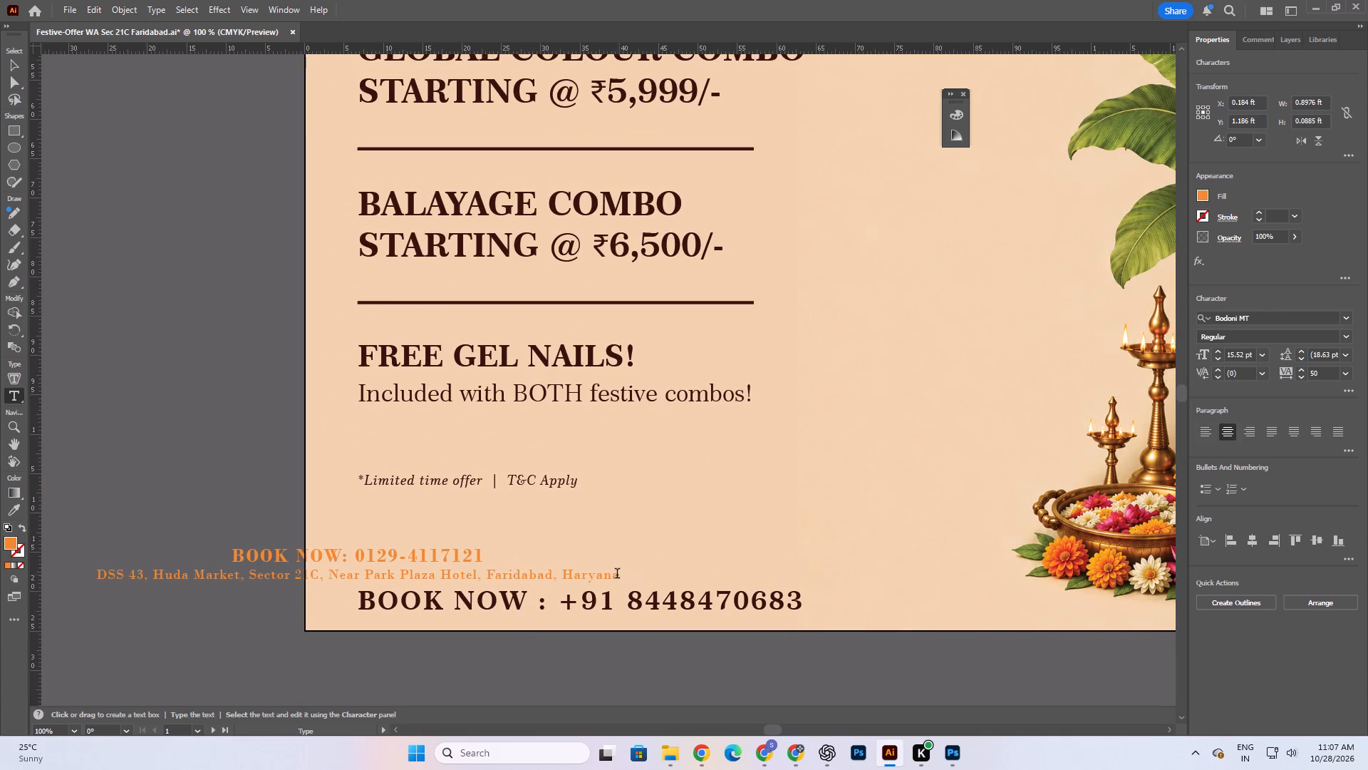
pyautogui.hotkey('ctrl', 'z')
# Paste the copied Faridabad booking and address text over the old address, leaving out the word Gurugram from the replacement.
pyautogui.click(758, 563)
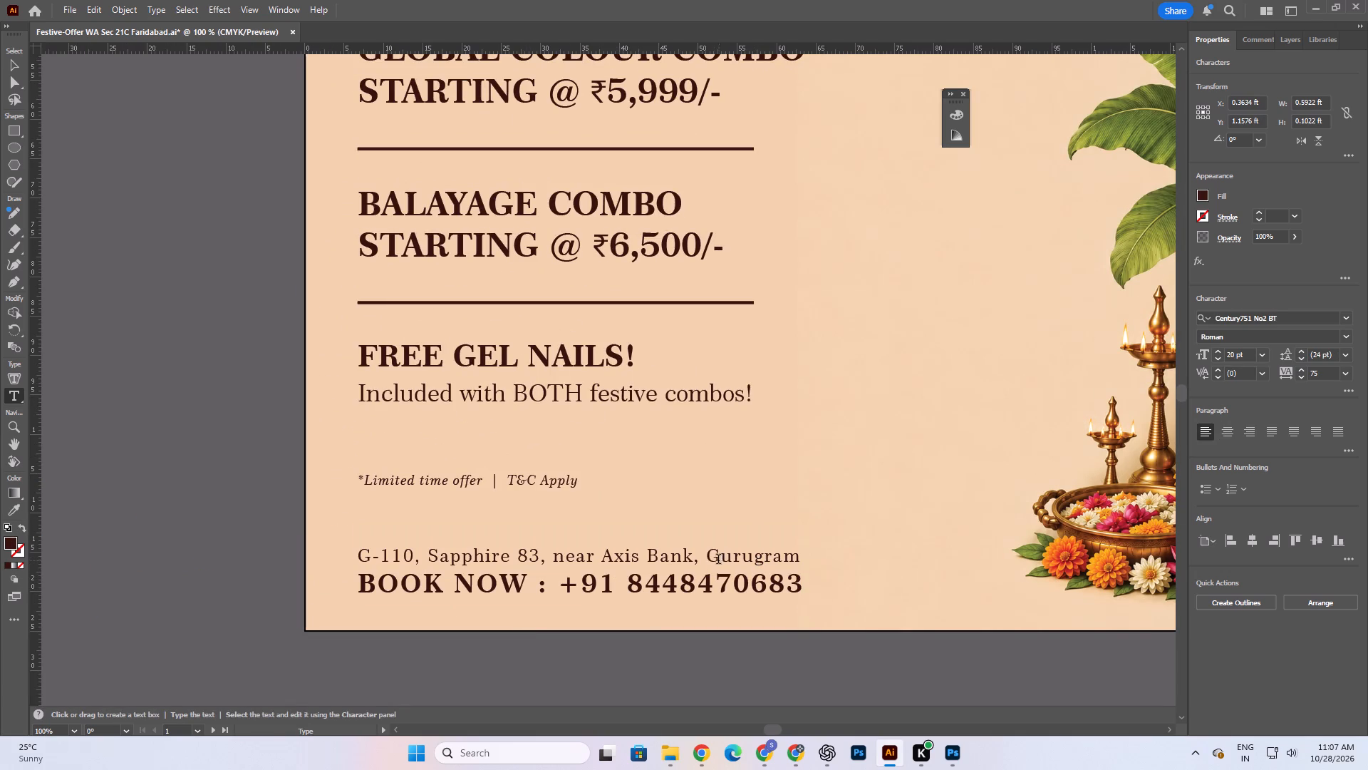
pyautogui.moveTo(708, 557); pyautogui.dragTo(170, 549)
pyautogui.hotkey('ctrl', 'v')
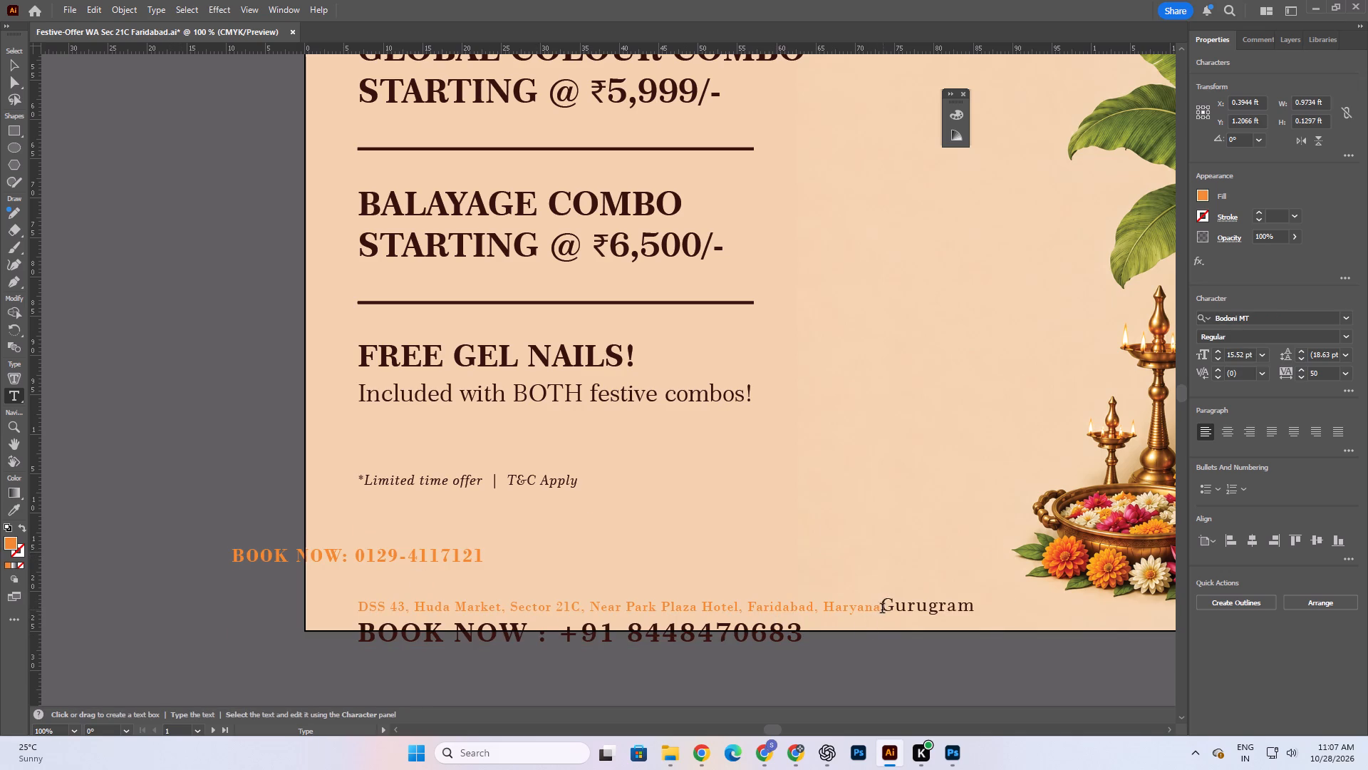
# Match the pasted Faridabad address line to the old address style, dark brown Century751 No2 BT Roman at 20 pt.
pyautogui.moveTo(881, 610); pyautogui.dragTo(222, 611)
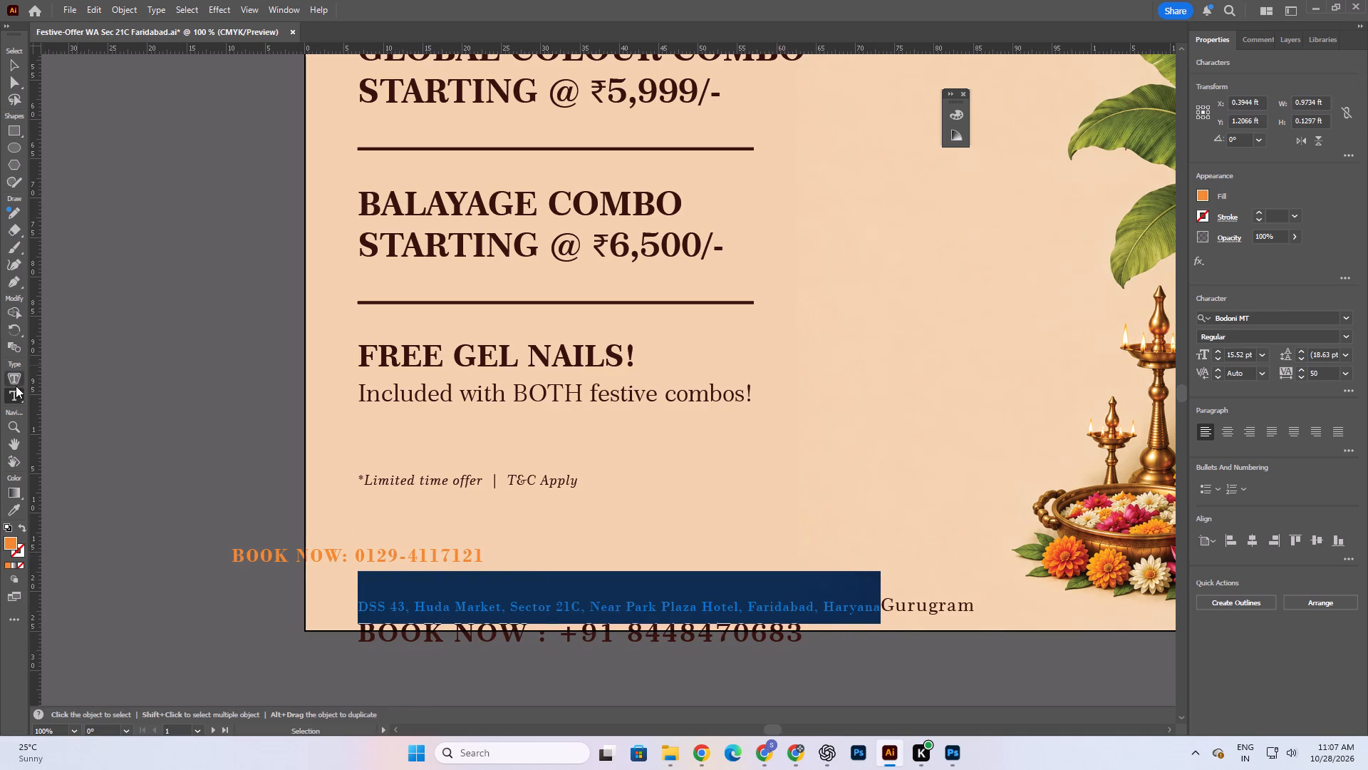
pyautogui.click(13, 505)
pyautogui.keyDown('alt'); pyautogui.scroll(9, 918, 608); pyautogui.keyUp('alt')
pyautogui.click(801, 555)
pyautogui.keyDown('alt'); pyautogui.scroll(-8, 816, 537); pyautogui.keyUp('alt')
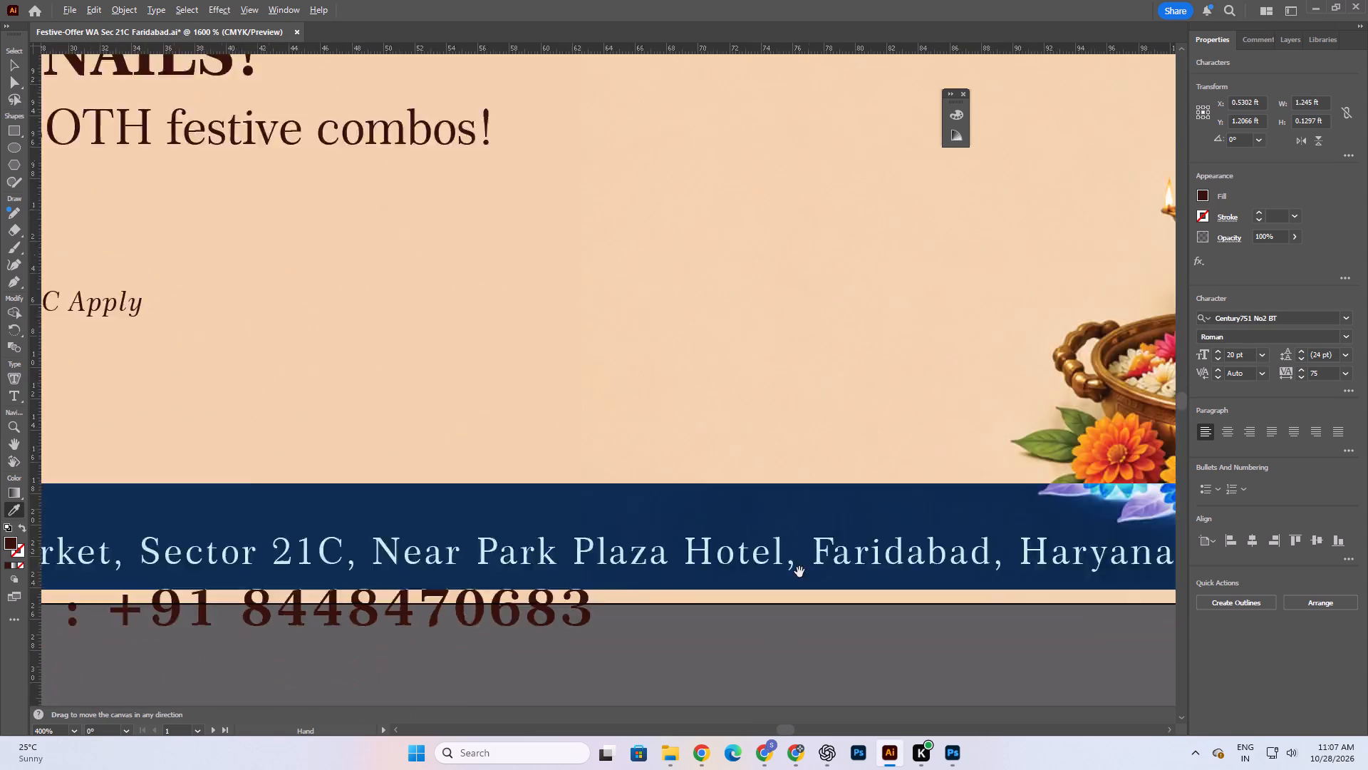
pyautogui.keyDown('alt'); pyautogui.scroll(-2, 799, 572); pyautogui.keyUp('alt')
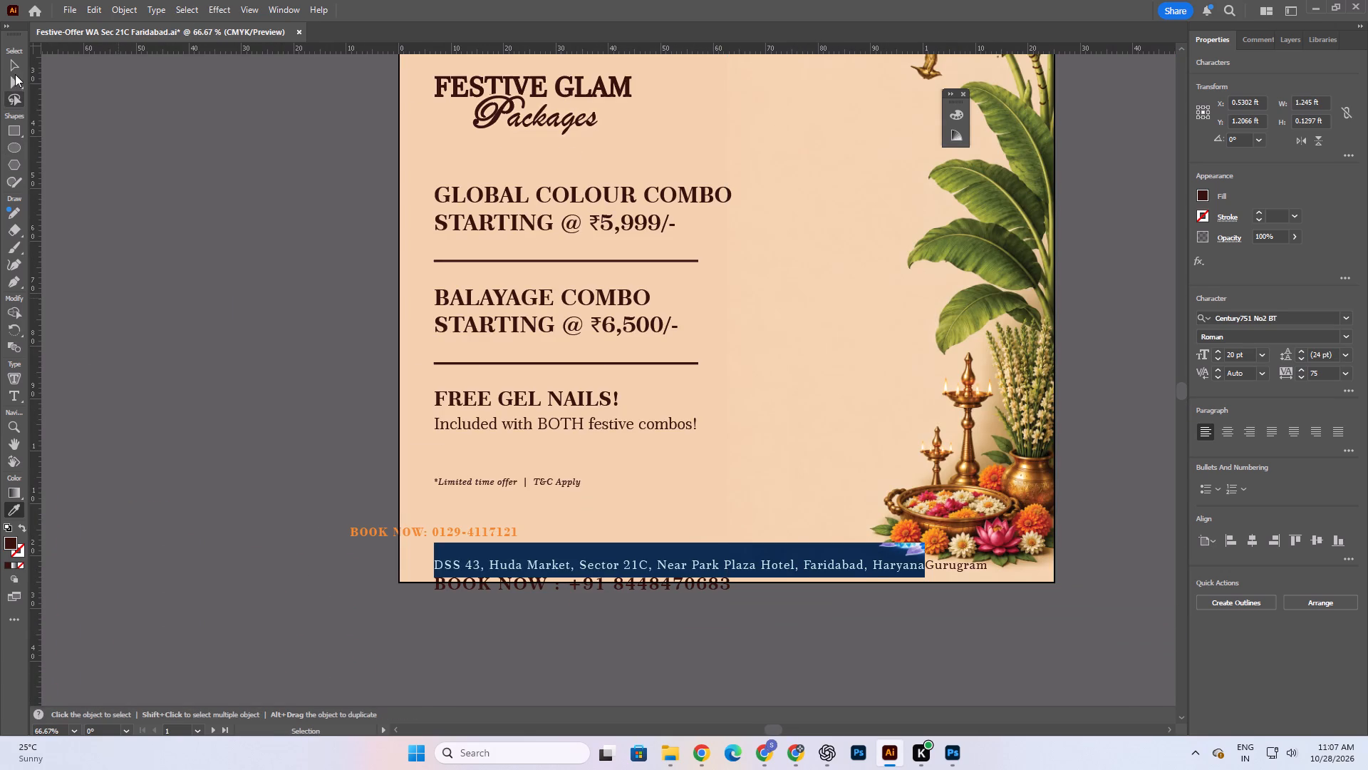
# Delete the leftover word Gurugram after Haryana at the end of the address line.
pyautogui.click(10, 391)
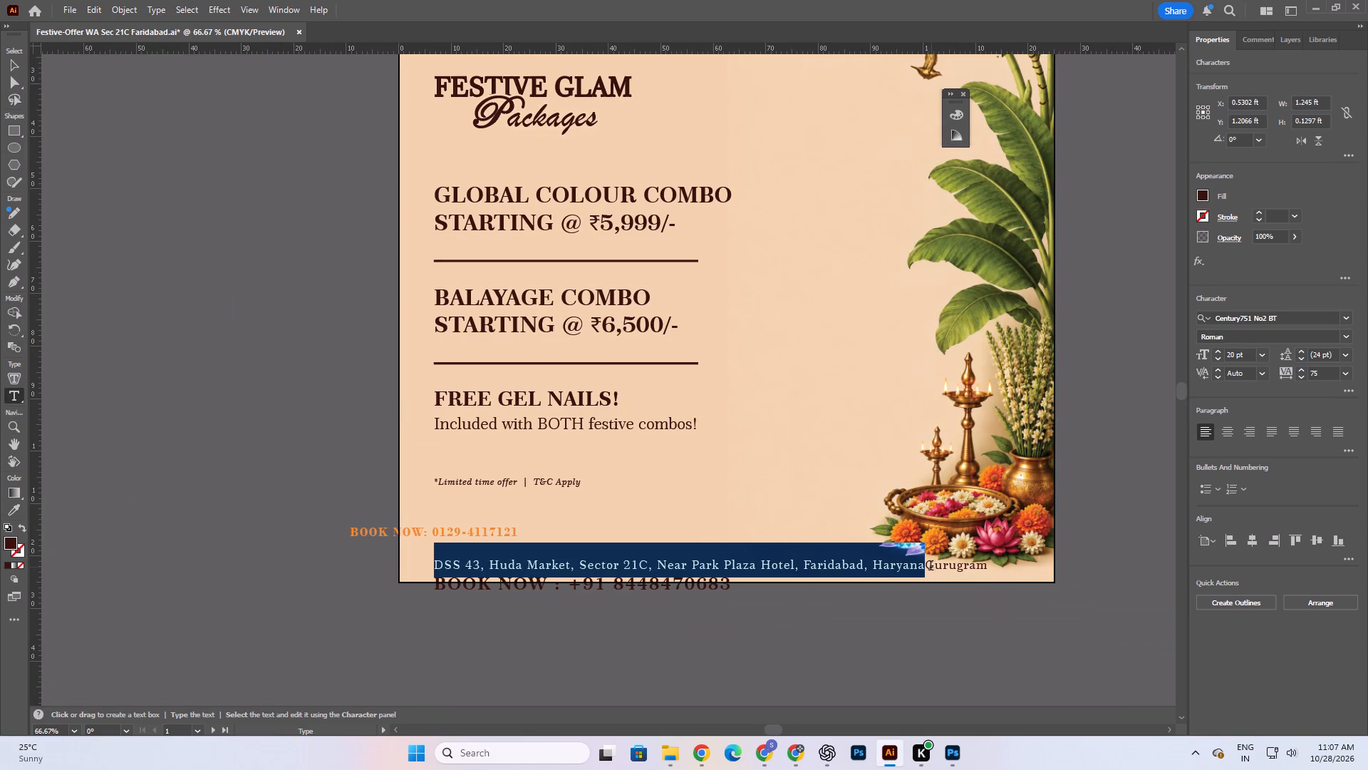
pyautogui.click(926, 564)
pyautogui.moveTo(926, 564); pyautogui.dragTo(1011, 558)
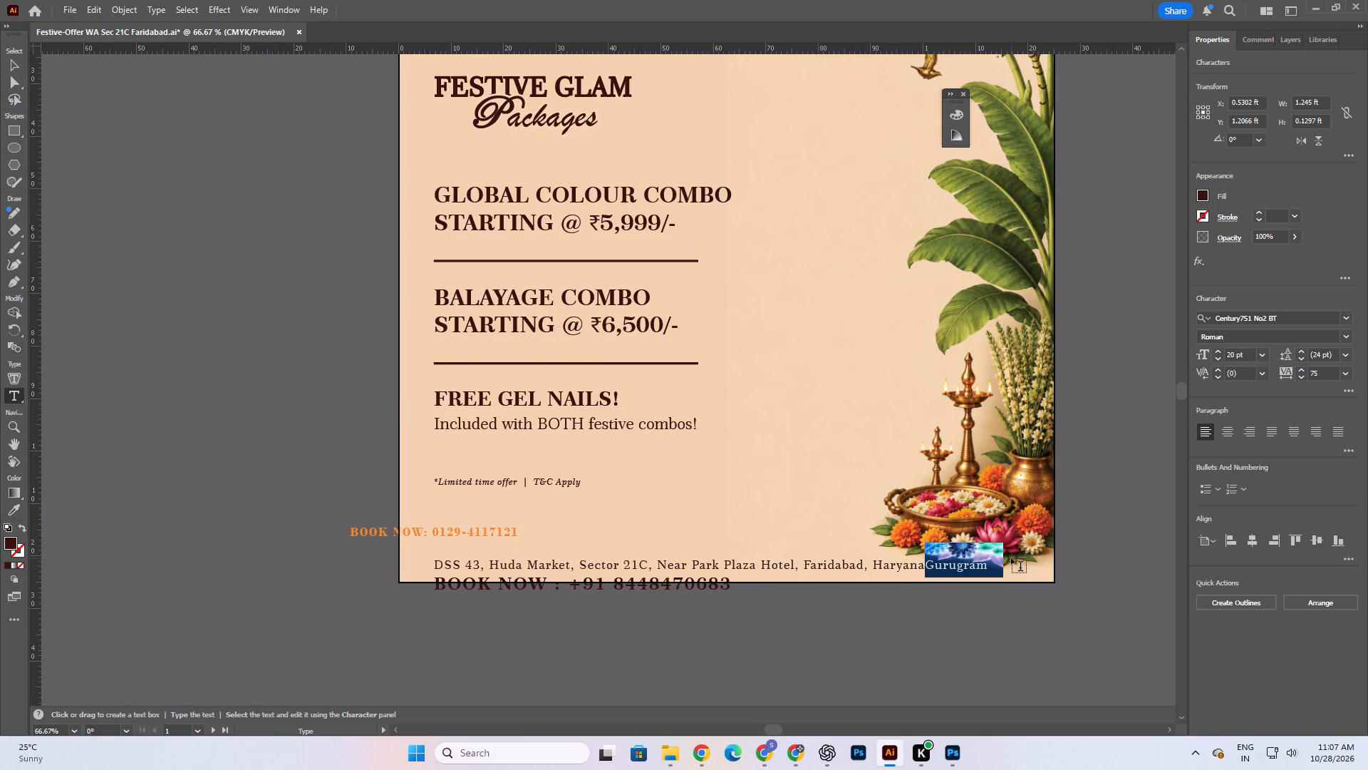
pyautogui.press('BackSpace')
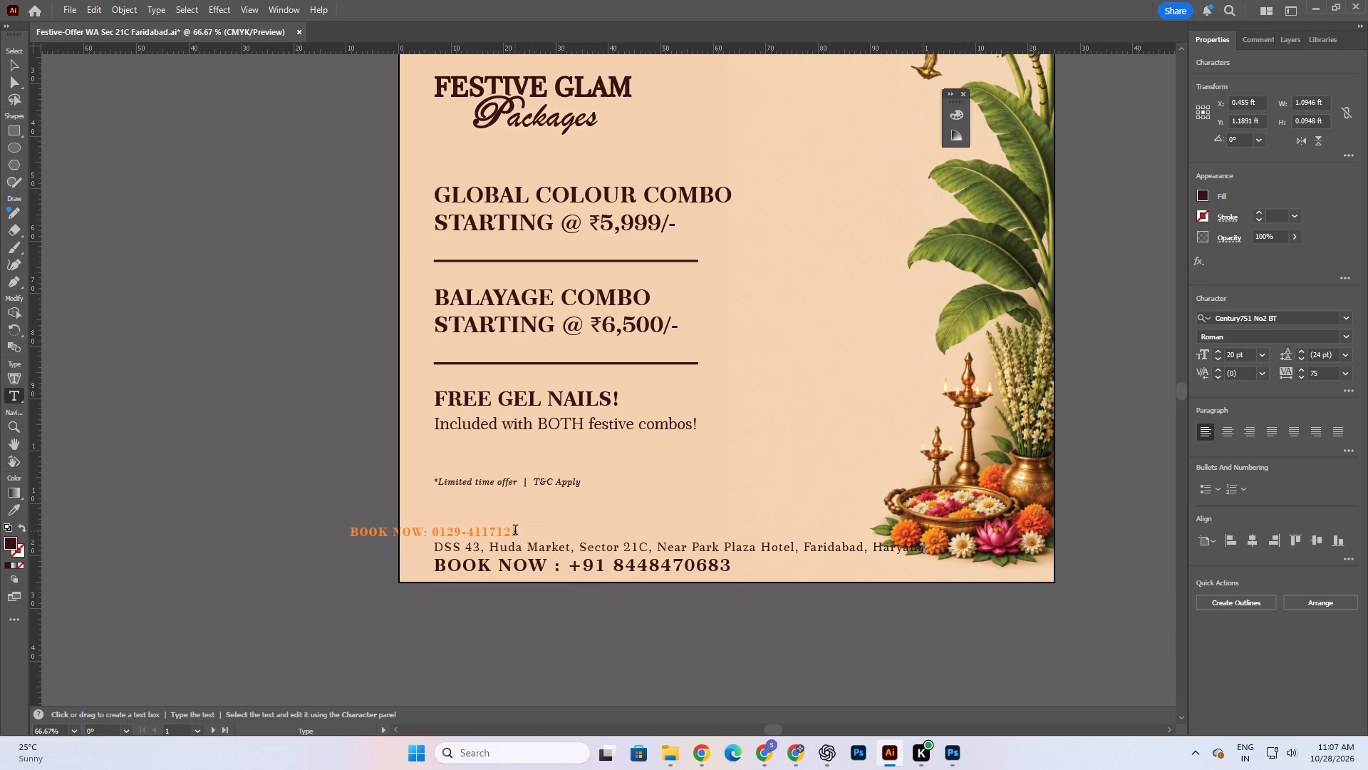
# Match the orange Faridabad booking line to the old booking line's style, dark brown Century751 No2 BT Bold at 28 pt.
pyautogui.moveTo(515, 531); pyautogui.dragTo(284, 528)
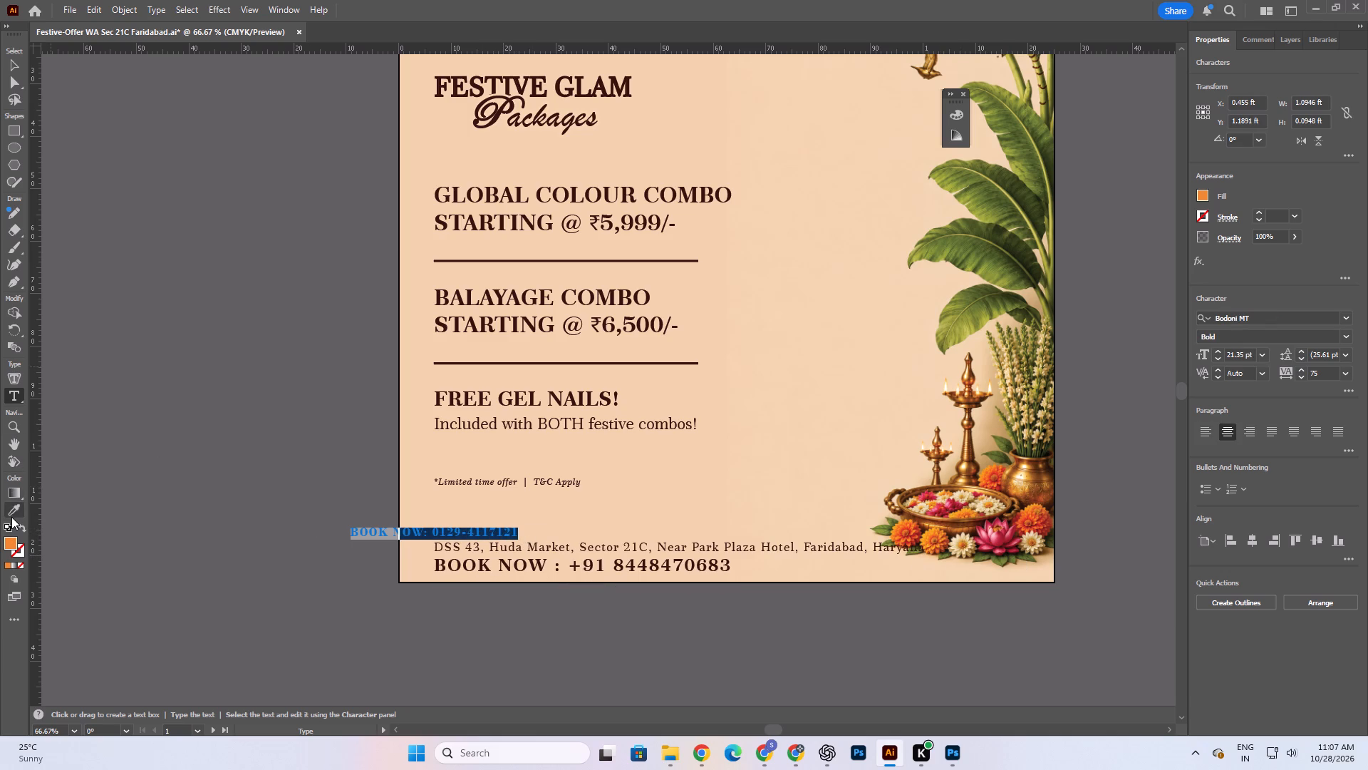
pyautogui.click(11, 514)
pyautogui.keyDown('alt'); pyautogui.scroll(5, 504, 580); pyautogui.keyUp('alt')
pyautogui.click(518, 491)
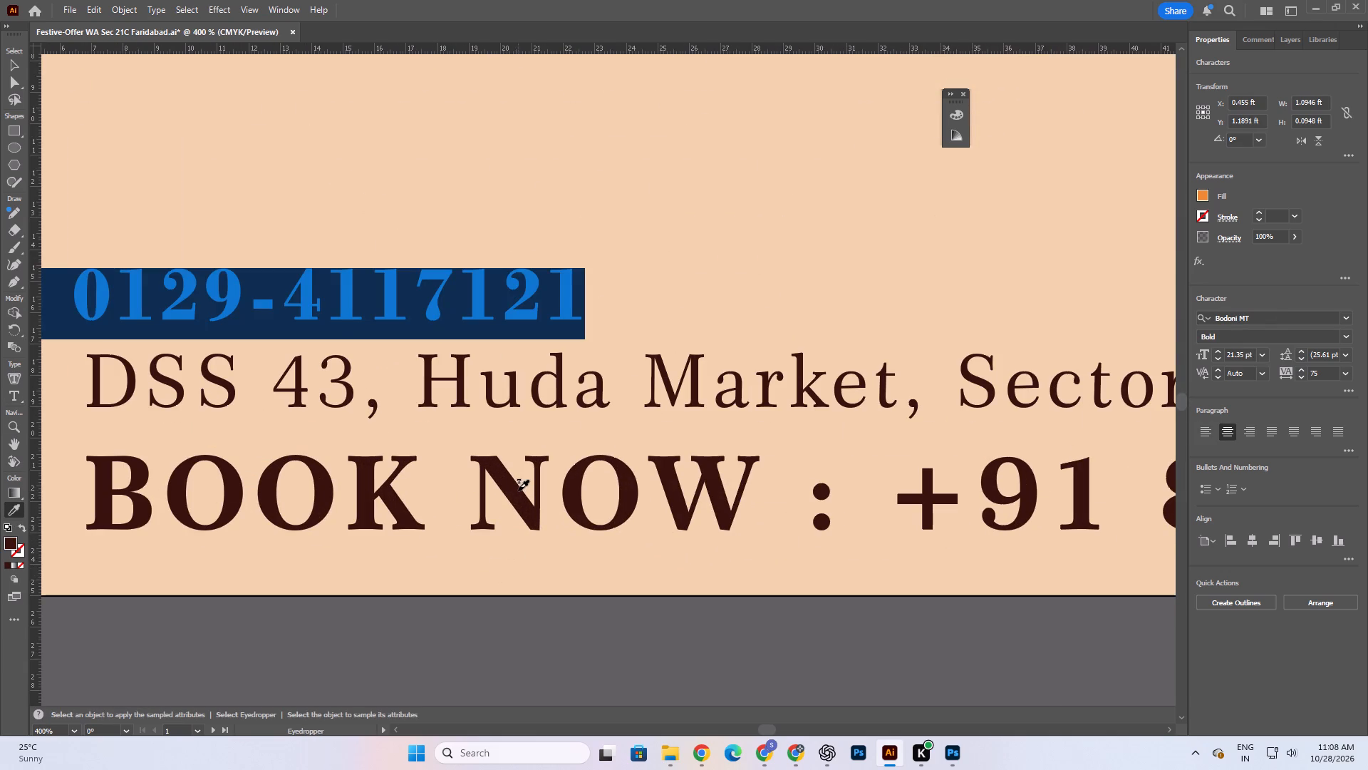
pyautogui.keyDown('alt'); pyautogui.scroll(-4, 422, 500); pyautogui.keyUp('alt')
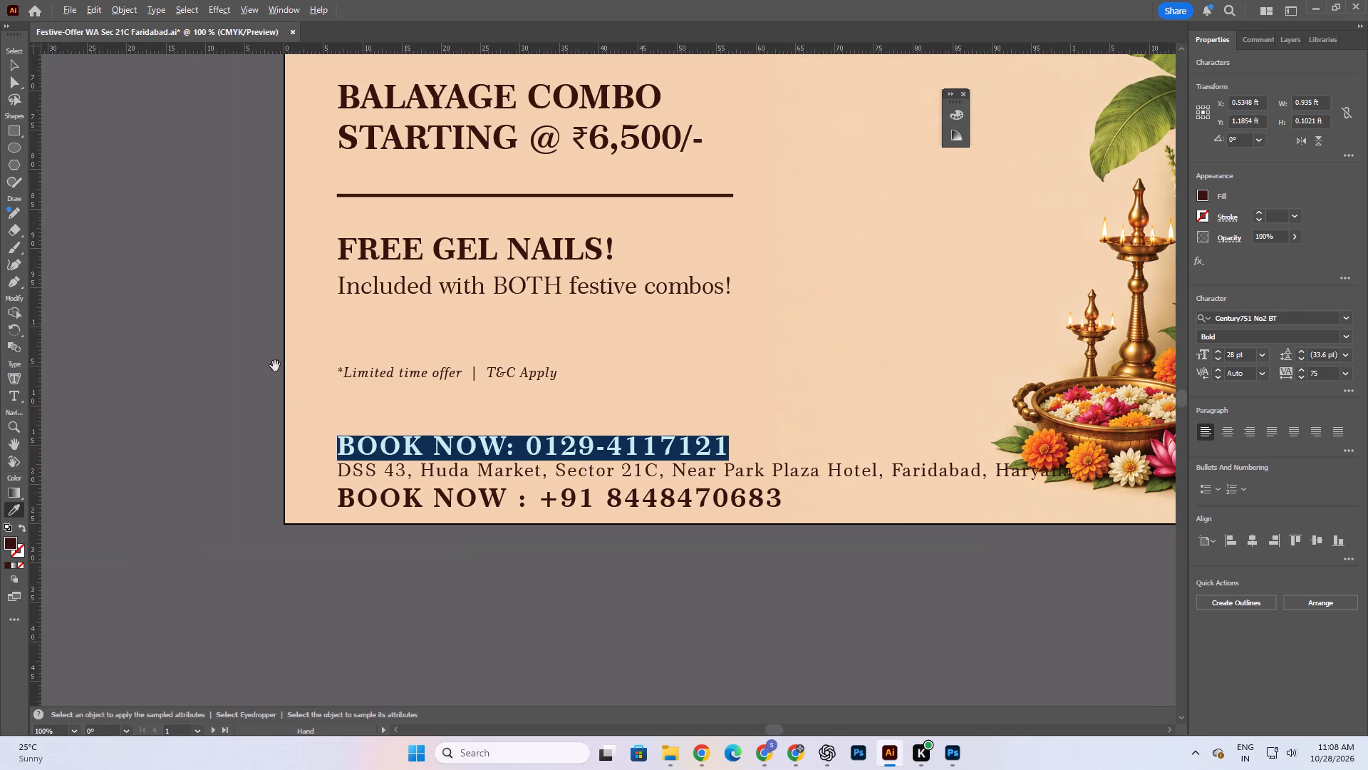
# Delete the old +91 booking line and its empty line beneath the Faridabad address.
pyautogui.click(11, 66)
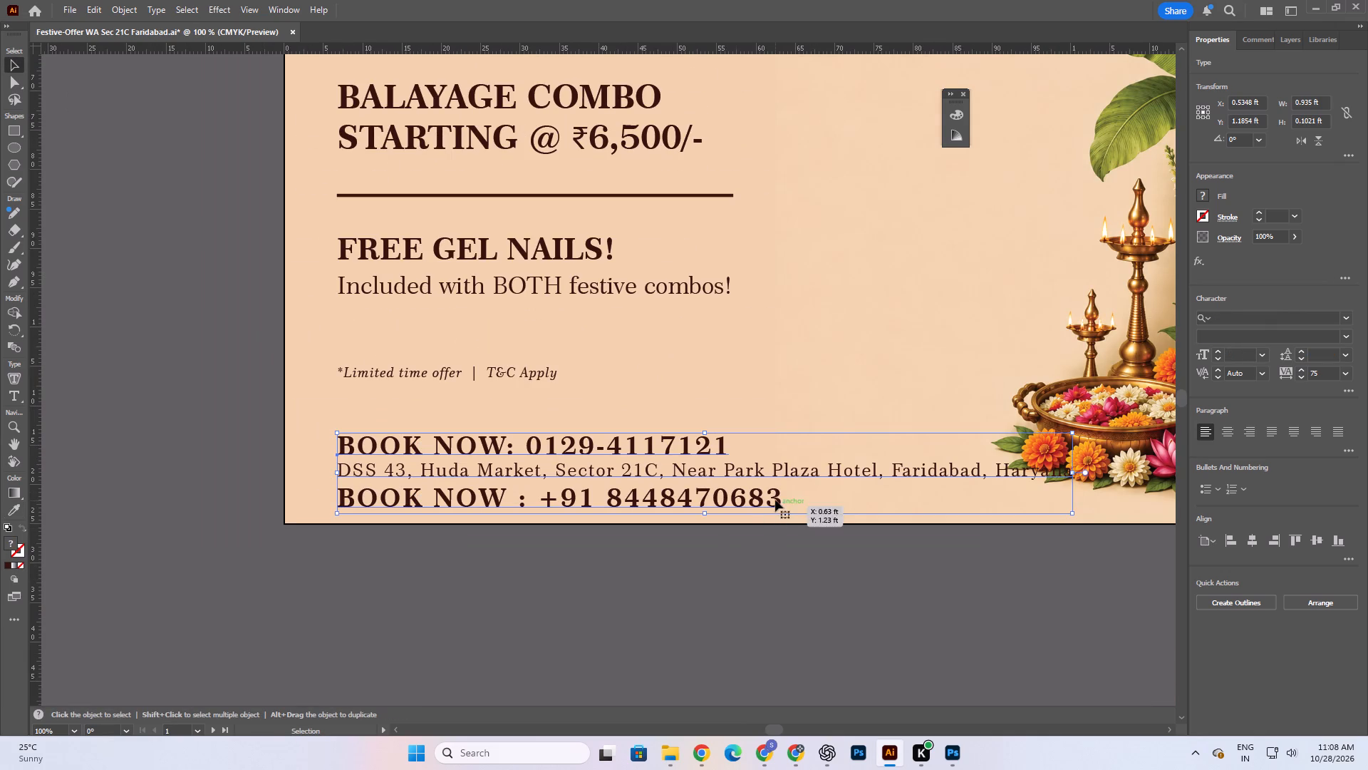
pyautogui.doubleClick(775, 500)
pyautogui.moveTo(779, 500); pyautogui.dragTo(0, 492)
pyautogui.press('BackSpace')
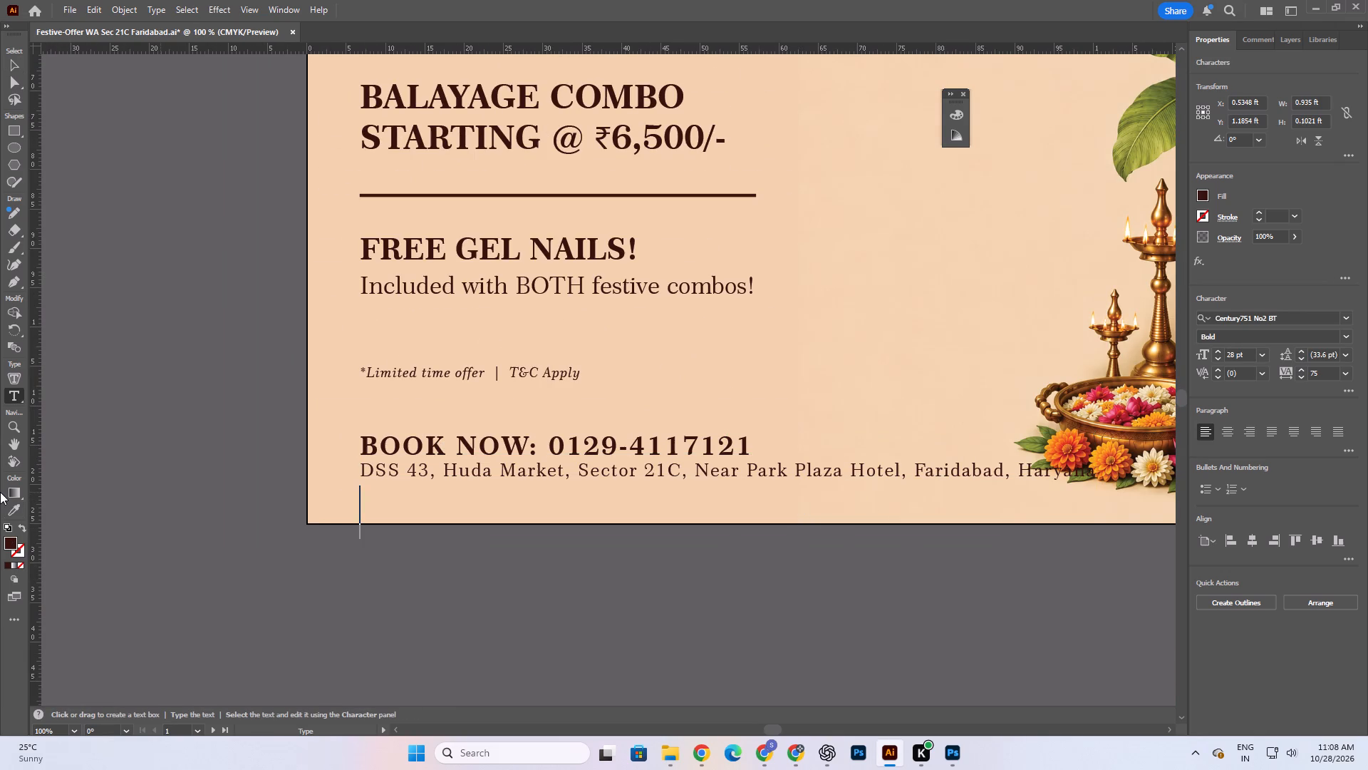
pyautogui.press('BackSpace')
# Move the booking and address text block down about 0.01 ft, keeping its left edge aligned with the copy above.
pyautogui.click(21, 56)
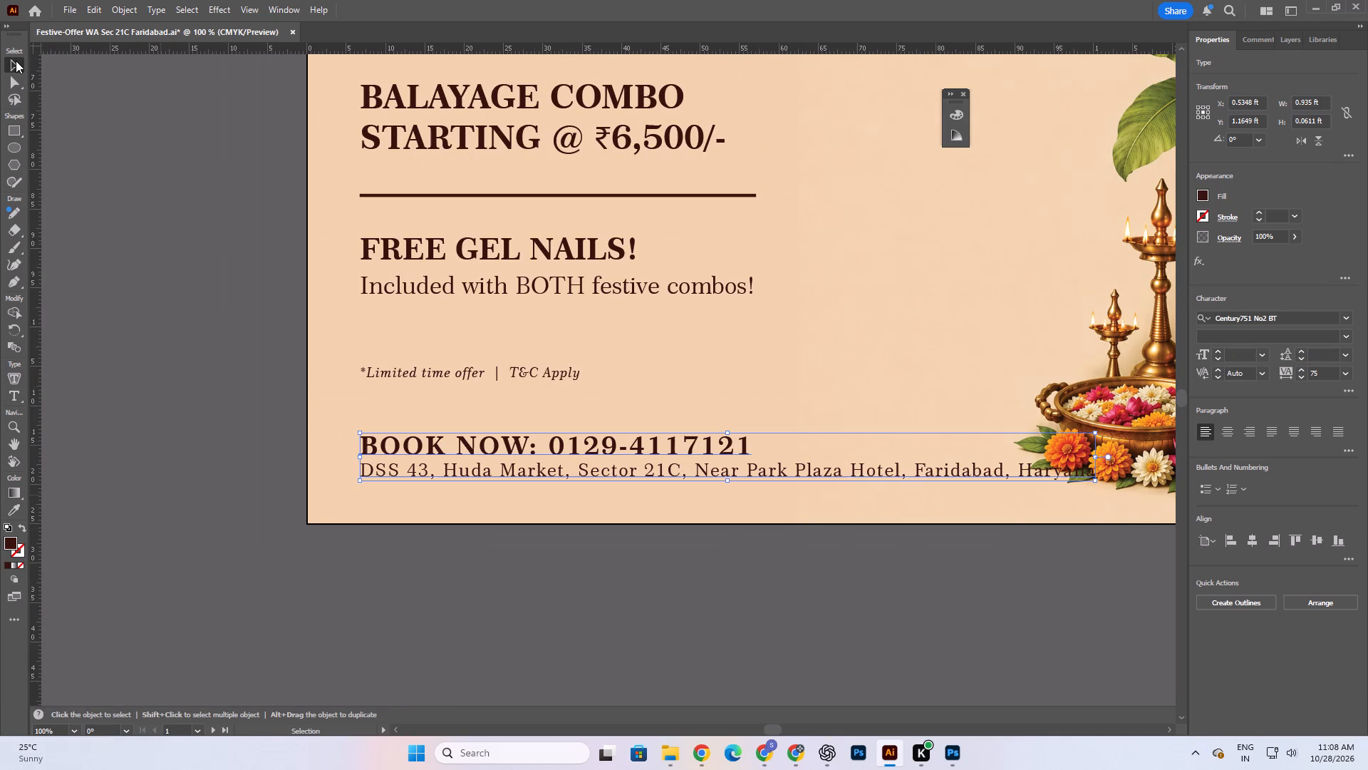
pyautogui.moveTo(676, 463); pyautogui.dragTo(673, 486)
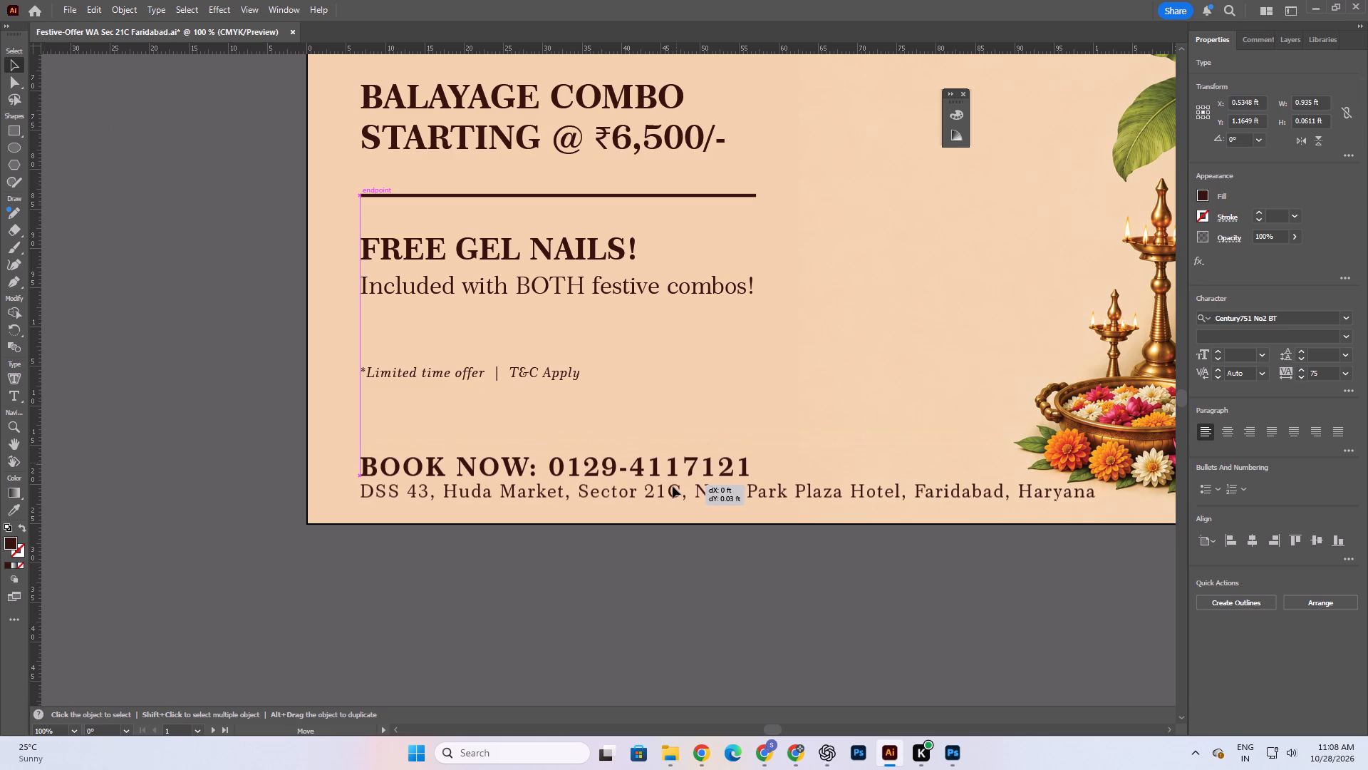
pyautogui.moveTo(673, 486); pyautogui.dragTo(675, 471)
# Cut the Faridabad address line out of the booking text block and remove the empty line left behind.
pyautogui.doubleClick(675, 471)
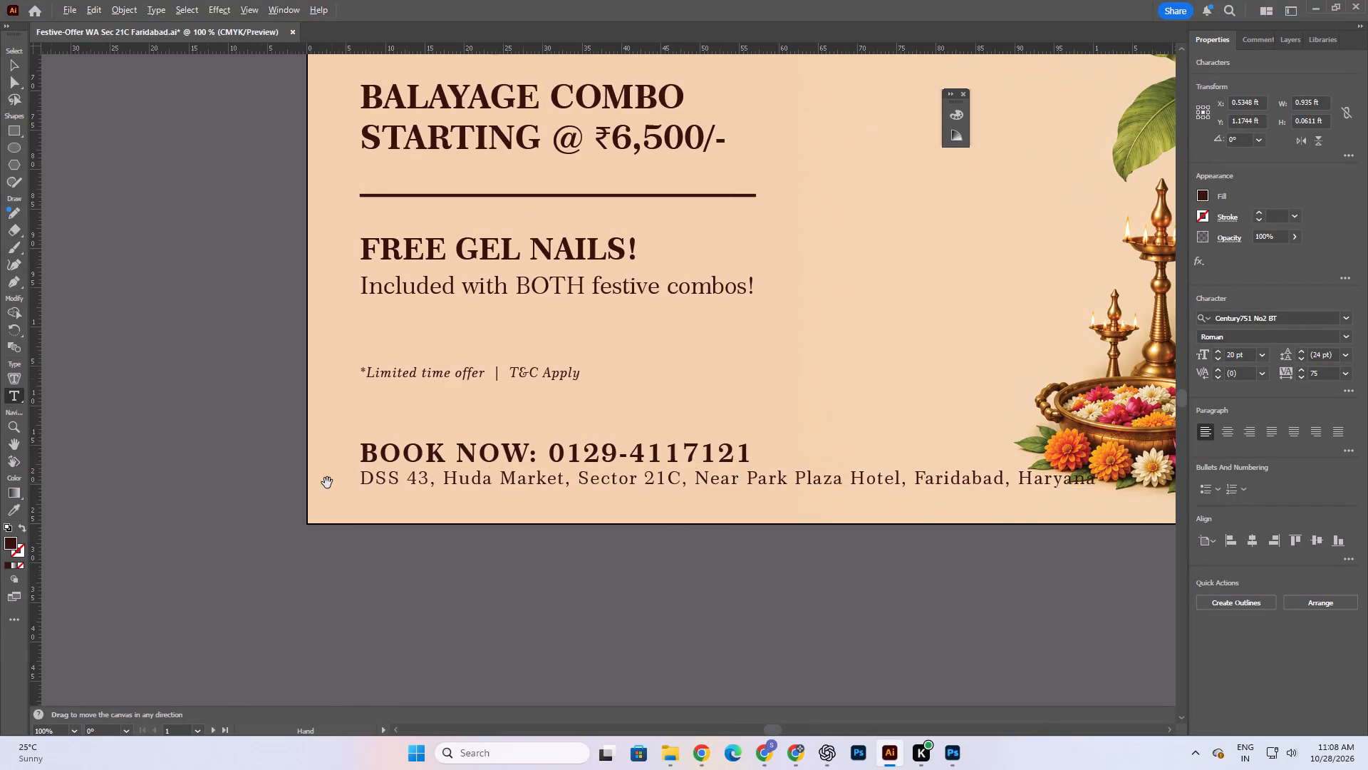
pyautogui.keyDown('alt'); pyautogui.scroll(-1, 327, 483); pyautogui.keyUp('alt')
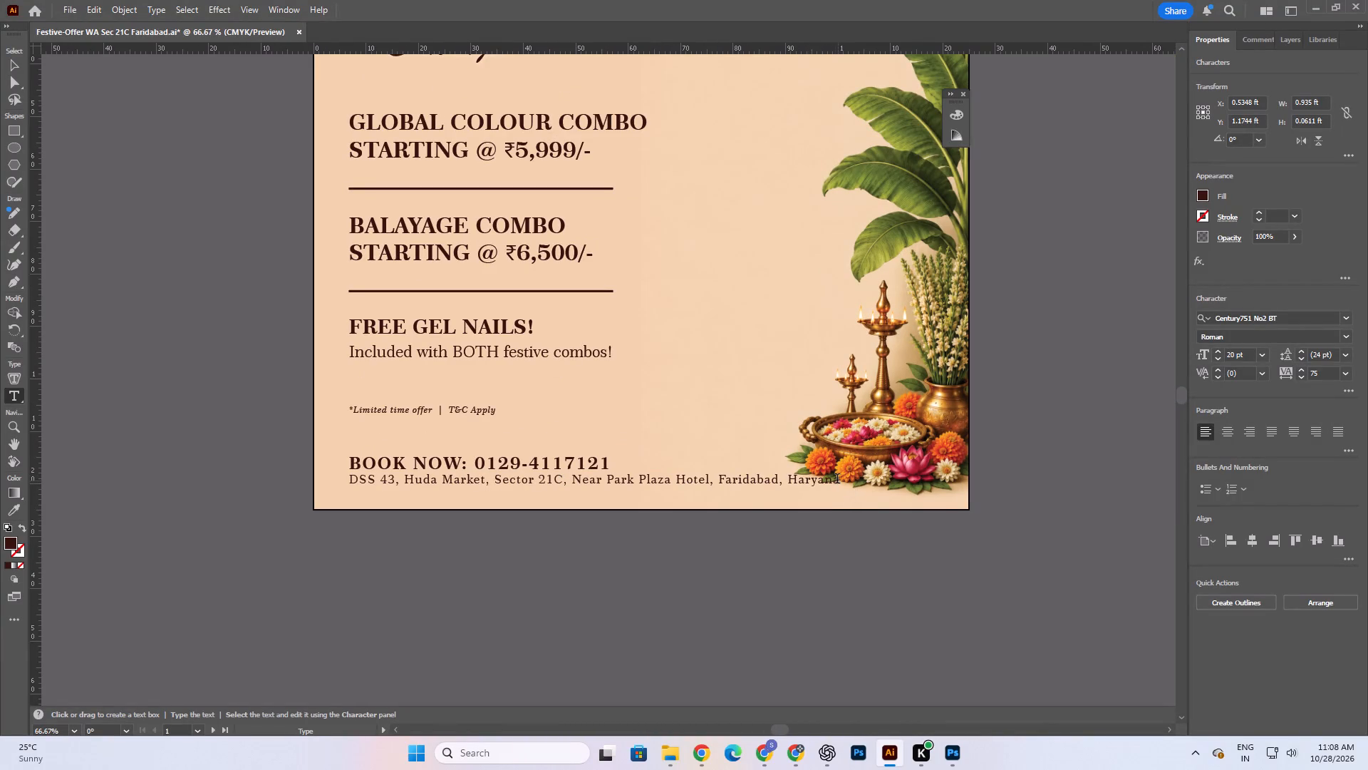
pyautogui.moveTo(837, 480); pyautogui.dragTo(307, 474)
pyautogui.hotkey('ctrl', 'x')
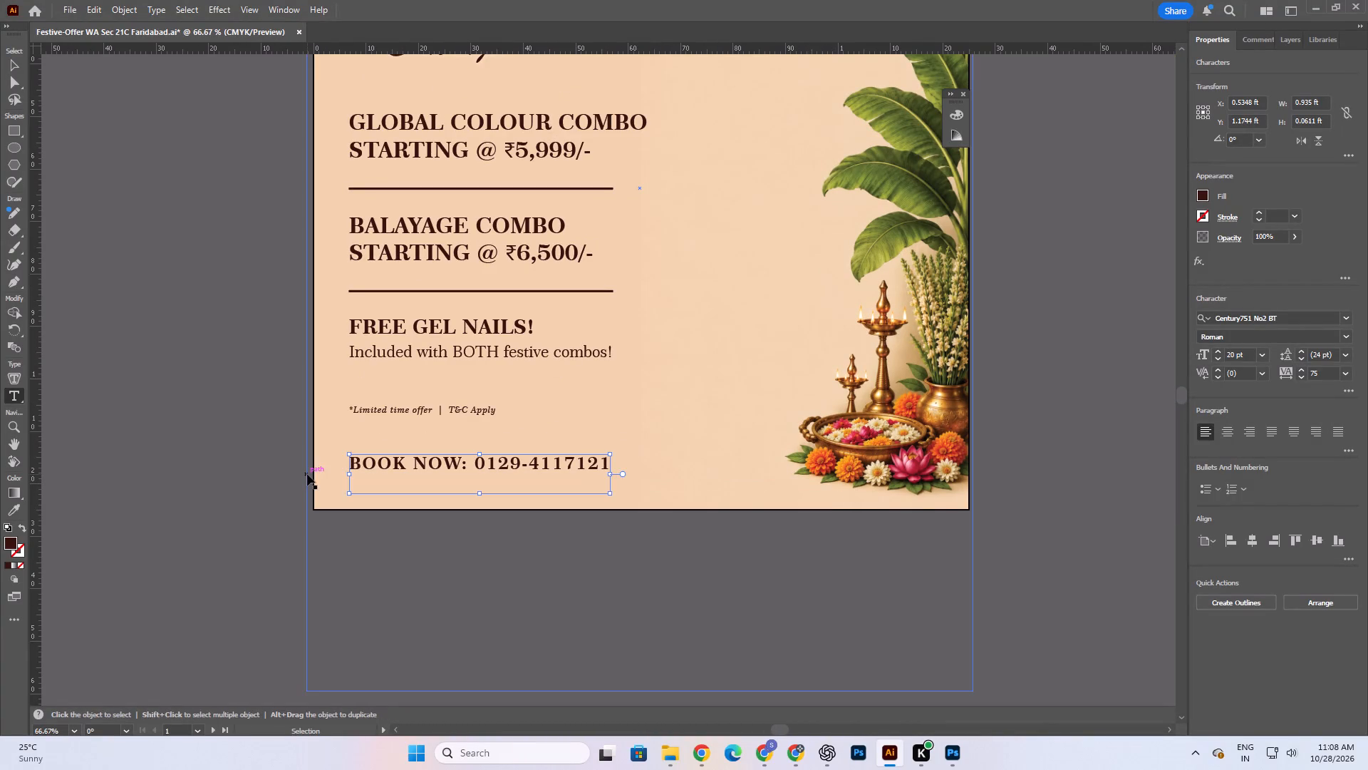
pyautogui.press('BackSpace')
pyautogui.click(10, 63)
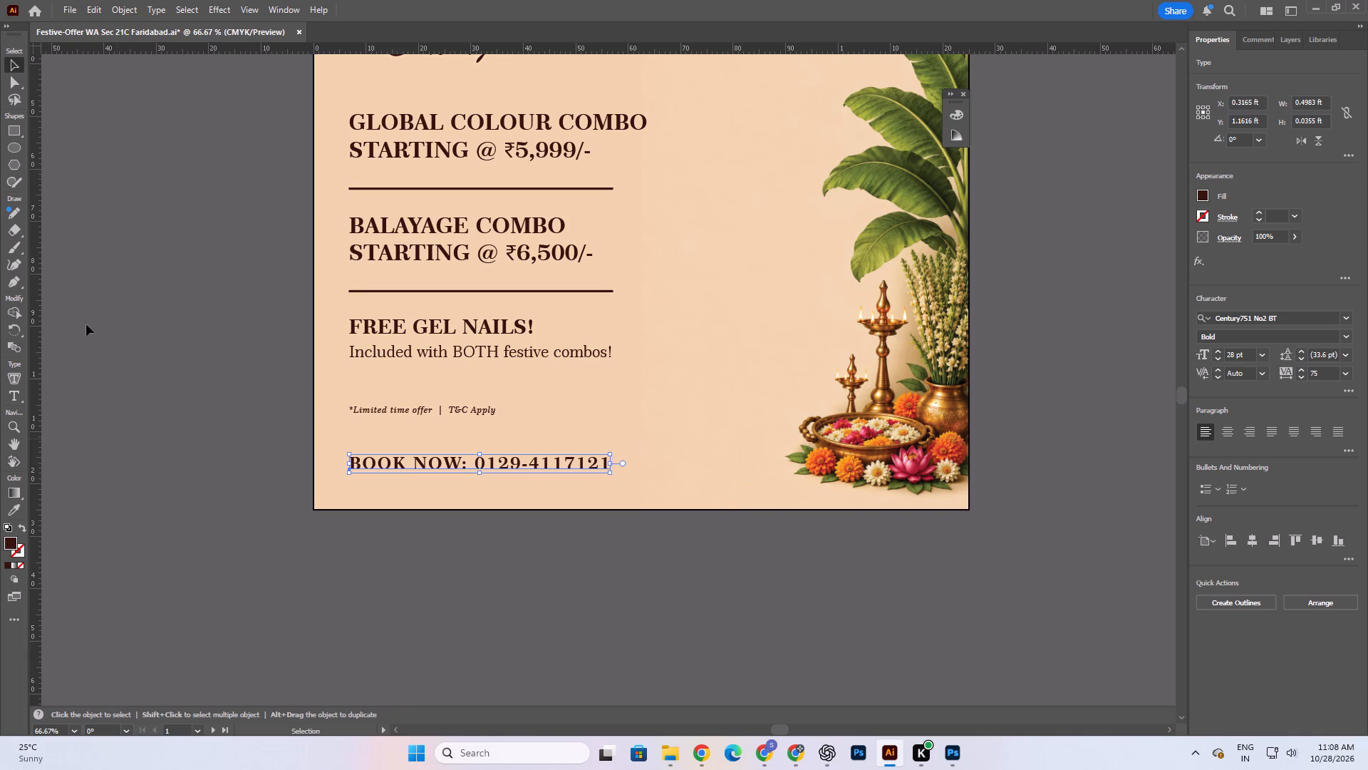
# Move the booking line down about 0.04 ft and place a duplicate of it about 0.03 ft above.
pyautogui.click(244, 482)
pyautogui.moveTo(582, 460); pyautogui.dragTo(583, 478)
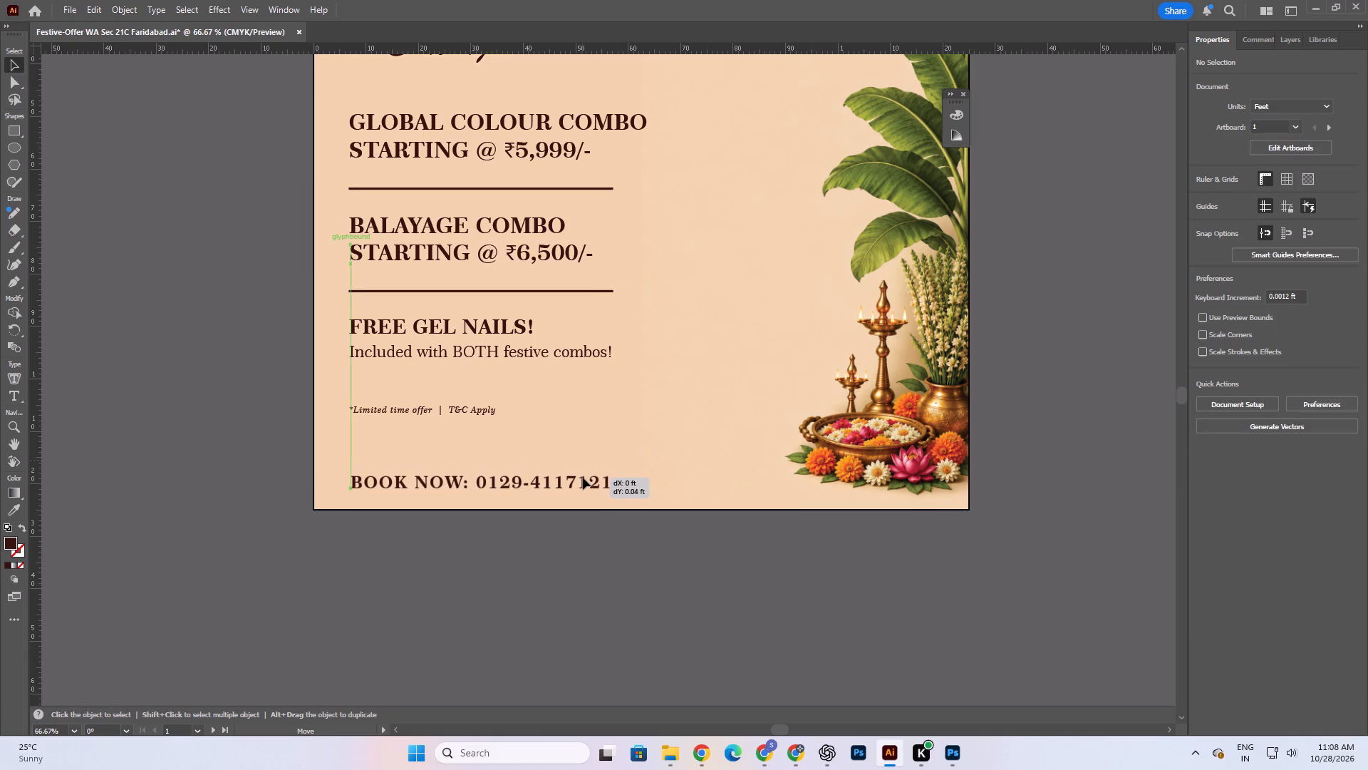
pyautogui.moveTo(583, 478); pyautogui.dragTo(582, 481)
pyautogui.keyDown('alt'); pyautogui.moveTo(567, 483); pyautogui.dragTo(570, 466); pyautogui.keyUp('alt')
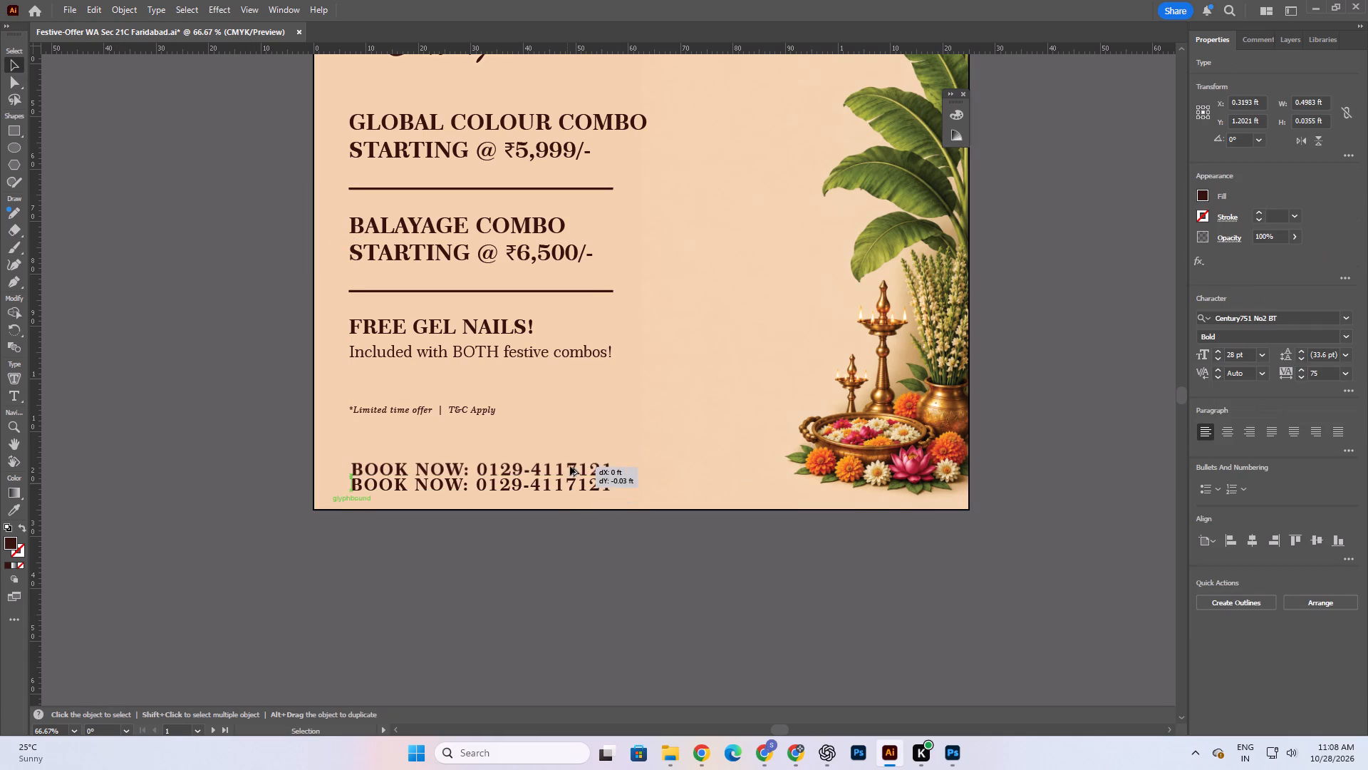
pyautogui.keyDown('alt'); pyautogui.moveTo(570, 466); pyautogui.dragTo(571, 463); pyautogui.keyUp('alt')
# Replace the upper copy's text with the cut Faridabad address line and set it to 21 pt with tracking 5.
pyautogui.doubleClick(571, 463)
pyautogui.hotkey('ctrl', 'a')
pyautogui.hotkey('ctrl', 'v')
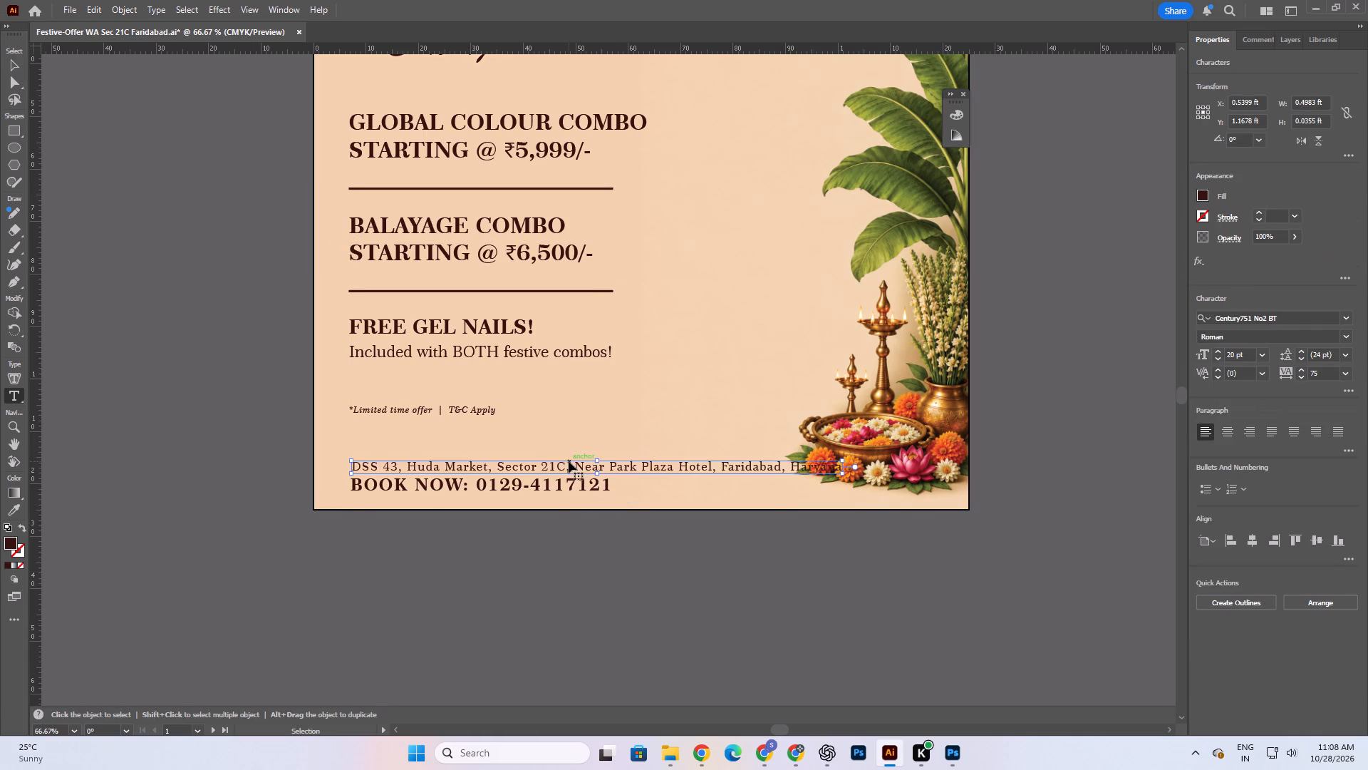
pyautogui.hotkey('ctrl', 'a')
pyautogui.click(1343, 373)
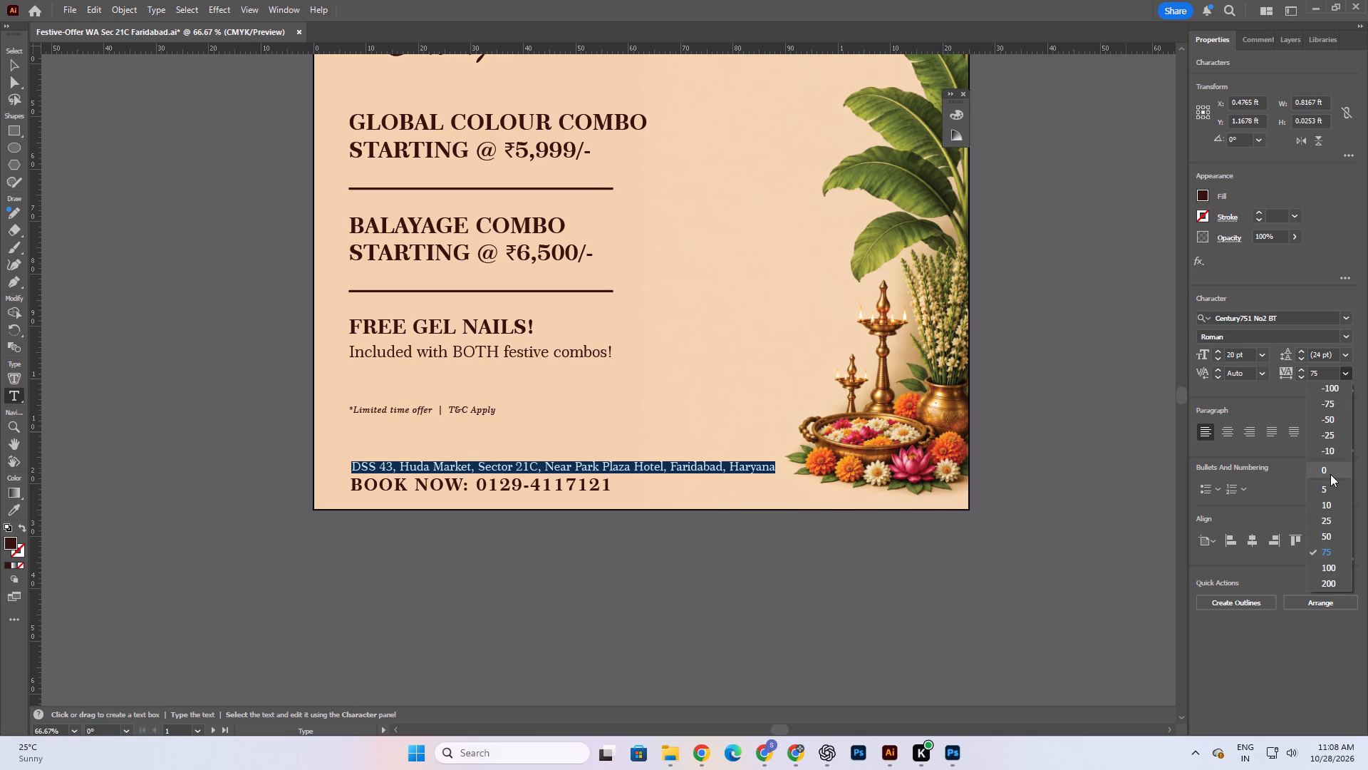
pyautogui.click(1332, 485)
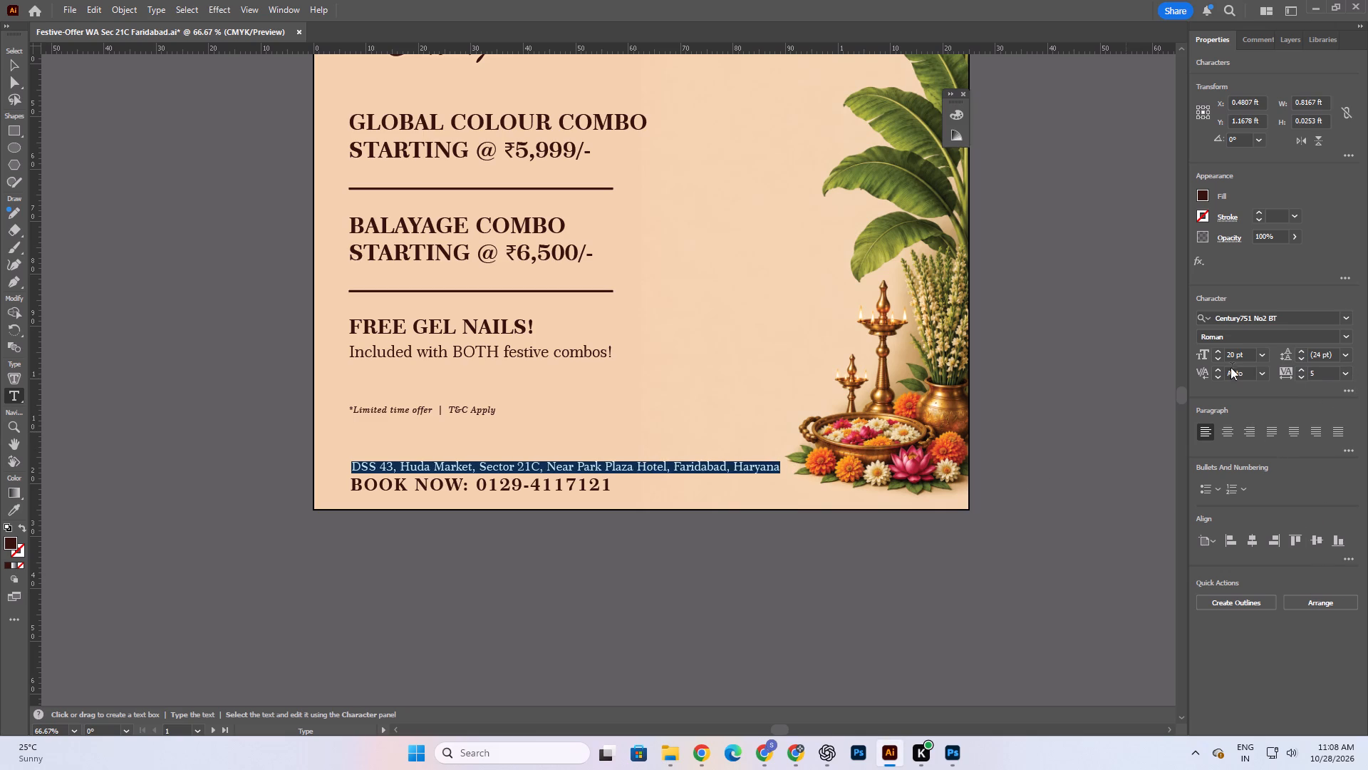
pyautogui.click(1218, 351)
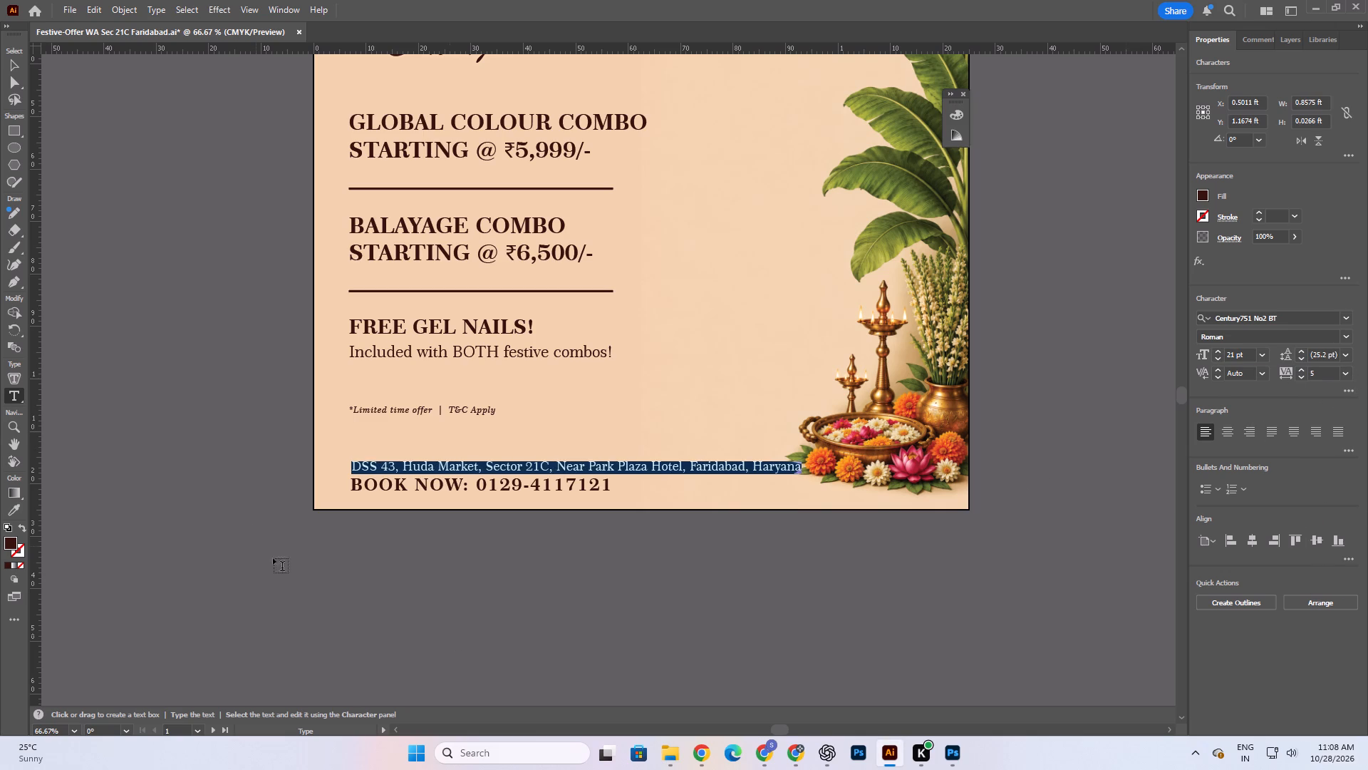
# Shorten "Sector 21C" to "Sec-21C" in the address line and set the line's tracking to 10.
pyautogui.click(531, 468)
pyautogui.moveTo(529, 467); pyautogui.dragTo(524, 467)
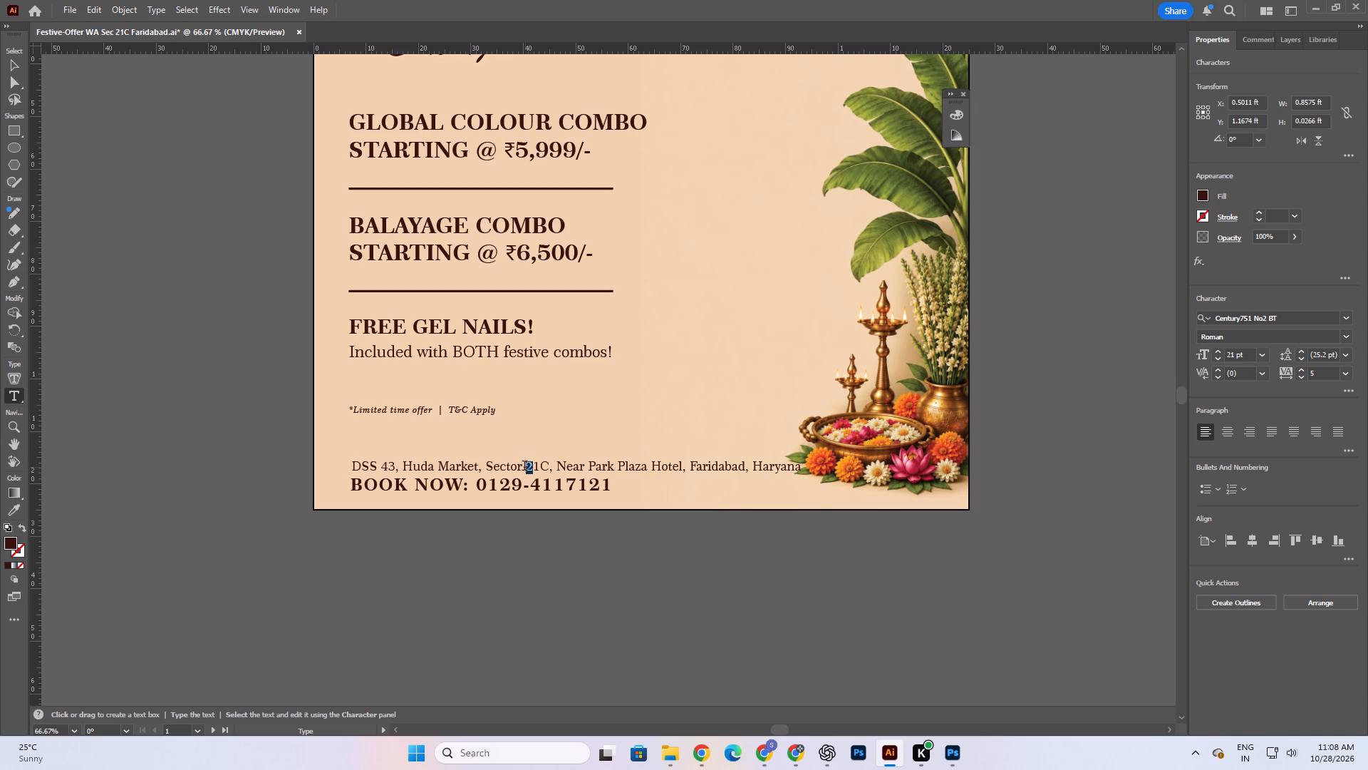
pyautogui.moveTo(524, 467); pyautogui.dragTo(507, 467)
pyautogui.press('-')
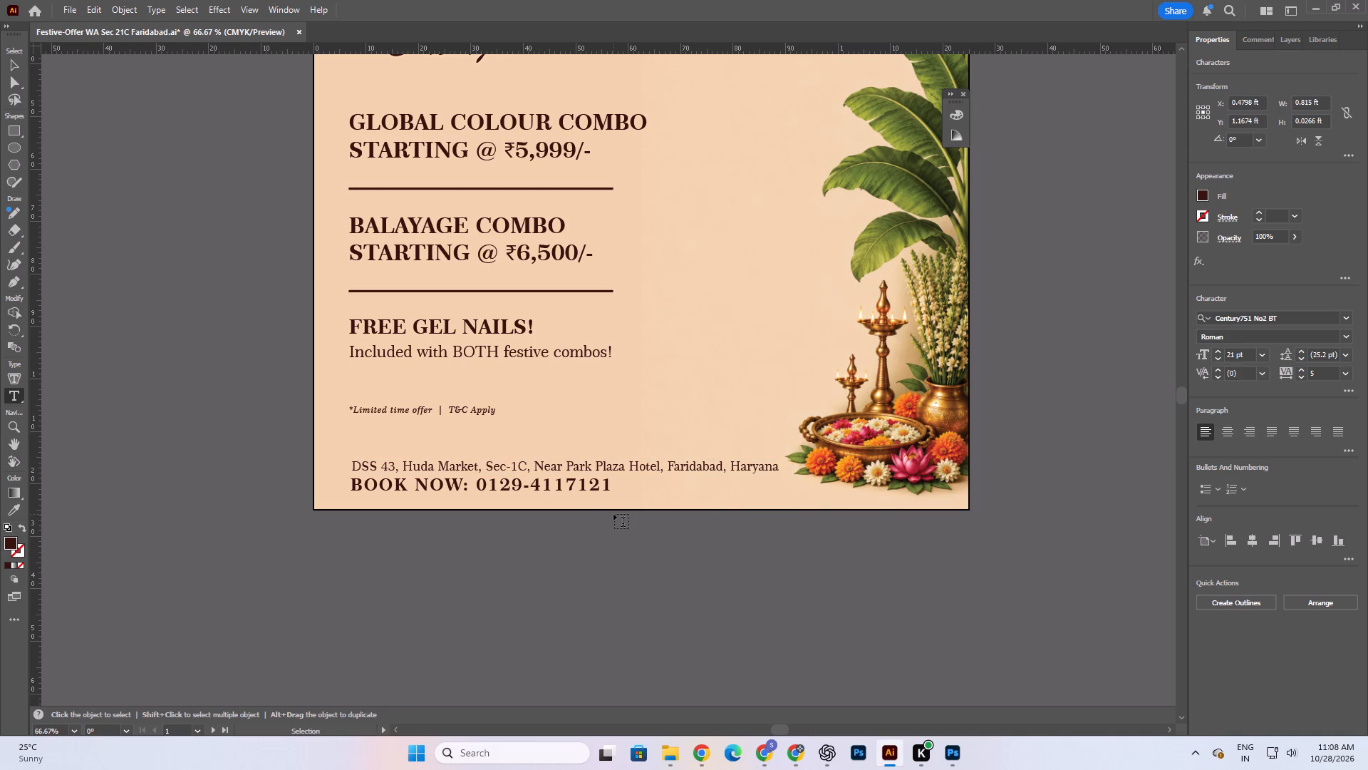
pyautogui.press('2')
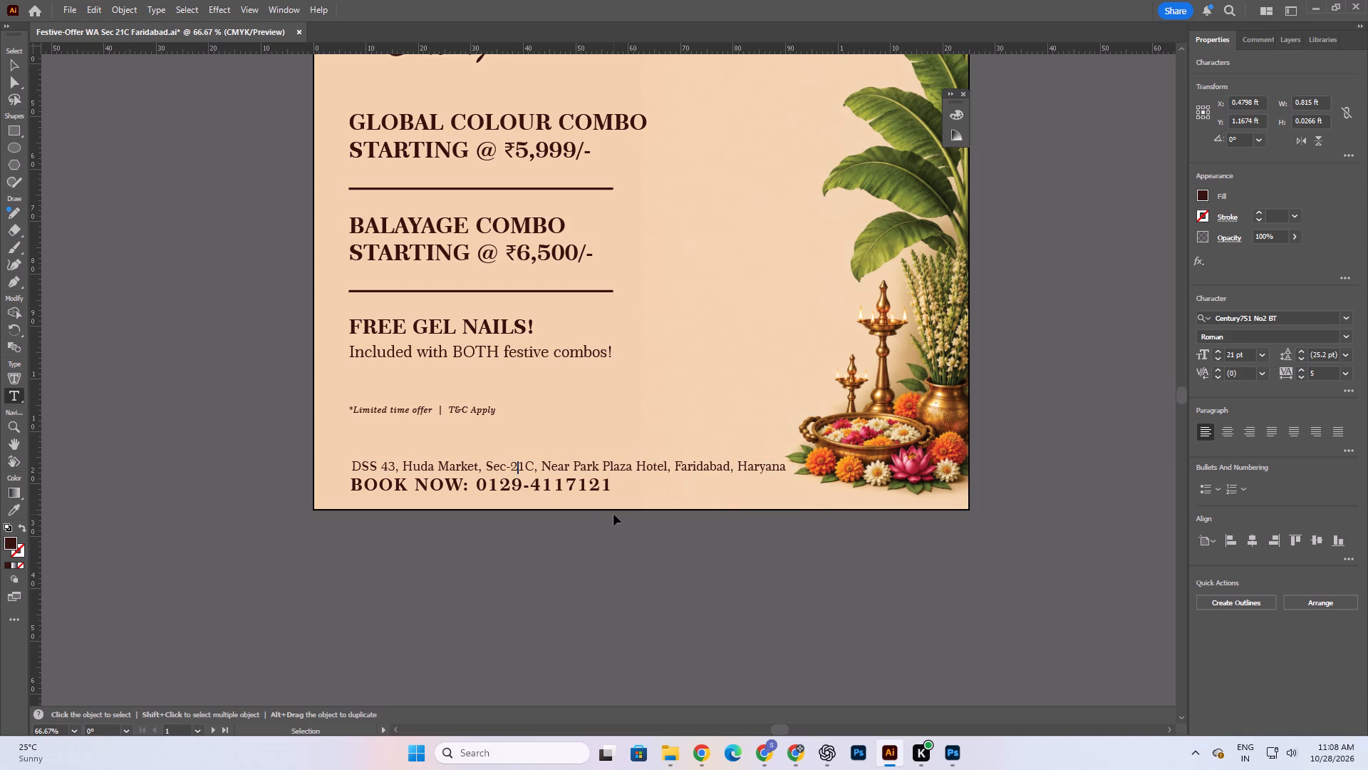
pyautogui.hotkey('ctrl', 'a')
pyautogui.click(1347, 377)
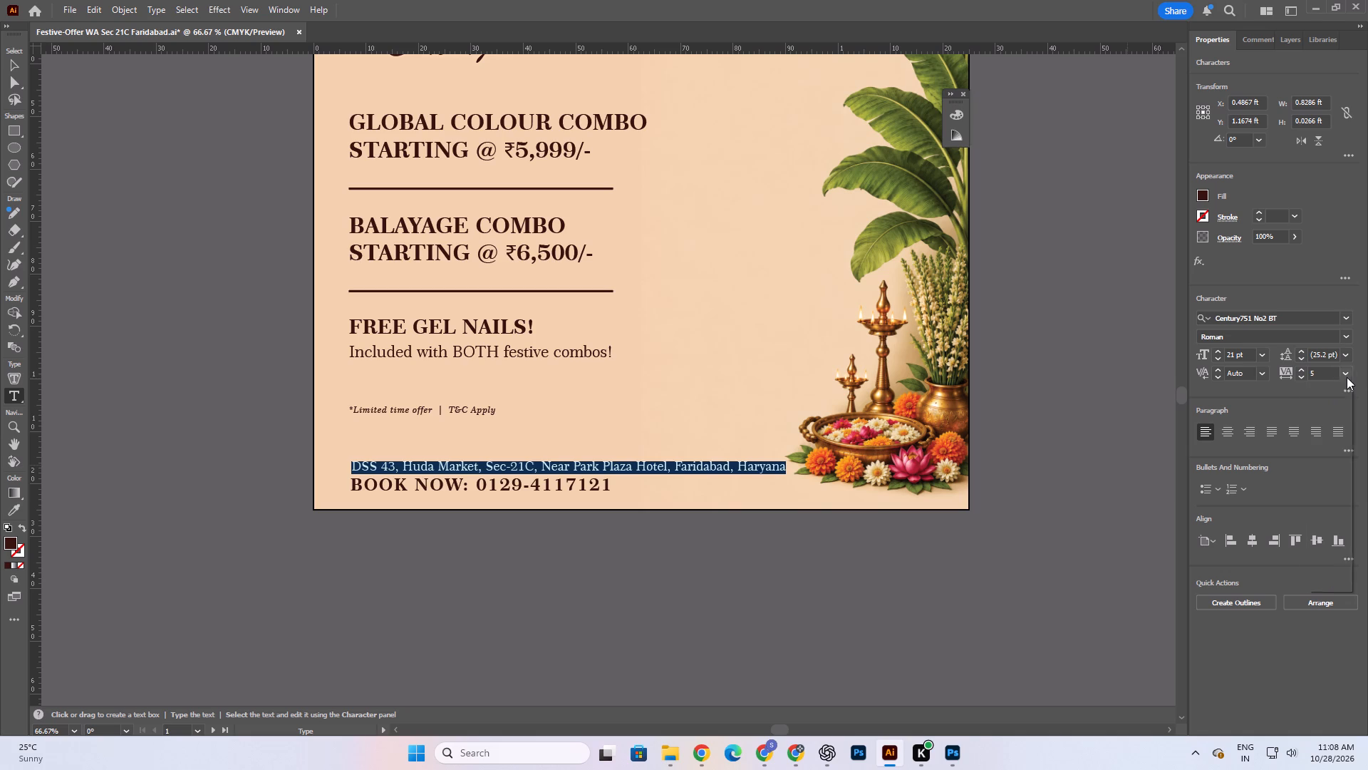
pyautogui.click(1334, 510)
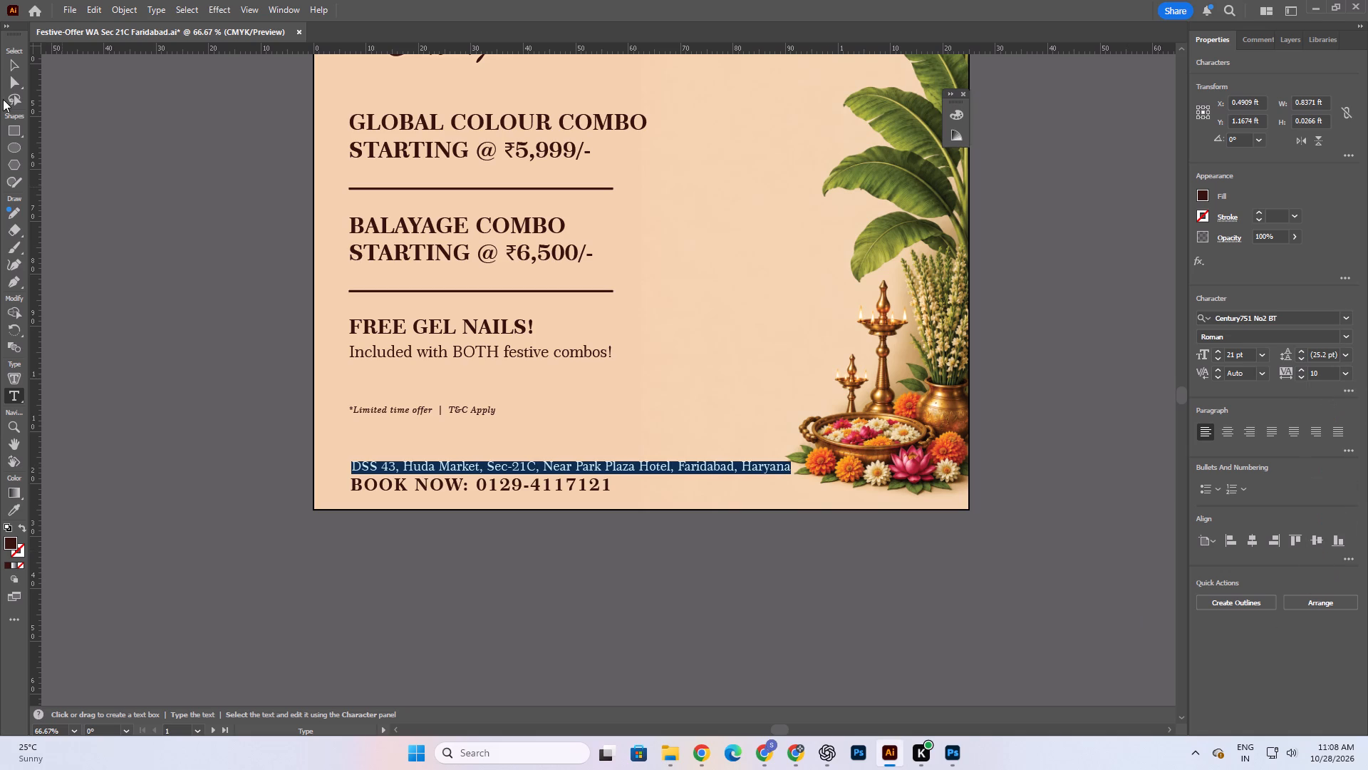
pyautogui.click(11, 64)
pyautogui.click(224, 389)
# Move the booking line above the address, lower the address about 0.02 ft and close the gap by about 0.01 ft.
pyautogui.keyDown('alt'); pyautogui.scroll(1, 422, 451); pyautogui.keyUp('alt')
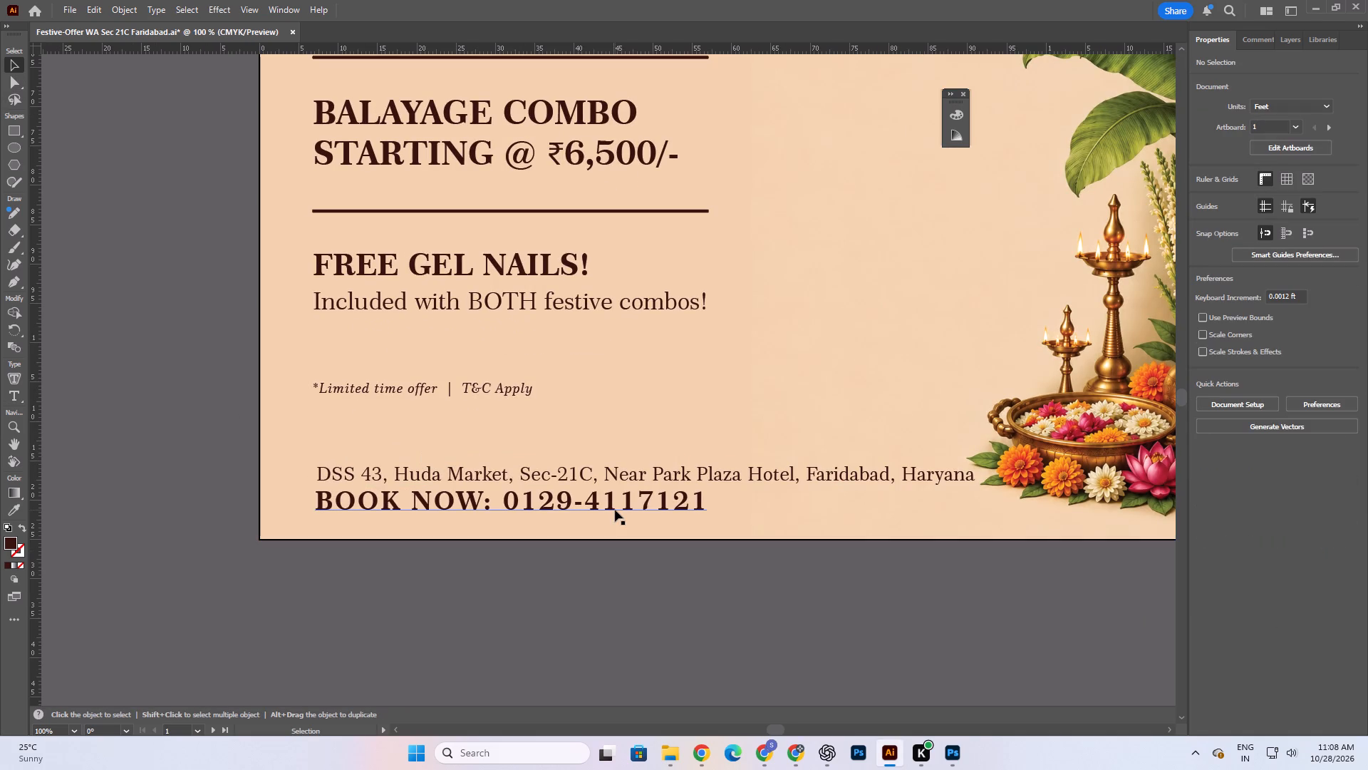
pyautogui.moveTo(615, 510); pyautogui.dragTo(616, 456)
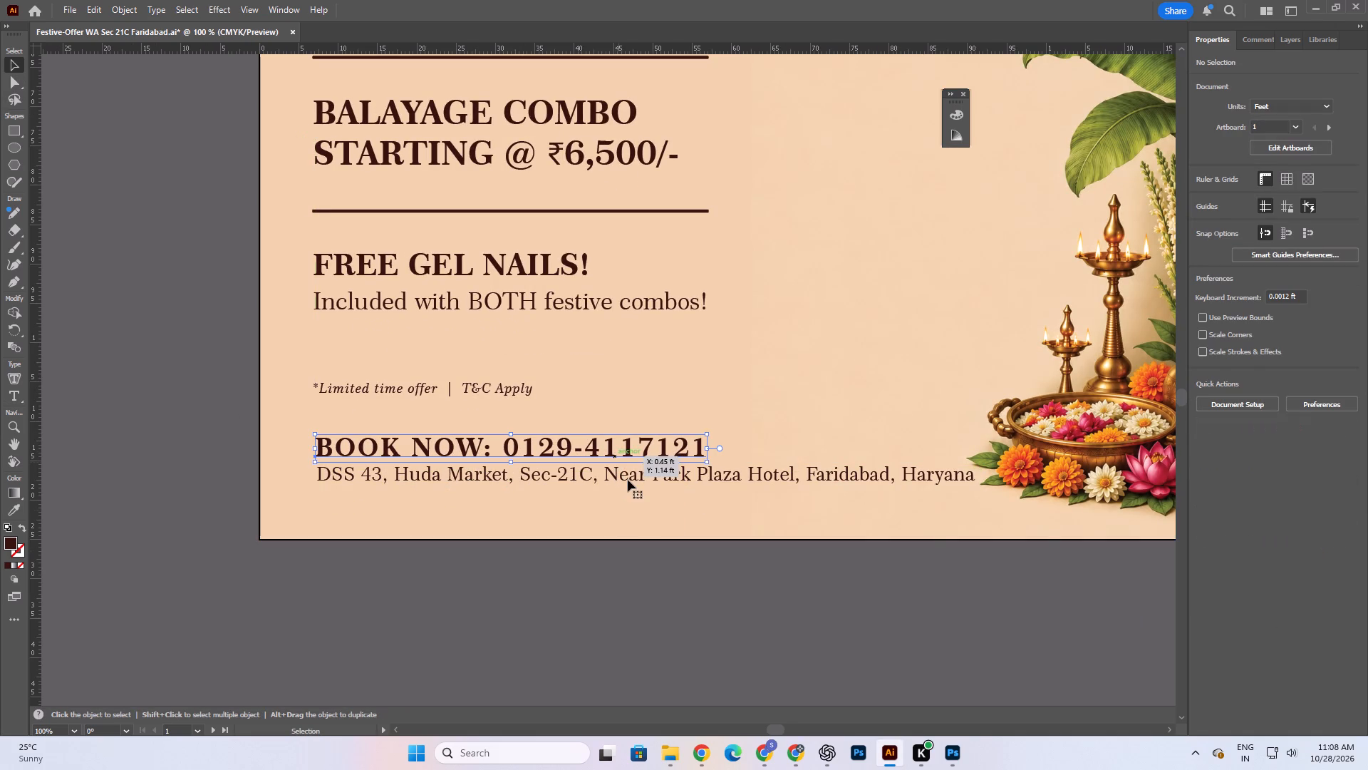
pyautogui.moveTo(628, 473); pyautogui.dragTo(627, 487)
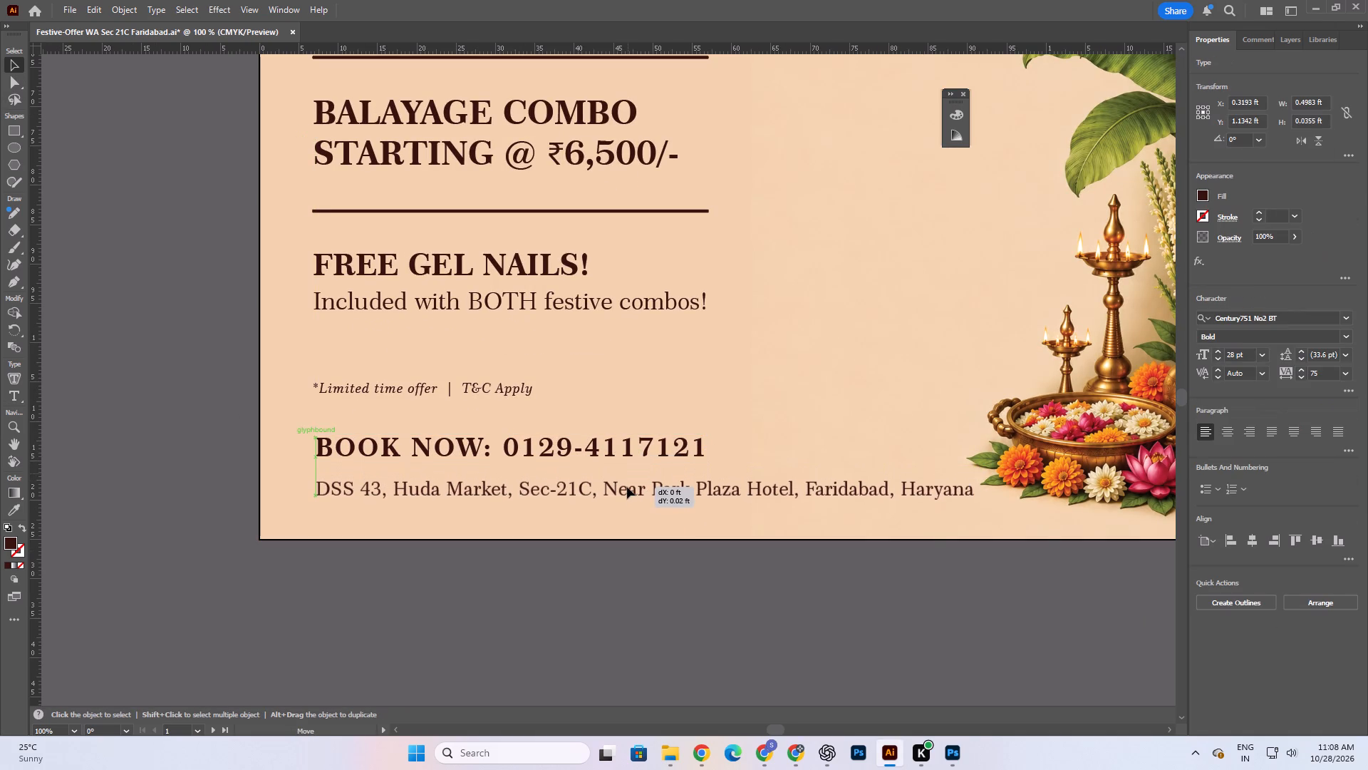
pyautogui.moveTo(627, 487); pyautogui.dragTo(627, 488)
pyautogui.click(611, 443)
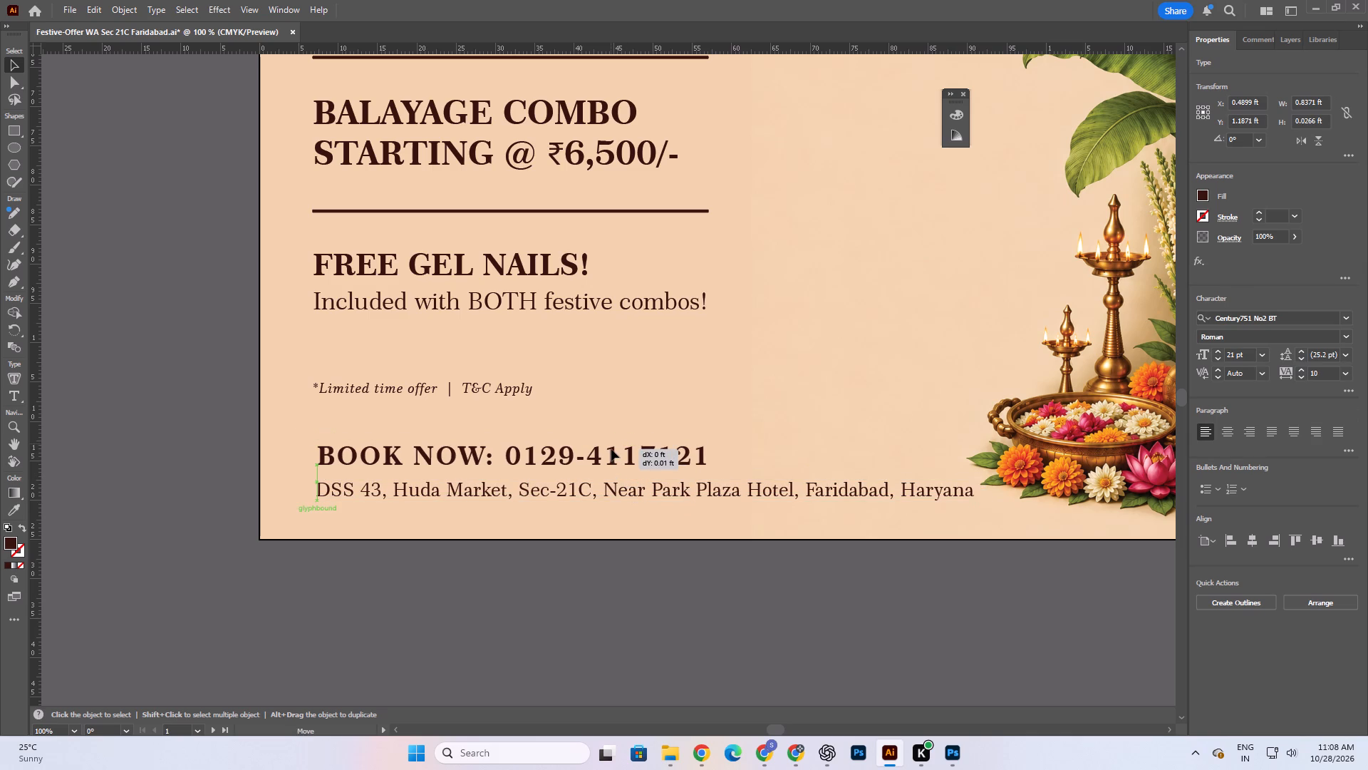
# Increase the address line's letter tracking slightly.
pyautogui.click(667, 496)
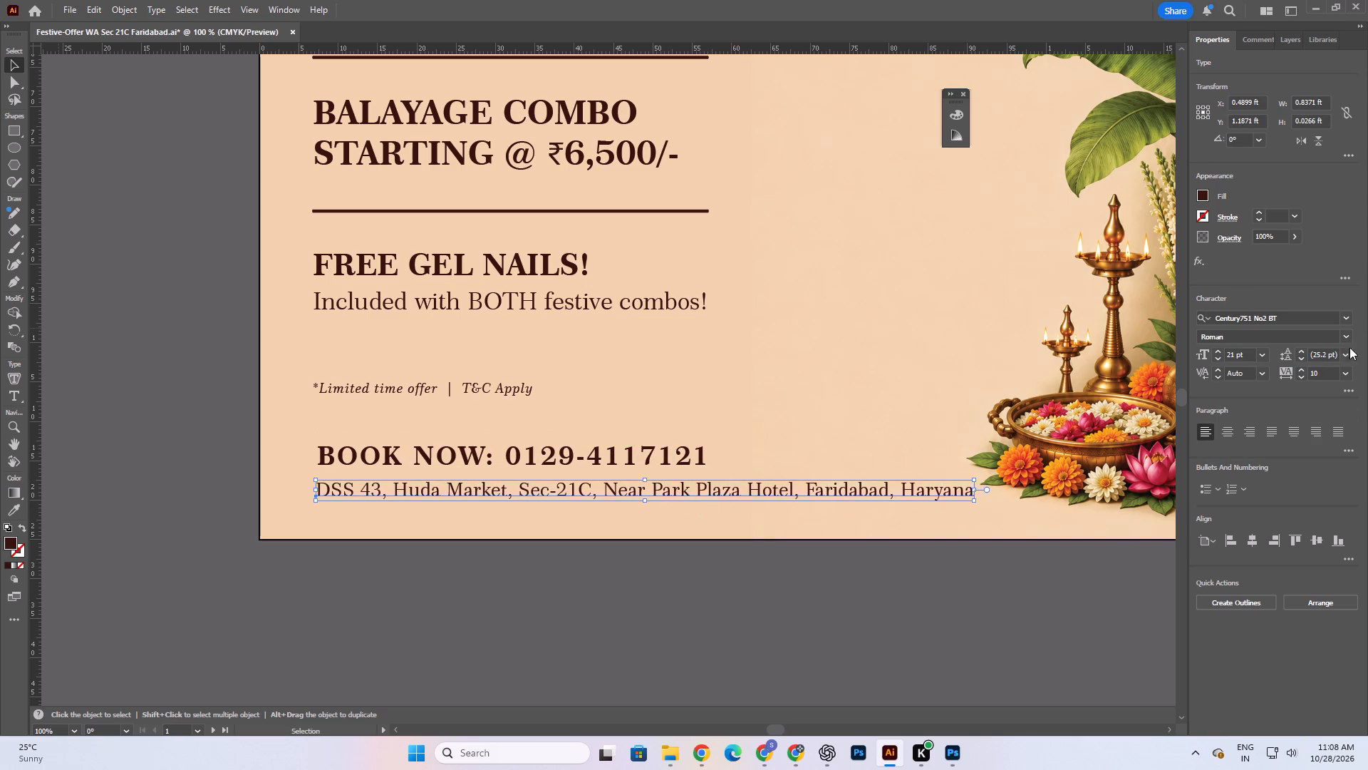
pyautogui.tripleClick(1300, 368)
pyautogui.tripleClick(1300, 368)
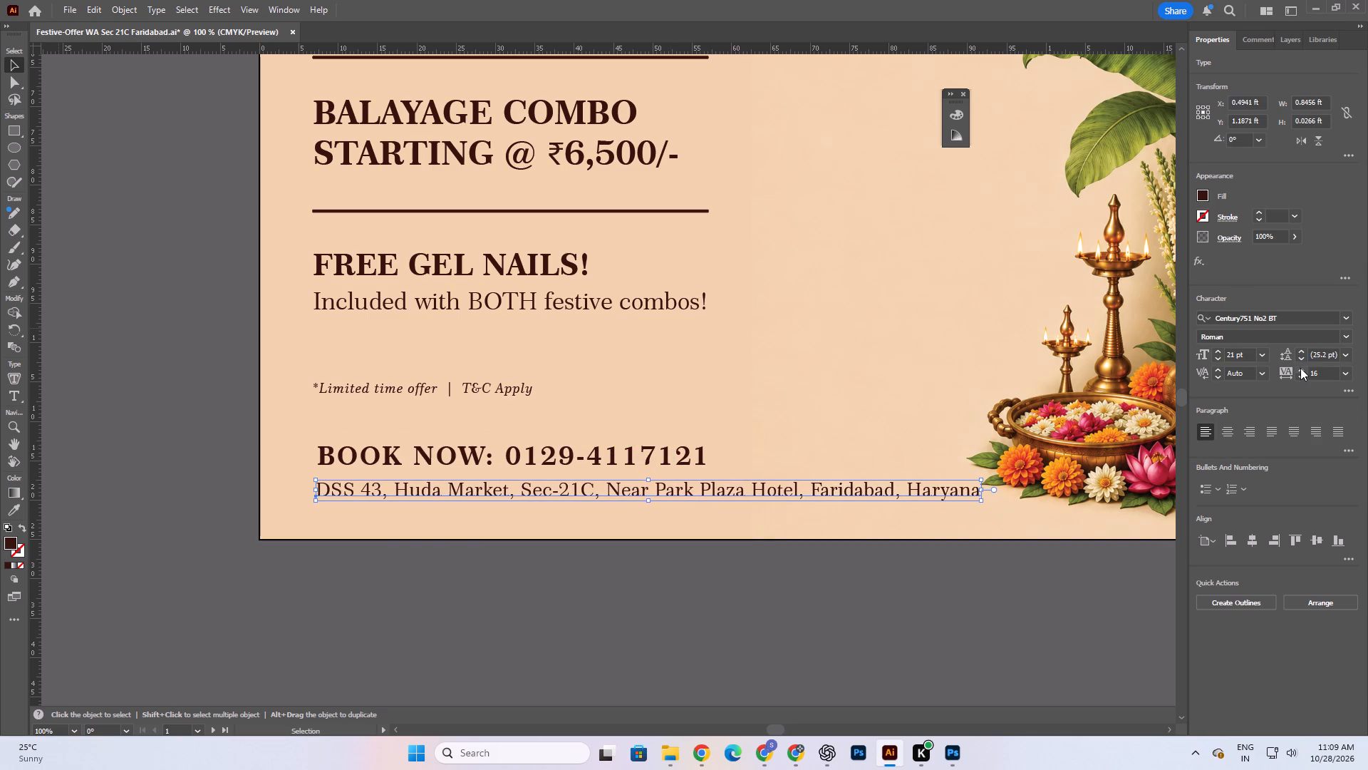
pyautogui.doubleClick(1300, 368)
# Align the logo, heading, offer copy, divider lines, terms, booking line and address to a common left edge.
pyautogui.keyDown('shift'); pyautogui.click(530, 461); pyautogui.keyUp('shift')
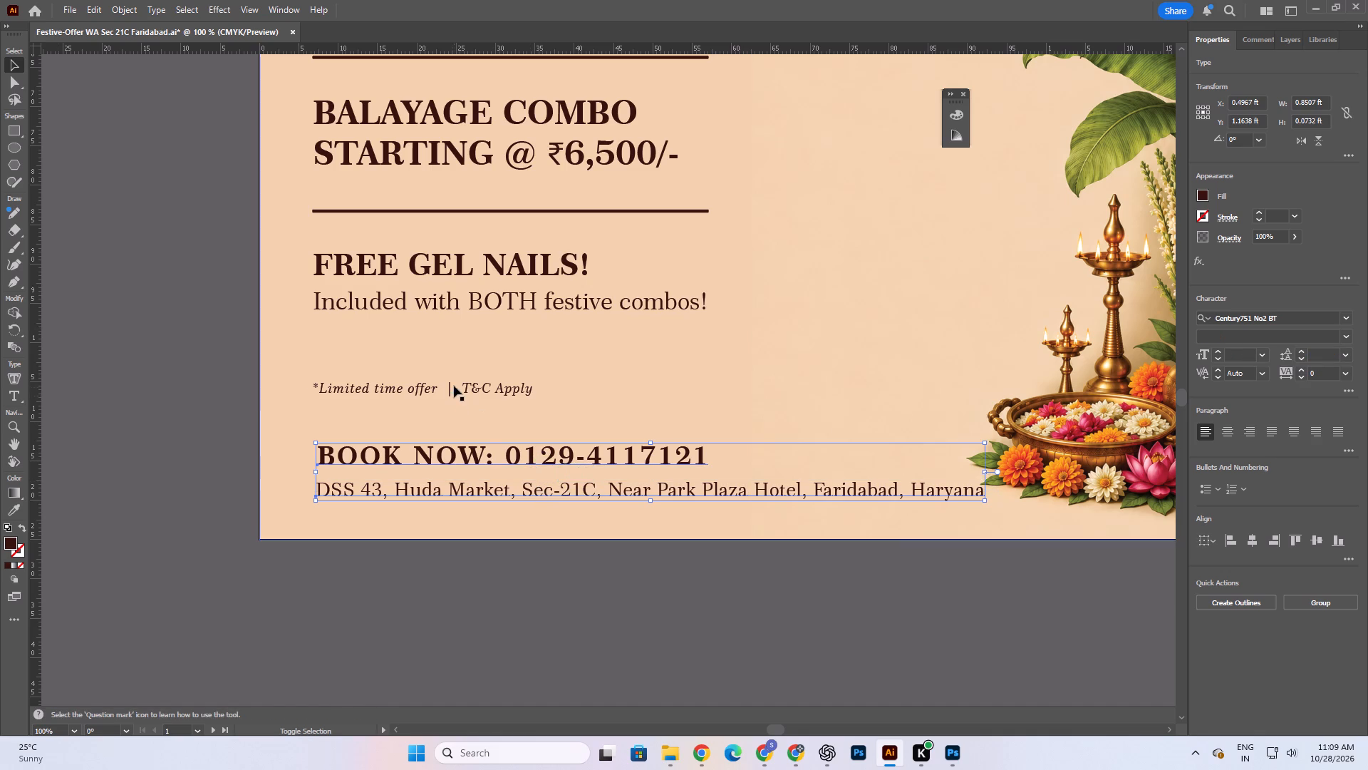
pyautogui.keyDown('shift'); pyautogui.click(454, 386); pyautogui.keyUp('shift')
pyautogui.keyDown('shift'); pyautogui.click(453, 304); pyautogui.keyUp('shift')
pyautogui.keyDown('alt'); pyautogui.scroll(-3, 542, 496); pyautogui.keyUp('alt')
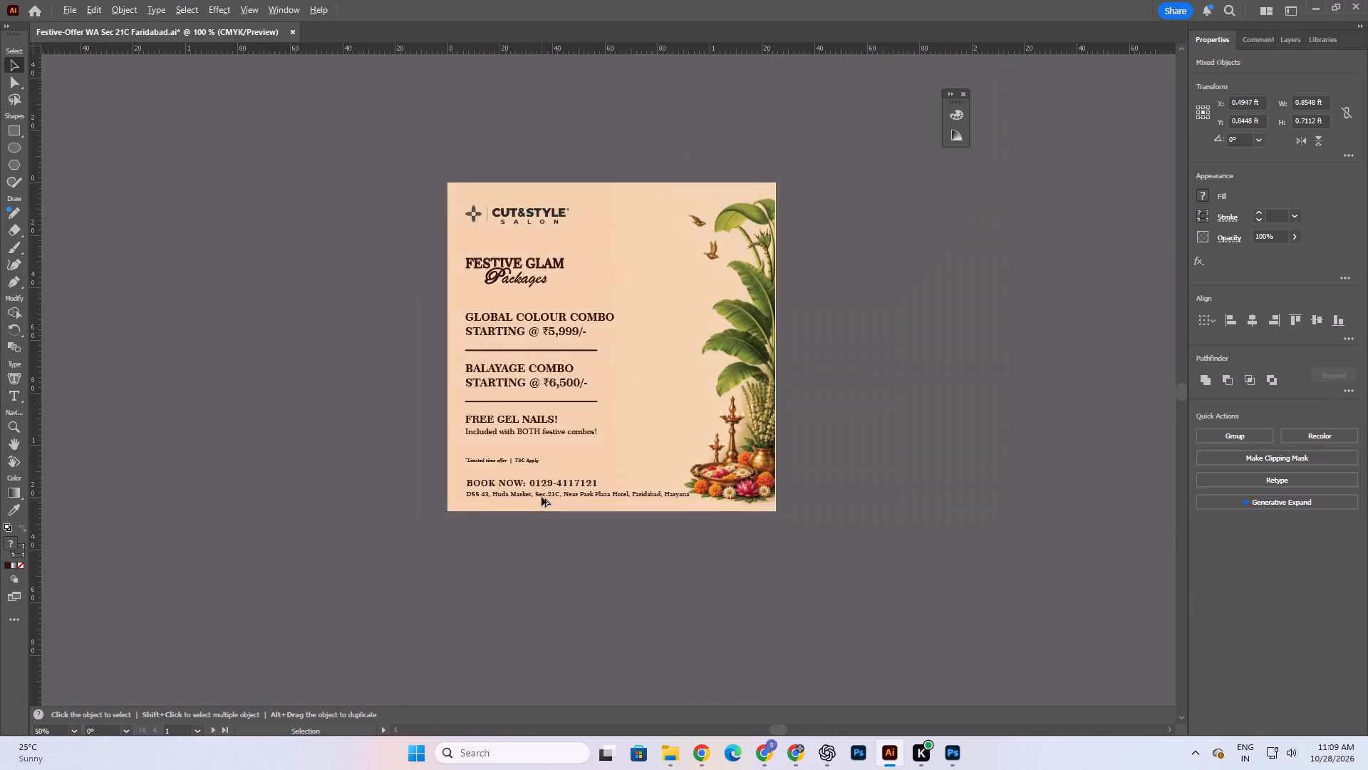
pyautogui.keyDown('alt'); pyautogui.scroll(-1, 541, 497); pyautogui.keyUp('alt')
pyautogui.keyDown('alt'); pyautogui.scroll(3, 509, 330); pyautogui.keyUp('alt')
pyautogui.keyDown('shift'); pyautogui.click(509, 329); pyautogui.keyUp('shift')
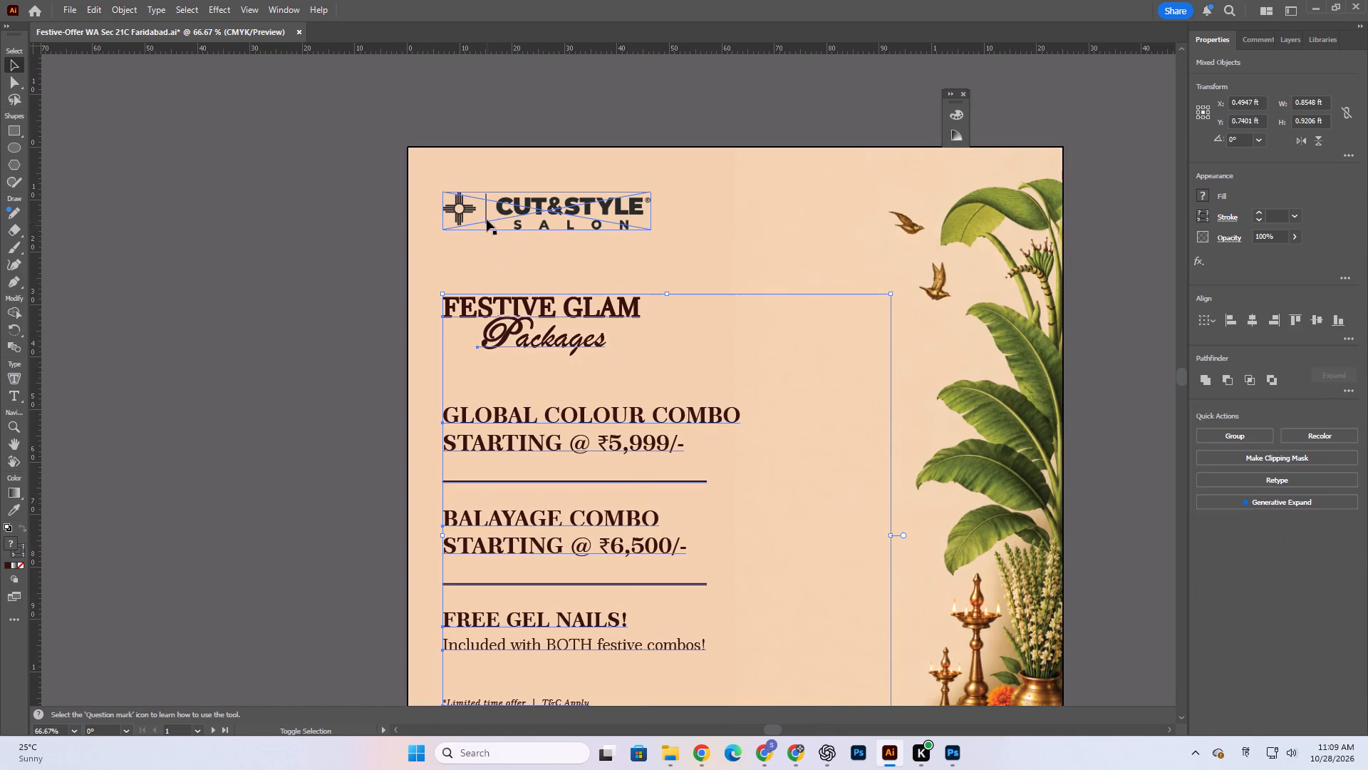
pyautogui.keyDown('shift'); pyautogui.click(494, 210); pyautogui.keyUp('shift')
pyautogui.click(1223, 322)
pyautogui.click(1223, 322)
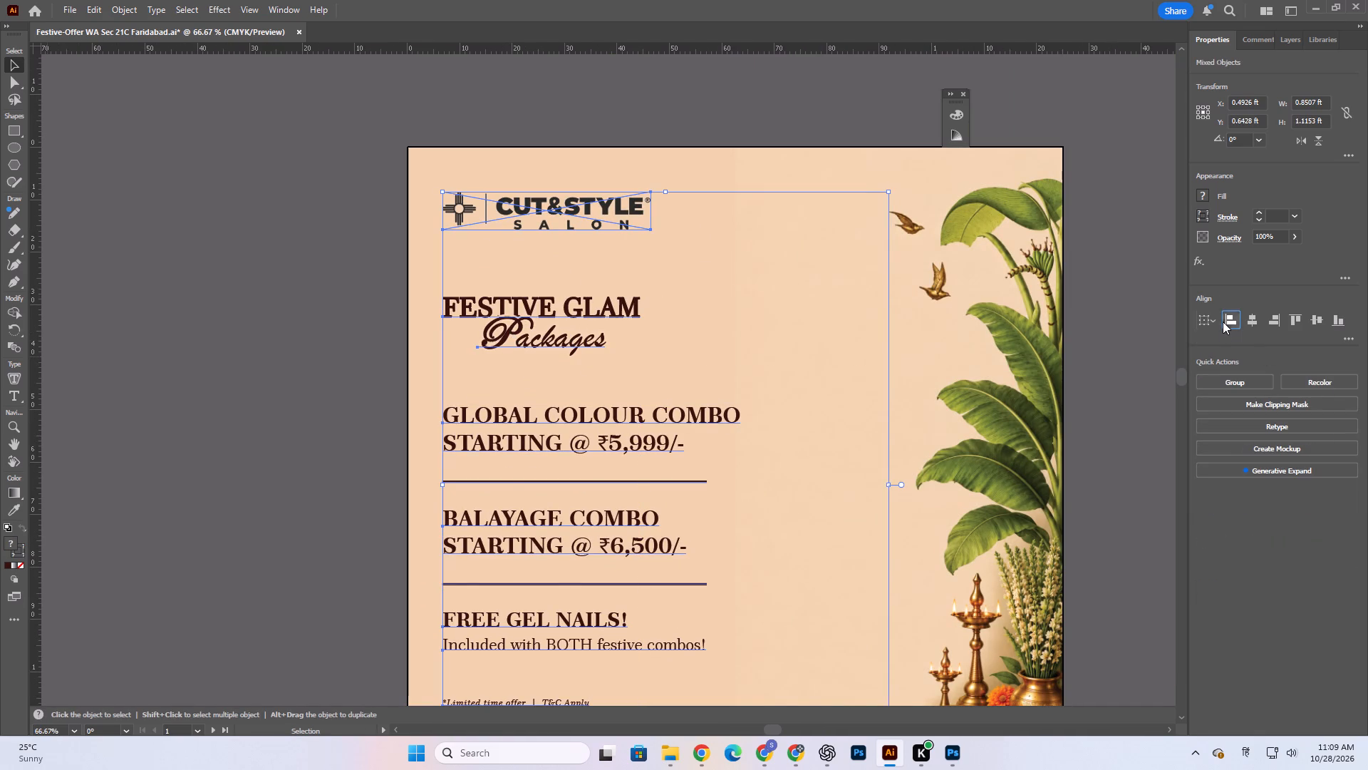
pyautogui.keyDown('alt'); pyautogui.scroll(-2, 498, 463); pyautogui.keyUp('alt')
pyautogui.scroll(-4, 674, 522)
pyautogui.keyDown('alt'); pyautogui.scroll(2, 542, 540); pyautogui.keyUp('alt')
pyautogui.scroll(4, 603, 543)
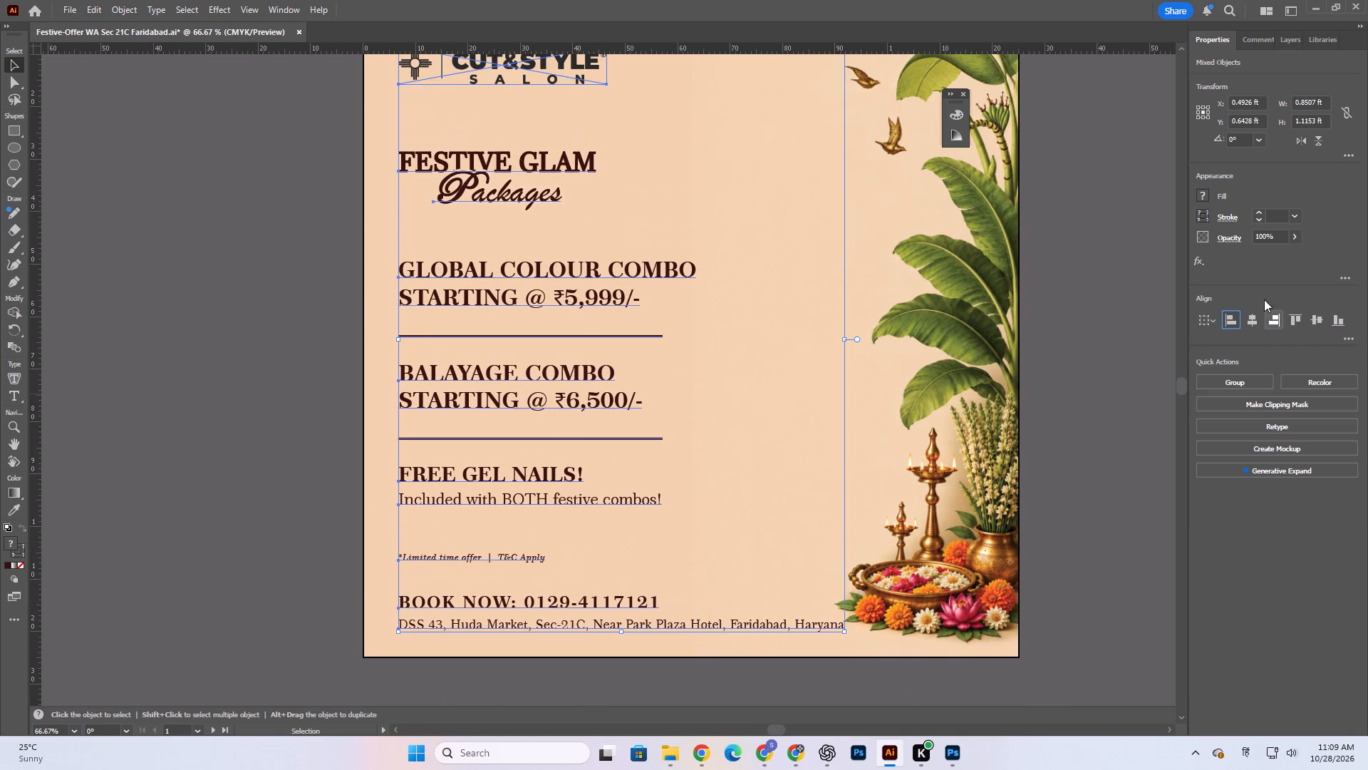
pyautogui.click(1231, 323)
pyautogui.keyDown('alt'); pyautogui.scroll(-2, 539, 520); pyautogui.keyUp('alt')
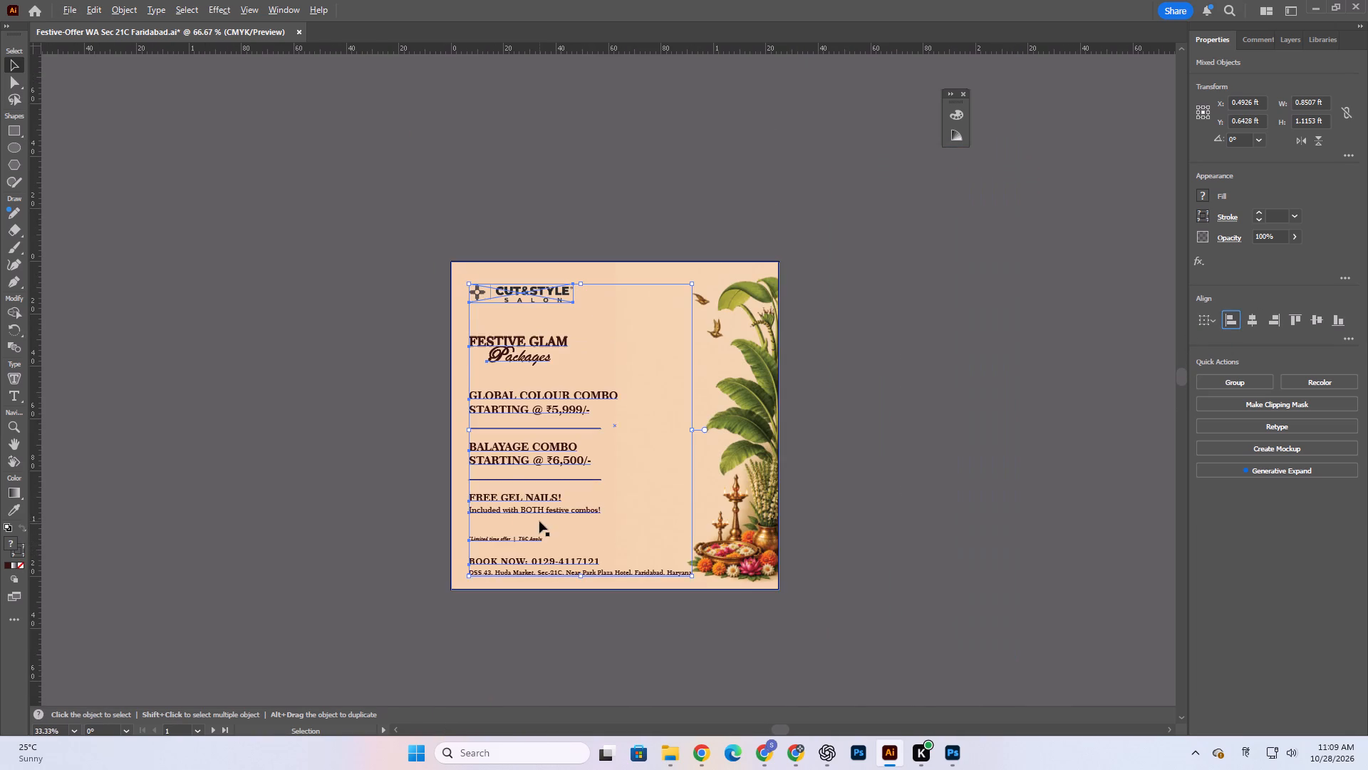
pyautogui.keyDown('alt'); pyautogui.scroll(1, 568, 535); pyautogui.keyUp('alt')
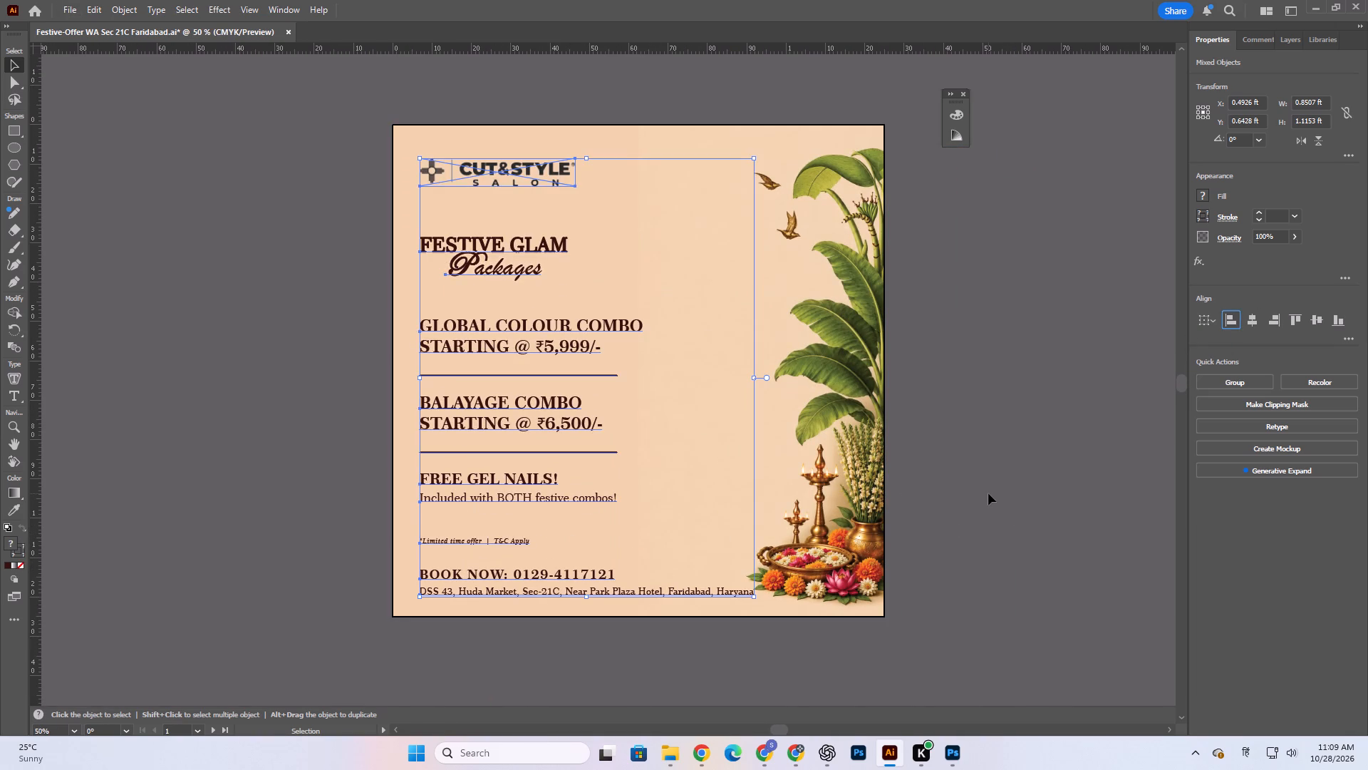
pyautogui.click(988, 493)
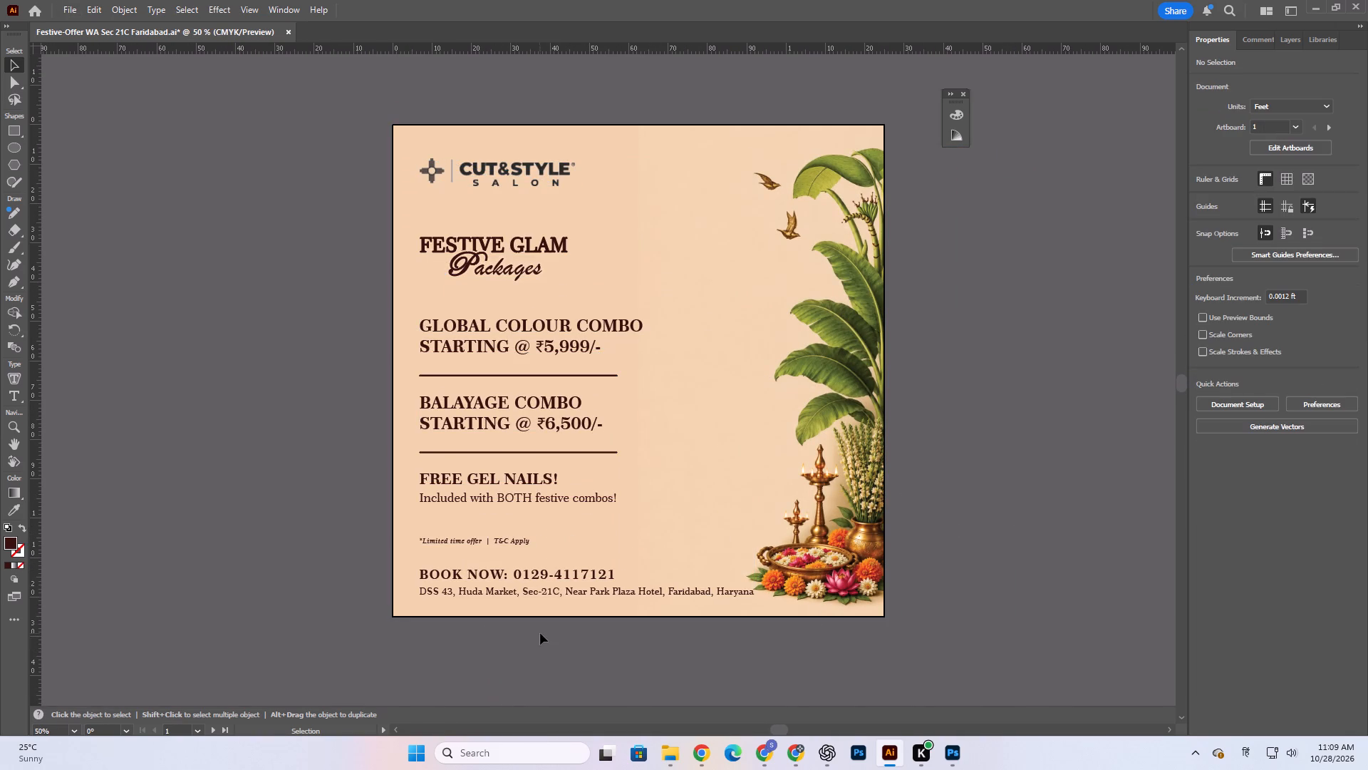
# Nudge the booking and address lines down together by three keyboard increments of 0.0012 ft.
pyautogui.scroll(-2, 540, 633)
pyautogui.keyDown('alt'); pyautogui.scroll(1, 526, 560); pyautogui.keyUp('alt')
pyautogui.click(527, 543)
pyautogui.keyDown('shift'); pyautogui.click(546, 555); pyautogui.keyUp('shift')
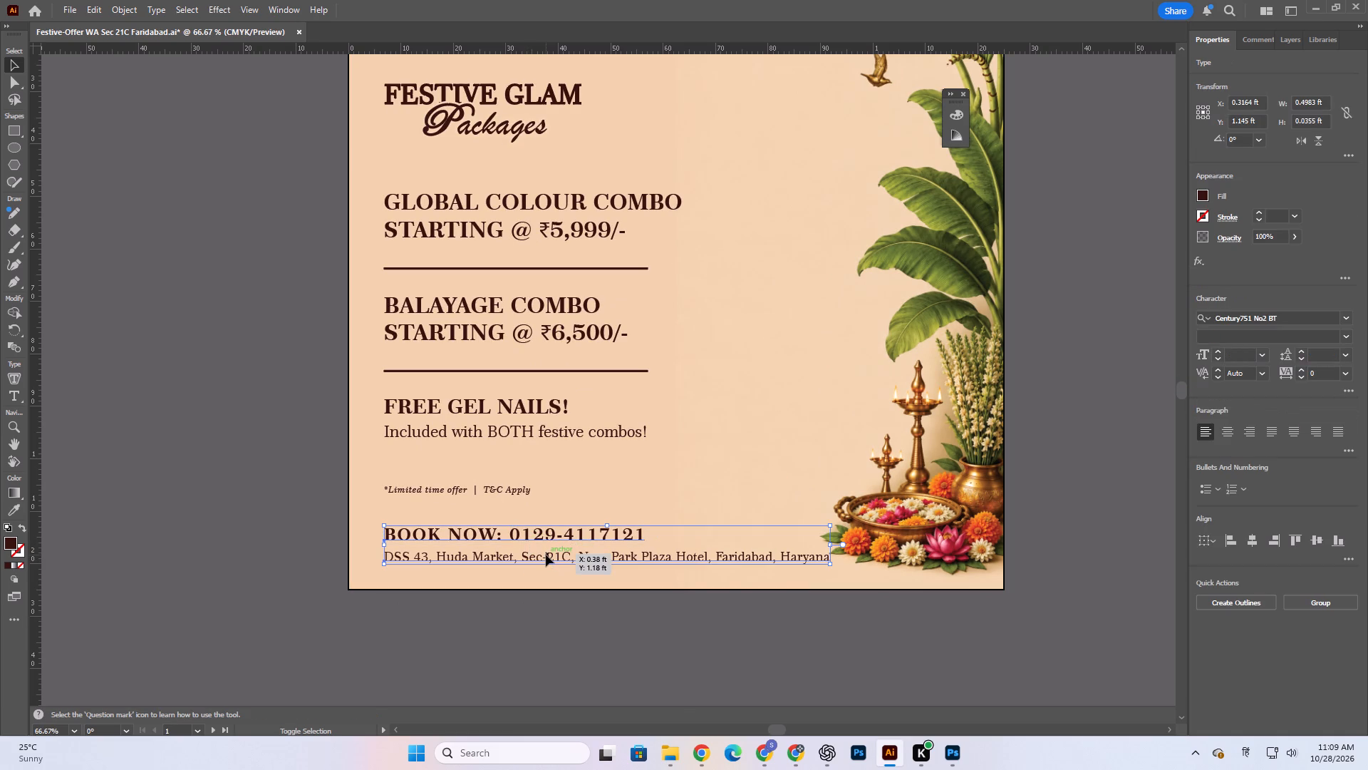
pyautogui.press('Down')
pyautogui.press('Down')
pyautogui.press('Down')
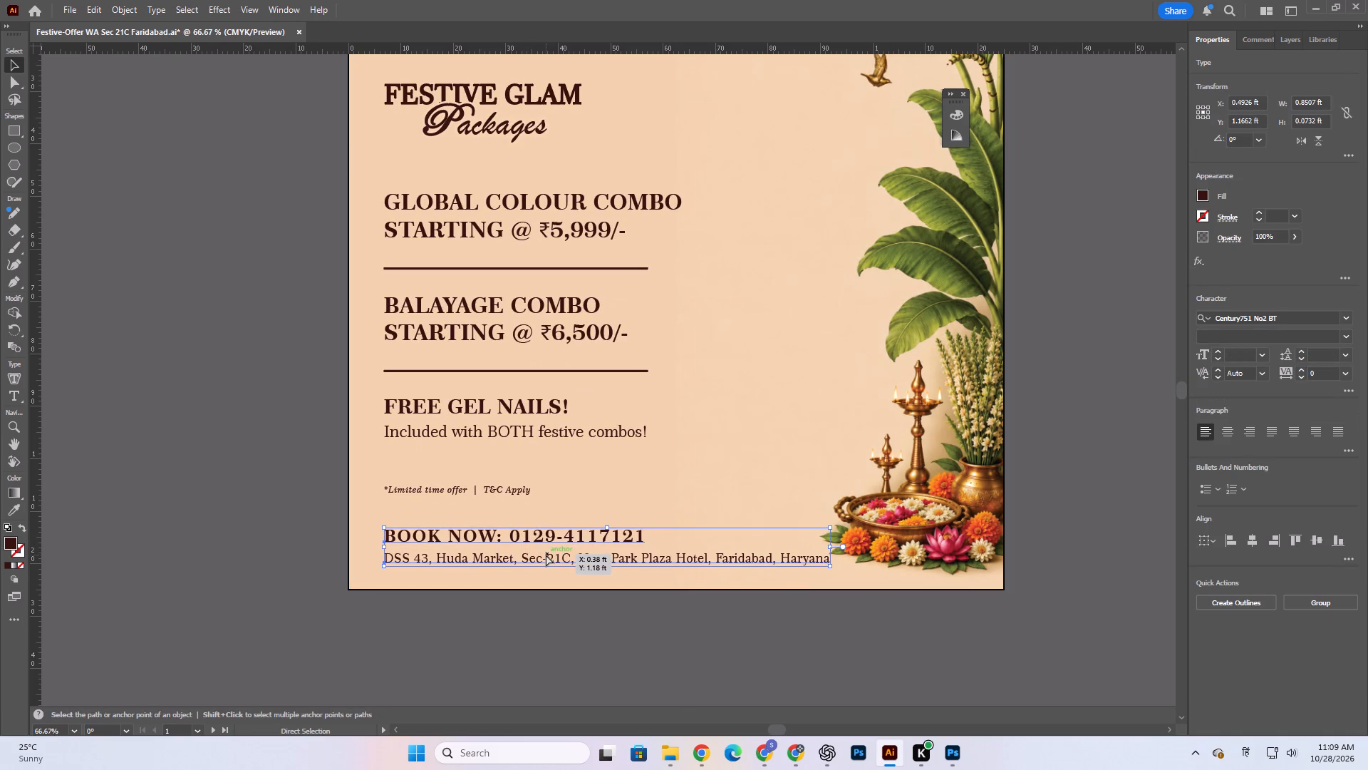
# Group the booking line with the address line.
pyautogui.hotkey('ctrl', 'f')
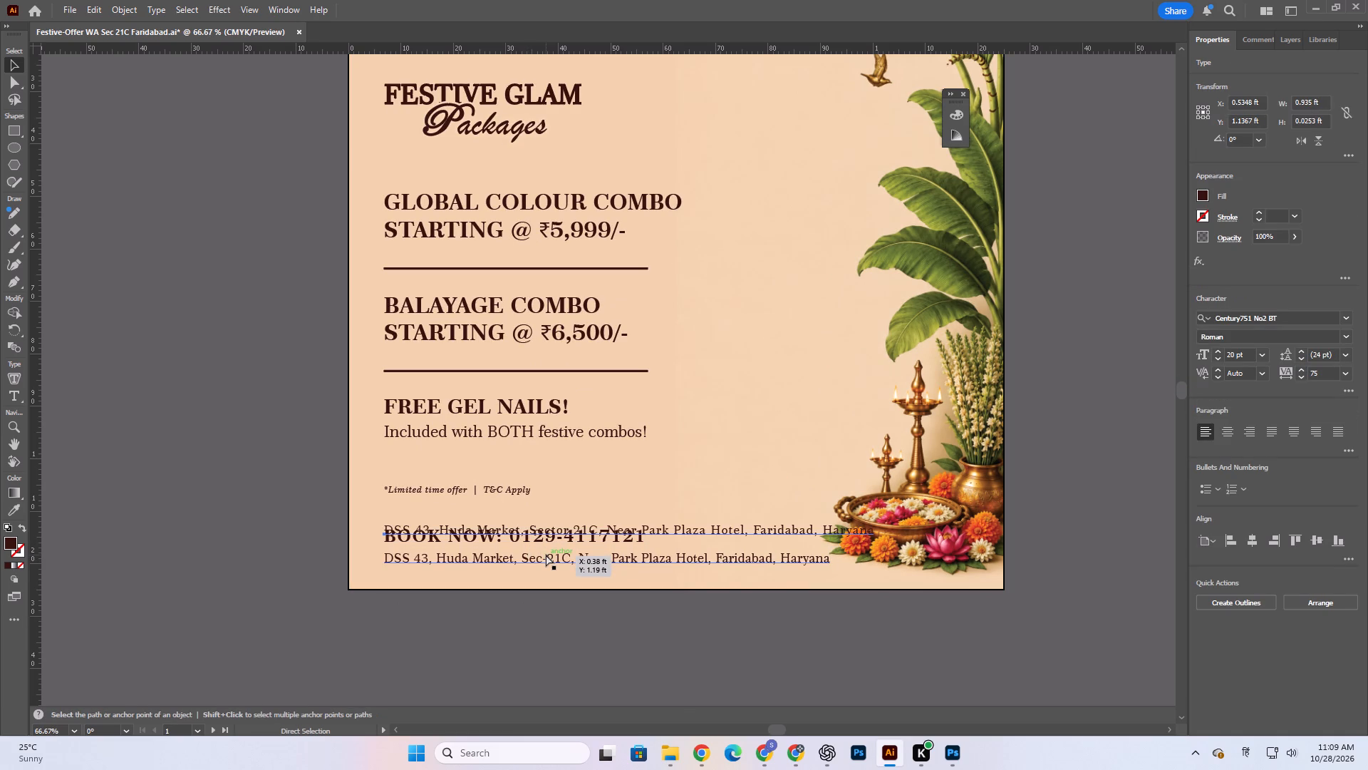
pyautogui.hotkey('ctrl', 'z')
pyautogui.hotkey('ctrl', 'g')
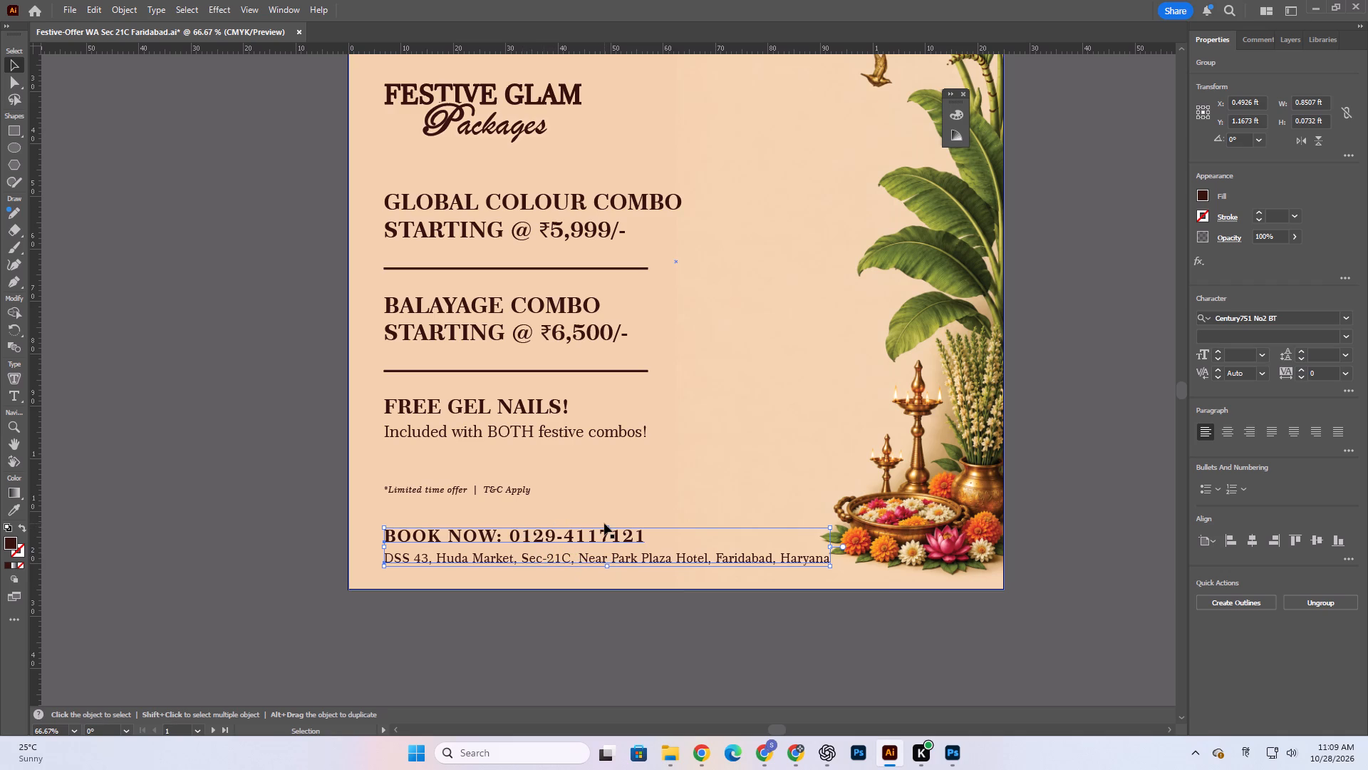
pyautogui.keyDown('alt'); pyautogui.scroll(-1, 735, 505); pyautogui.keyUp('alt')
pyautogui.click(825, 617)
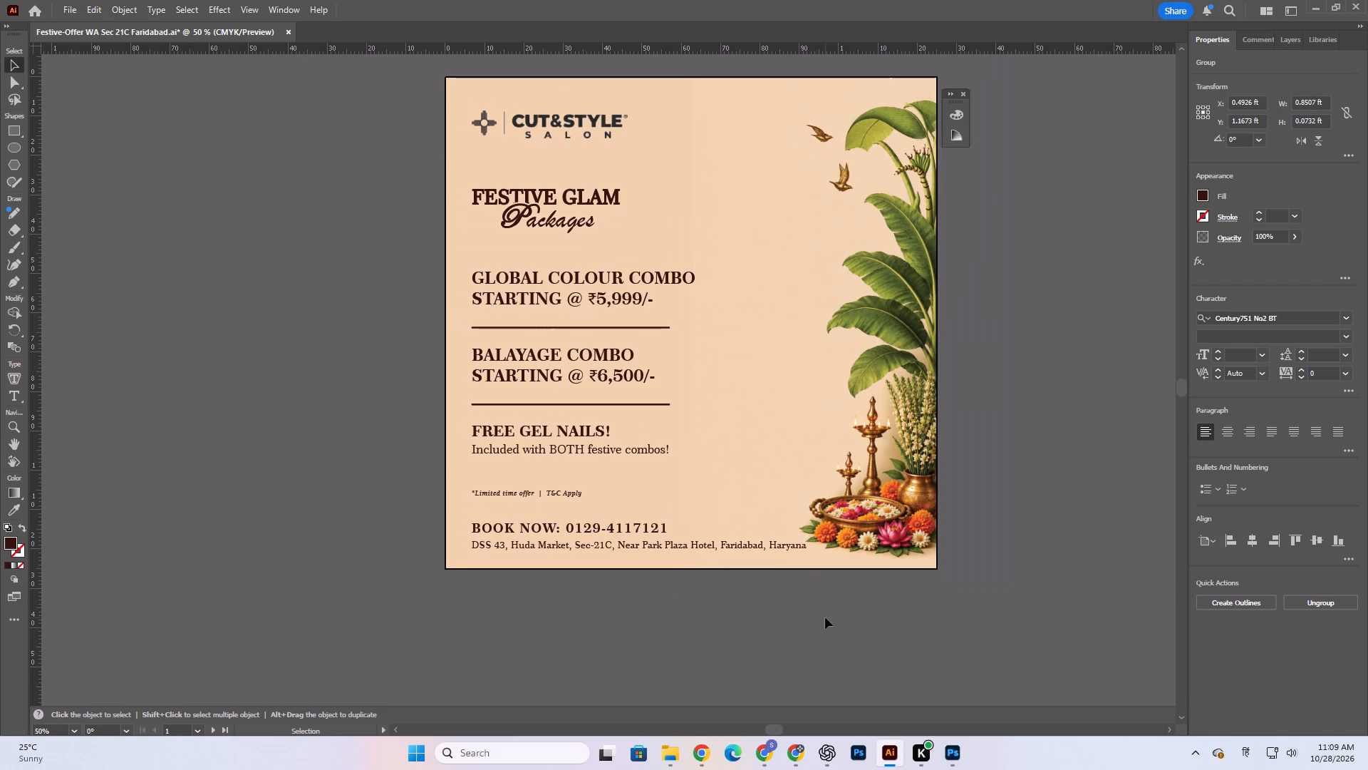
# Examine the full layout and the banana-leaf and lamp image inside its clip group.
pyautogui.press('space')
pyautogui.press('space')
pyautogui.press('space')
pyautogui.press('space')
pyautogui.press('space')
pyautogui.press('space')
pyautogui.press('space')
pyautogui.press('space')
pyautogui.press('space')
pyautogui.press('space')
pyautogui.press('space')
pyautogui.press('space')
pyautogui.press('space')
pyautogui.press('space')
pyautogui.press('space')
pyautogui.press('space')
pyautogui.press('space')
pyautogui.press('space')
pyautogui.press('space')
pyautogui.press('space')
pyautogui.moveTo(830, 589); pyautogui.dragTo(832, 602)
pyautogui.click(868, 358)
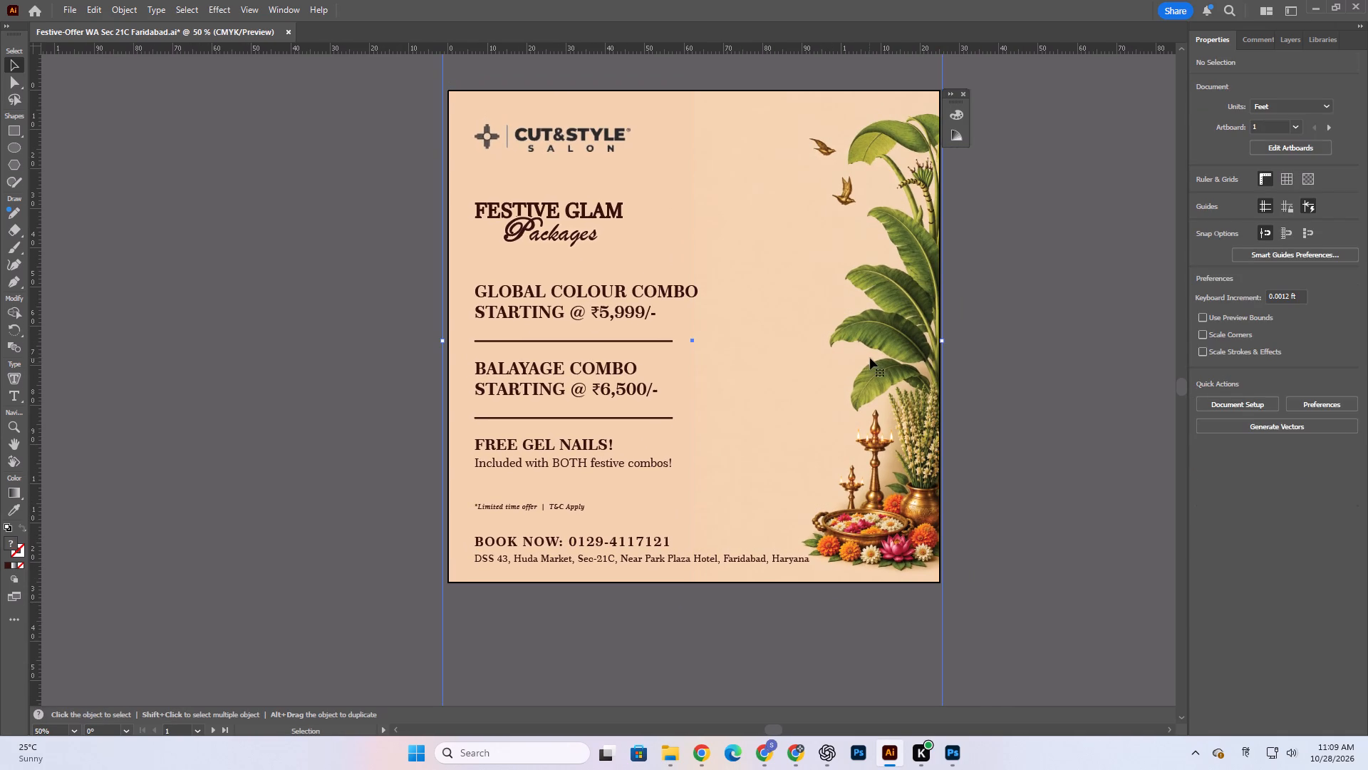
pyautogui.click(1012, 408)
pyautogui.click(923, 379)
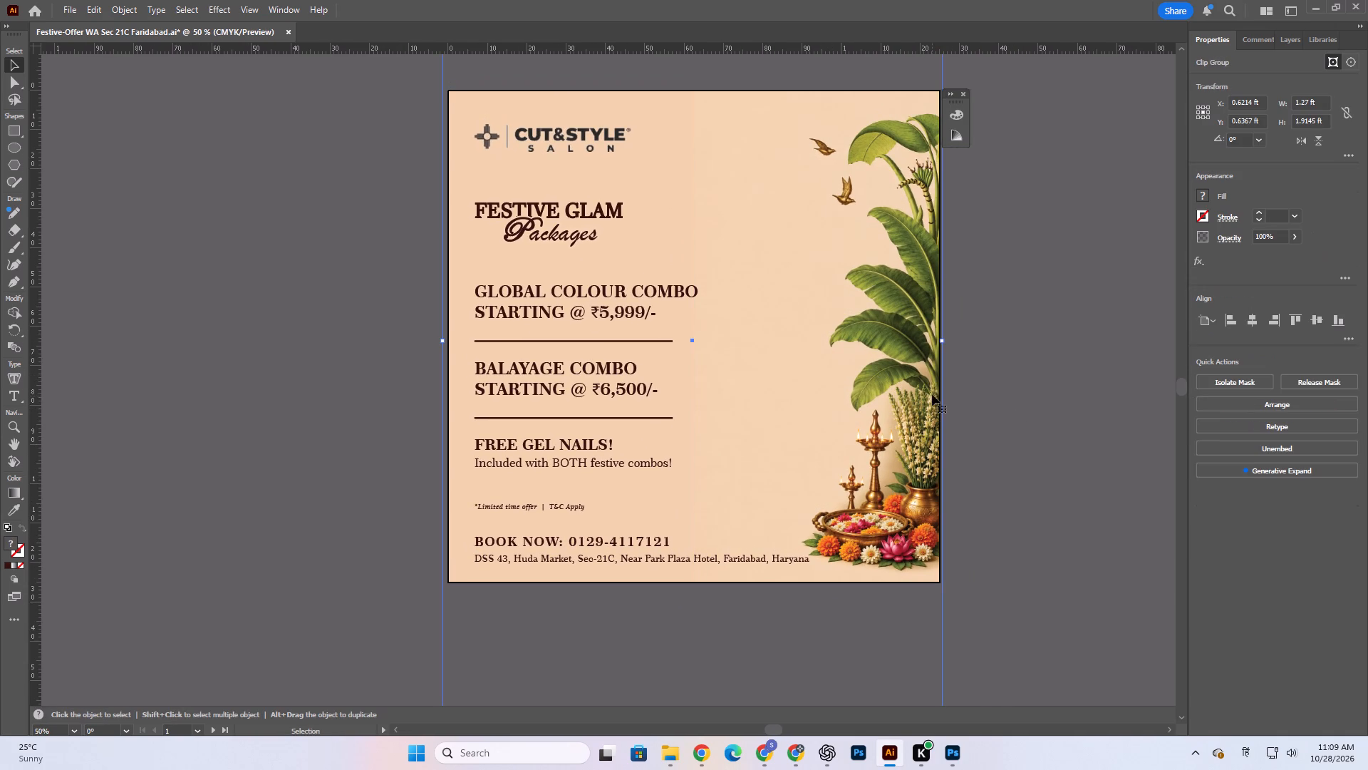
pyautogui.click(975, 390)
pyautogui.press('space')
pyautogui.press('space')
pyautogui.press('space')
pyautogui.press('space')
pyautogui.press('space')
pyautogui.press('space')
pyautogui.moveTo(859, 420); pyautogui.dragTo(769, 408)
pyautogui.click(785, 326)
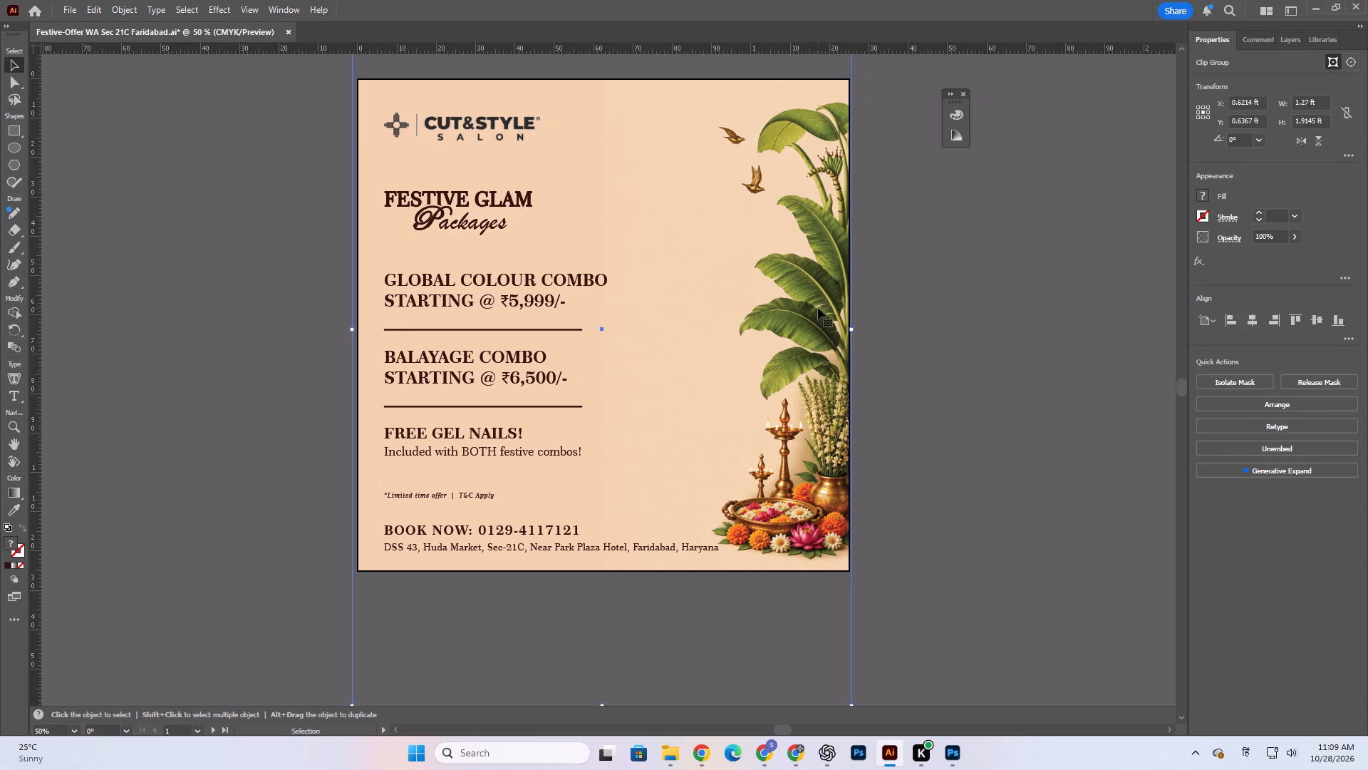
pyautogui.doubleClick(818, 308)
pyautogui.click(804, 305)
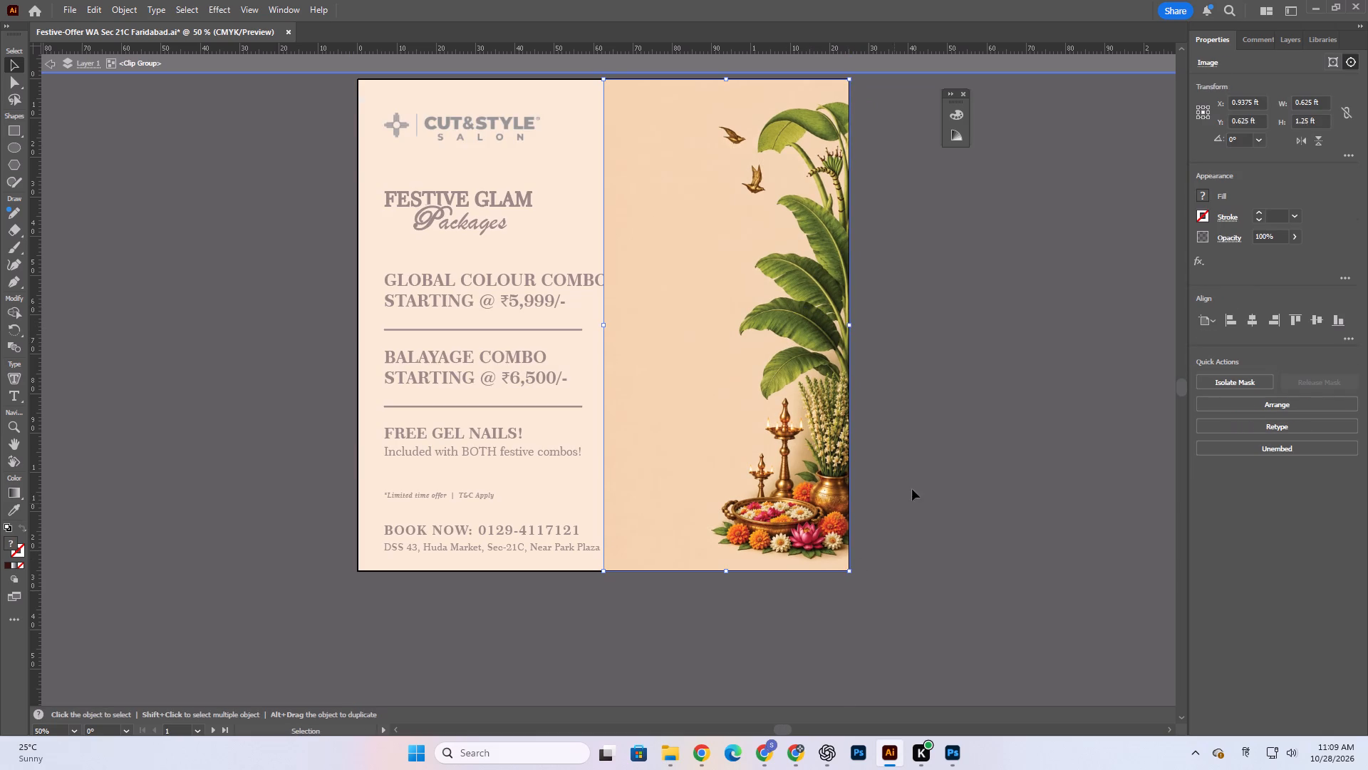
pyautogui.doubleClick(922, 483)
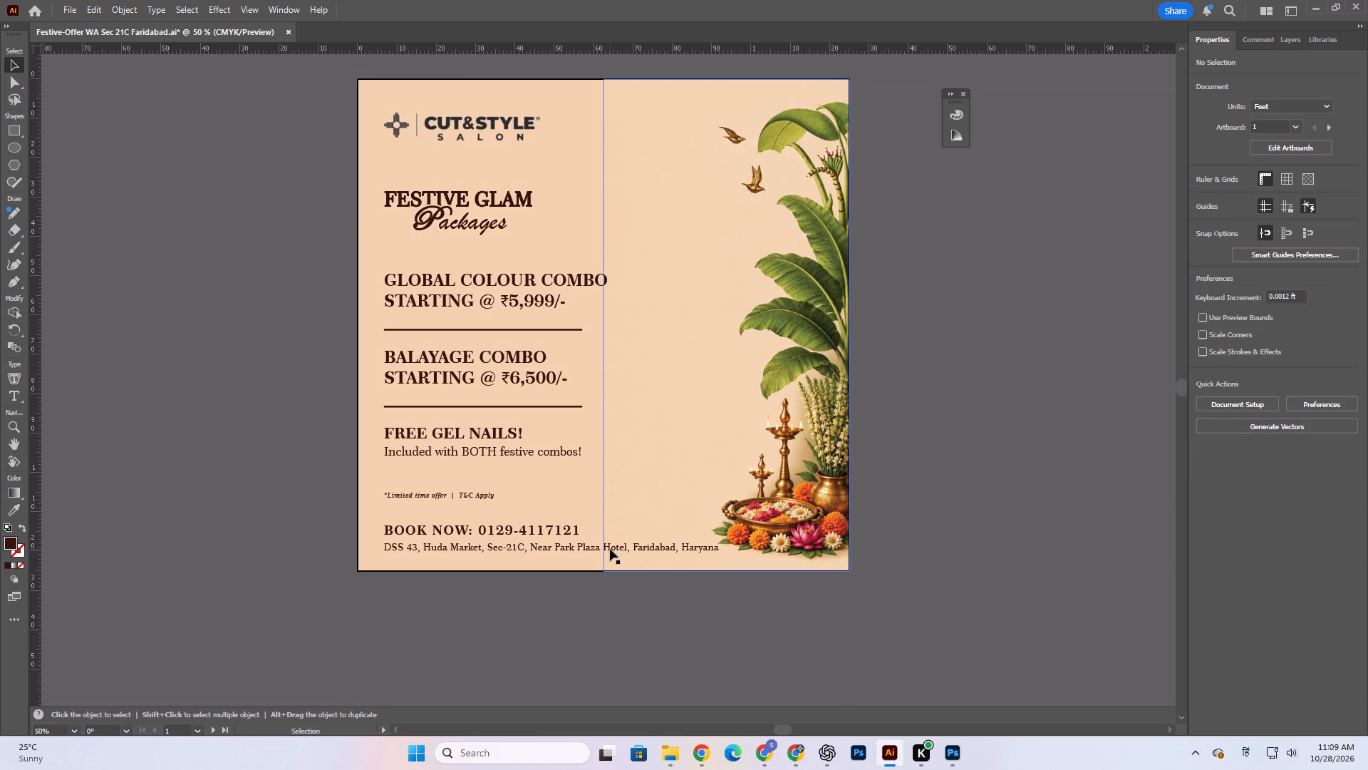
# Nudge the grouped booking and address lines down by three keyboard increments of 0.0012 ft.
pyautogui.click(610, 549)
pyautogui.press('Down')
pyautogui.press('Down')
pyautogui.press('Down')
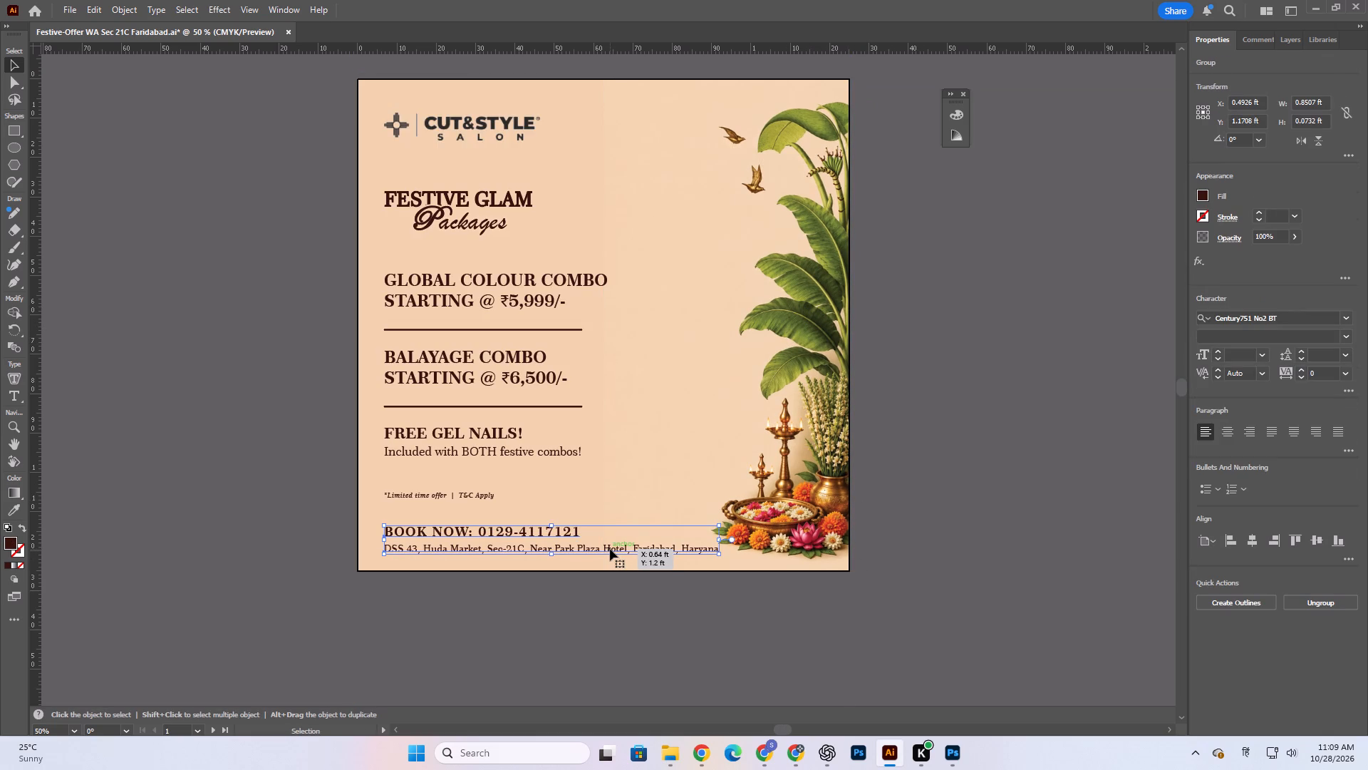
pyautogui.click(212, 277)
# Save the Festive-Offer WA Sec 21C Faridabad document.
pyautogui.press('space')
pyautogui.press('space')
pyautogui.moveTo(793, 266); pyautogui.dragTo(796, 280)
pyautogui.hotkey('ctrl', 's')
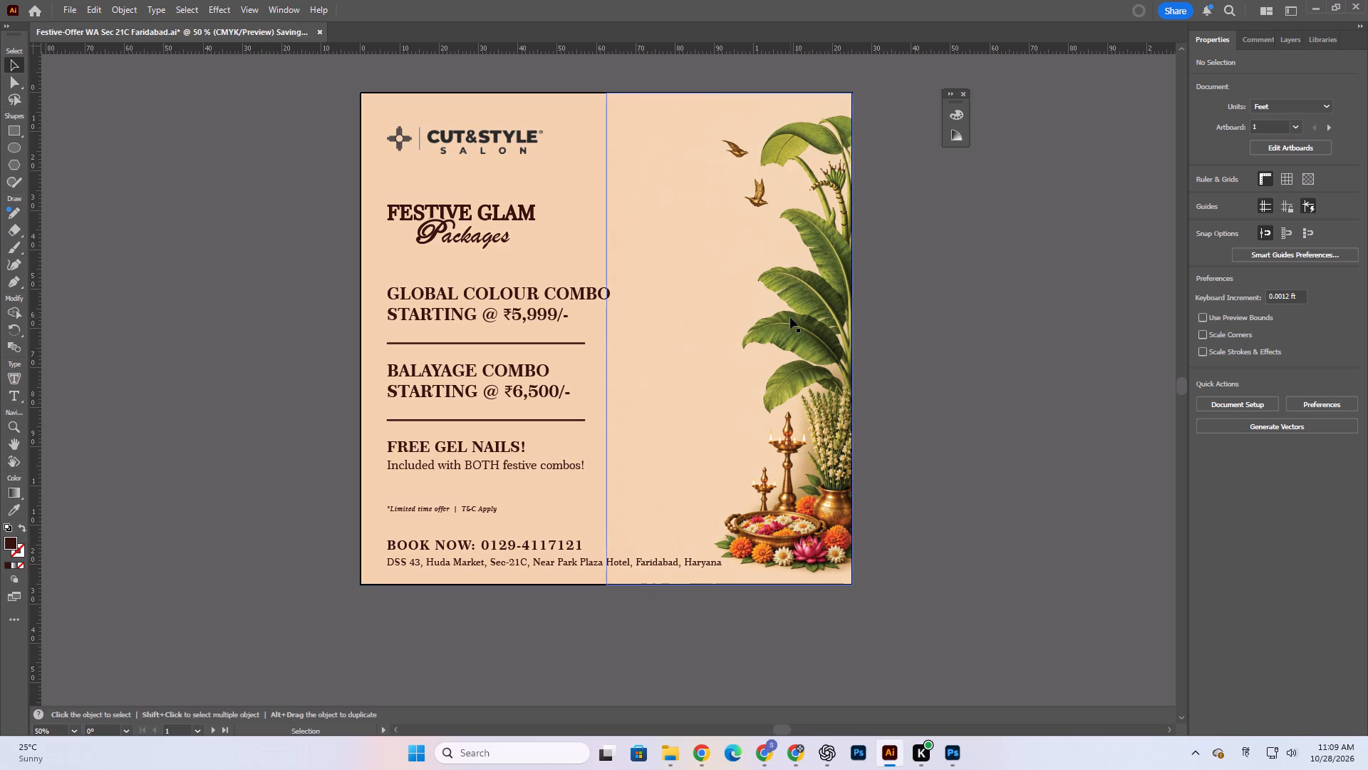
# Examine the full festive layout, checking the spacing of the copy, booking lines and banana-leaf artwork.
pyautogui.press('space')
pyautogui.press('space')
pyautogui.press('space')
pyautogui.press('space')
pyautogui.press('space')
pyautogui.press('space')
pyautogui.press('space')
pyautogui.press('space')
pyautogui.press('space')
pyautogui.press('space')
pyautogui.press('space')
pyautogui.press('space')
pyautogui.press('space')
pyautogui.press('space')
pyautogui.press('space')
pyautogui.press('space')
pyautogui.press('space')
pyautogui.press('space')
pyautogui.press('space')
pyautogui.press('space')
pyautogui.moveTo(792, 290); pyautogui.dragTo(789, 257)
pyautogui.moveTo(763, 336); pyautogui.dragTo(792, 350)
pyautogui.click(289, 257)
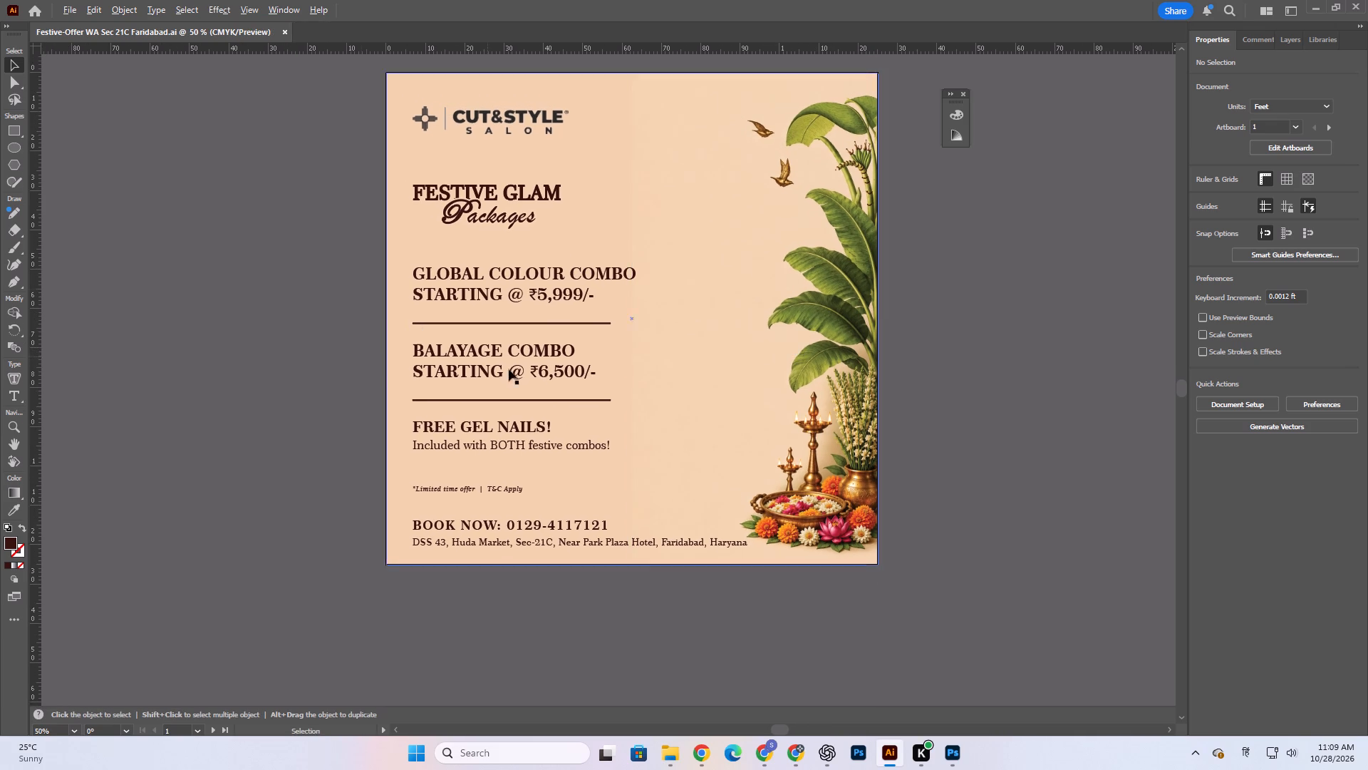
pyautogui.keyDown('alt'); pyautogui.scroll(-1, 518, 375); pyautogui.keyUp('alt')
pyautogui.click(931, 560)
pyautogui.keyDown('alt'); pyautogui.scroll(1, 640, 453); pyautogui.keyUp('alt')
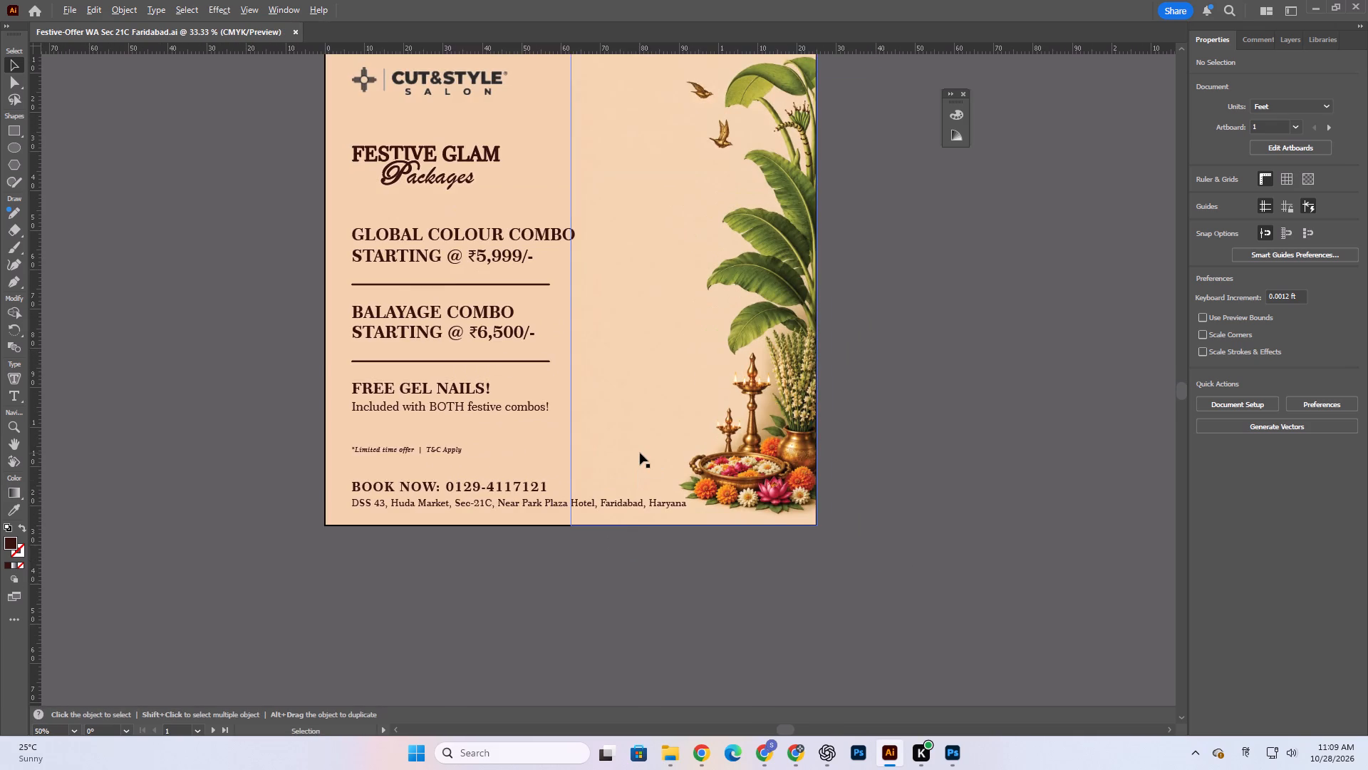
pyautogui.scroll(3, 640, 453)
pyautogui.press('space')
pyautogui.press('space')
pyautogui.press('space')
pyautogui.press('space')
pyautogui.press('space')
pyautogui.press('space')
pyautogui.press('space')
pyautogui.press('space')
pyautogui.press('space')
pyautogui.press('space')
pyautogui.press('space')
pyautogui.press('space')
pyautogui.press('space')
pyautogui.press('space')
pyautogui.press('space')
pyautogui.press('space')
pyautogui.press('space')
pyautogui.press('space')
pyautogui.press('space')
pyautogui.press('space')
pyautogui.moveTo(686, 408); pyautogui.dragTo(704, 436)
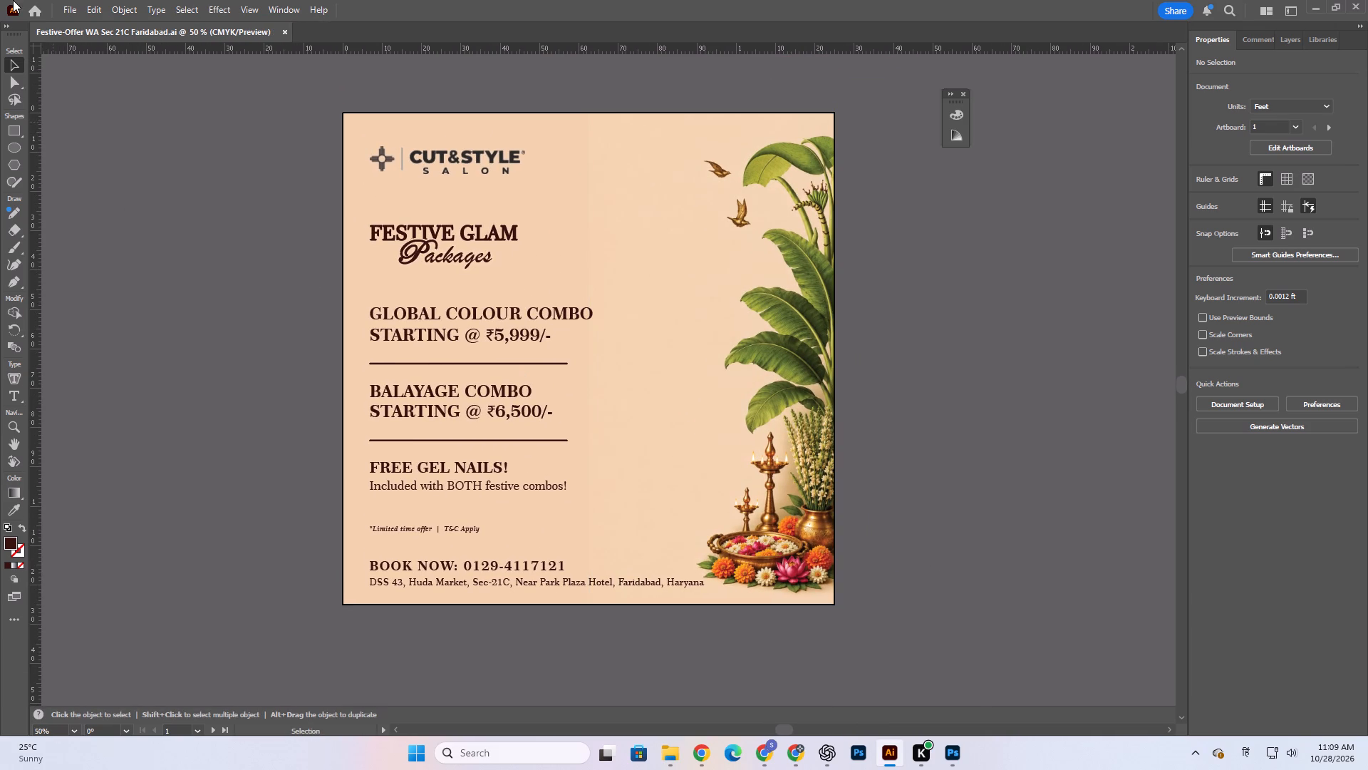
# Export the creative for web as a High-quality 1080 × 1080 px JPEG named Festive-Offer-WA-Sec-21C-Faridabad in the SEC 21C FARIDABAD folder.
pyautogui.click(383, 111)
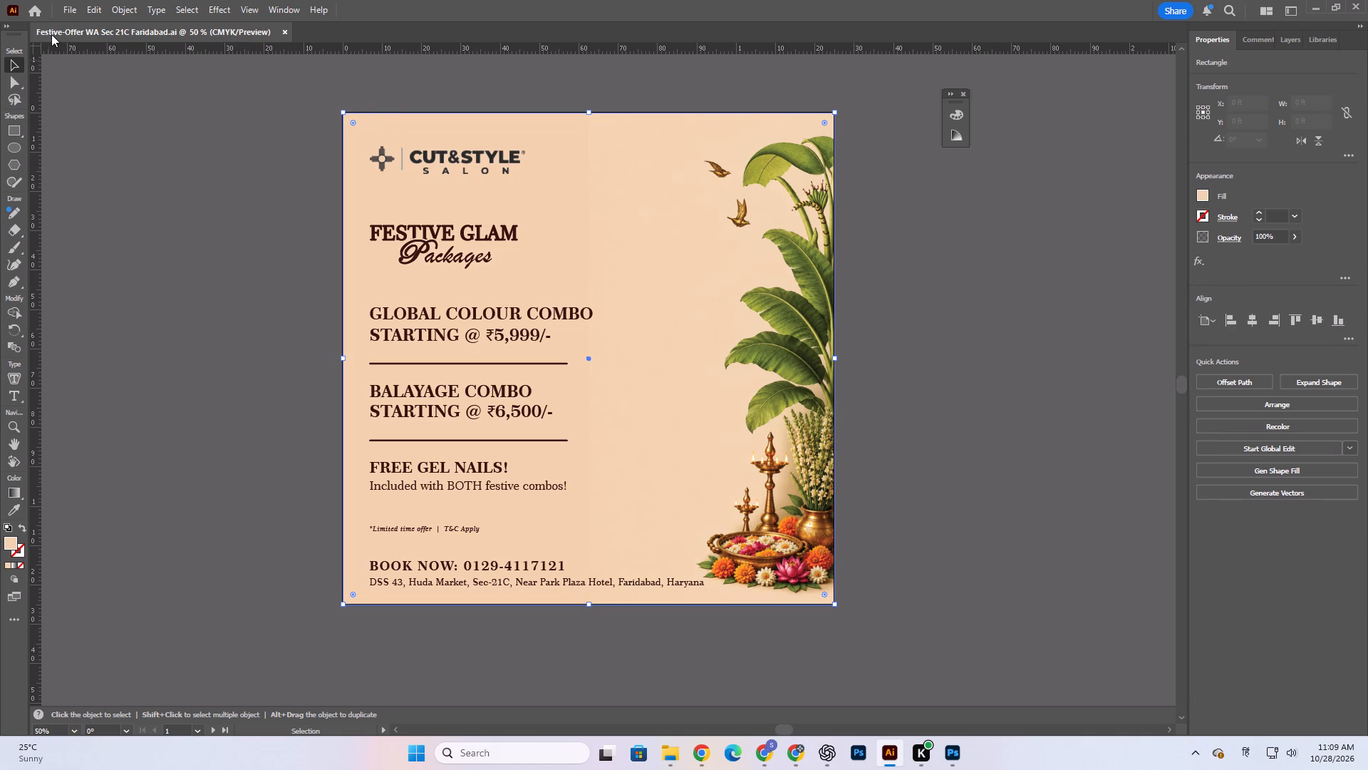
pyautogui.click(71, 15)
pyautogui.click(117, 334)
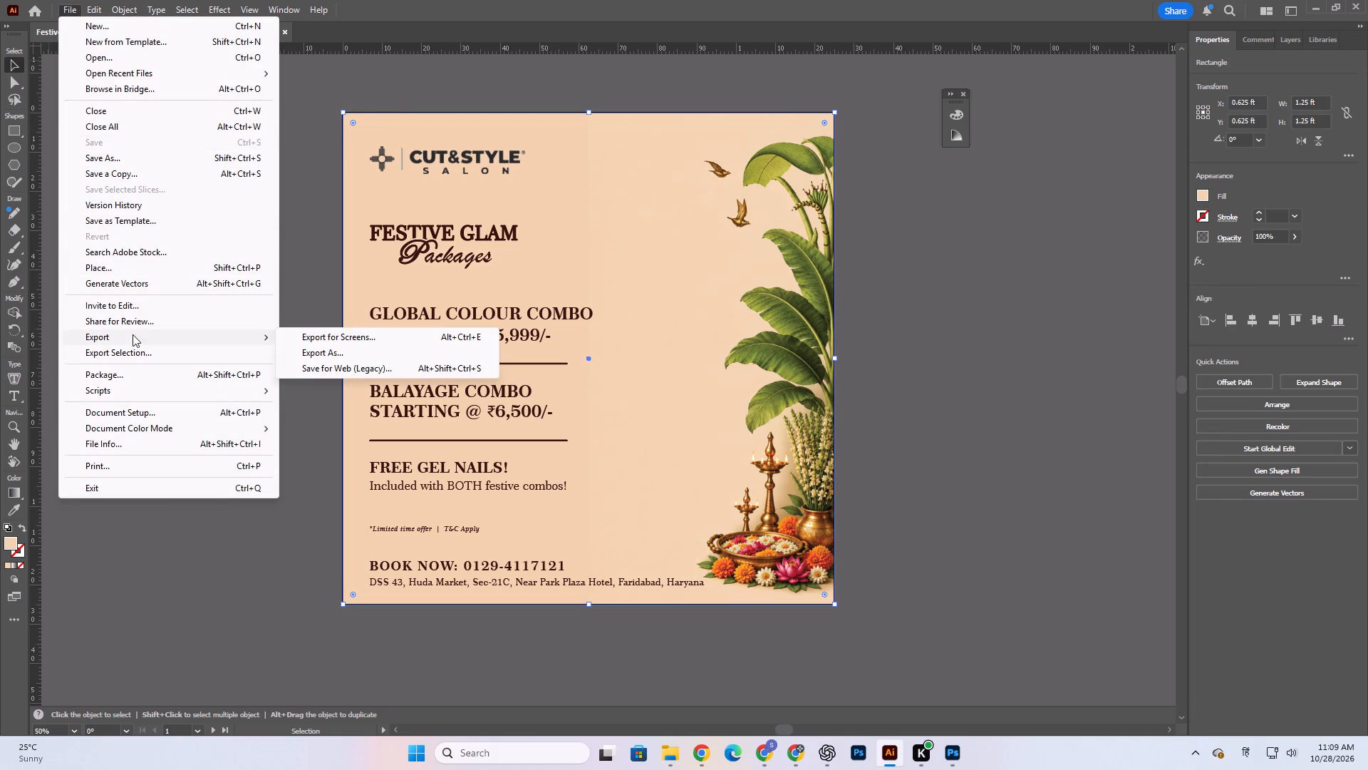
pyautogui.click(347, 371)
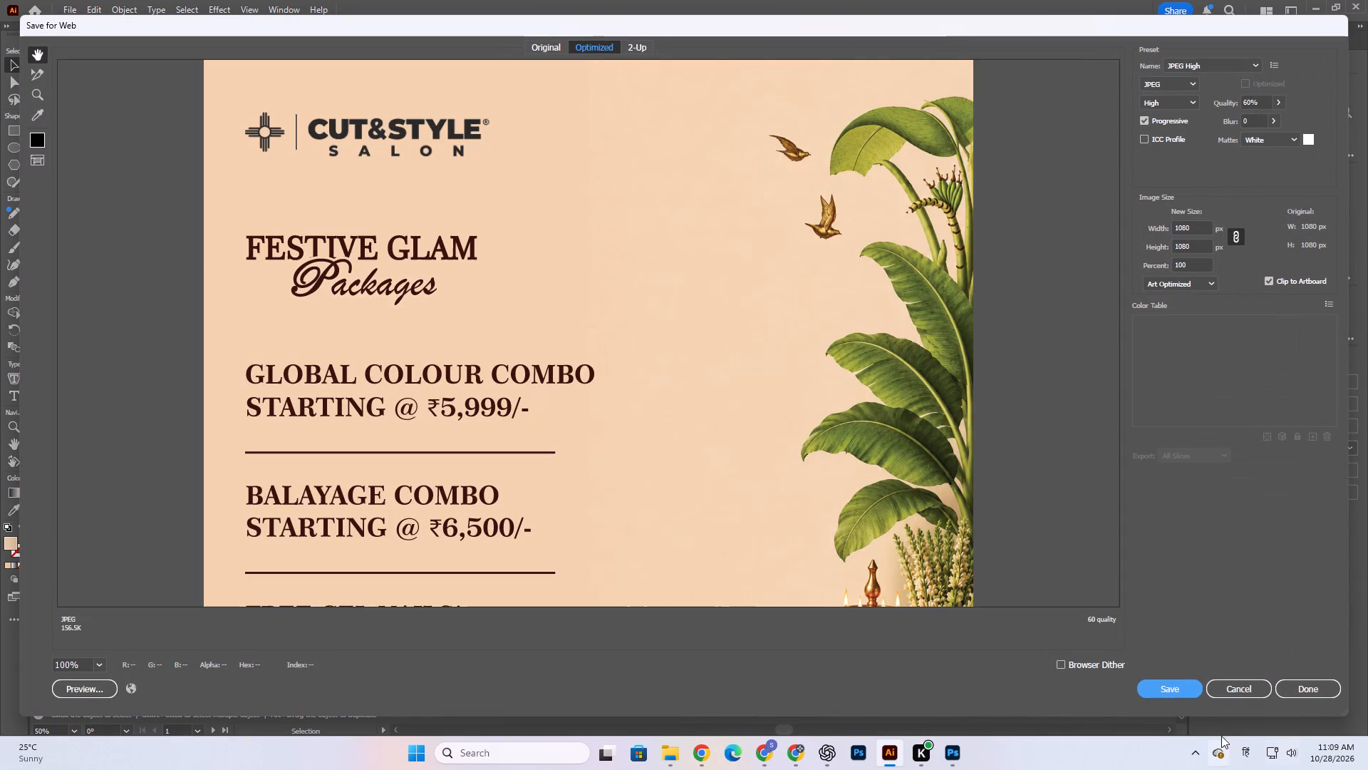
pyautogui.click(1181, 691)
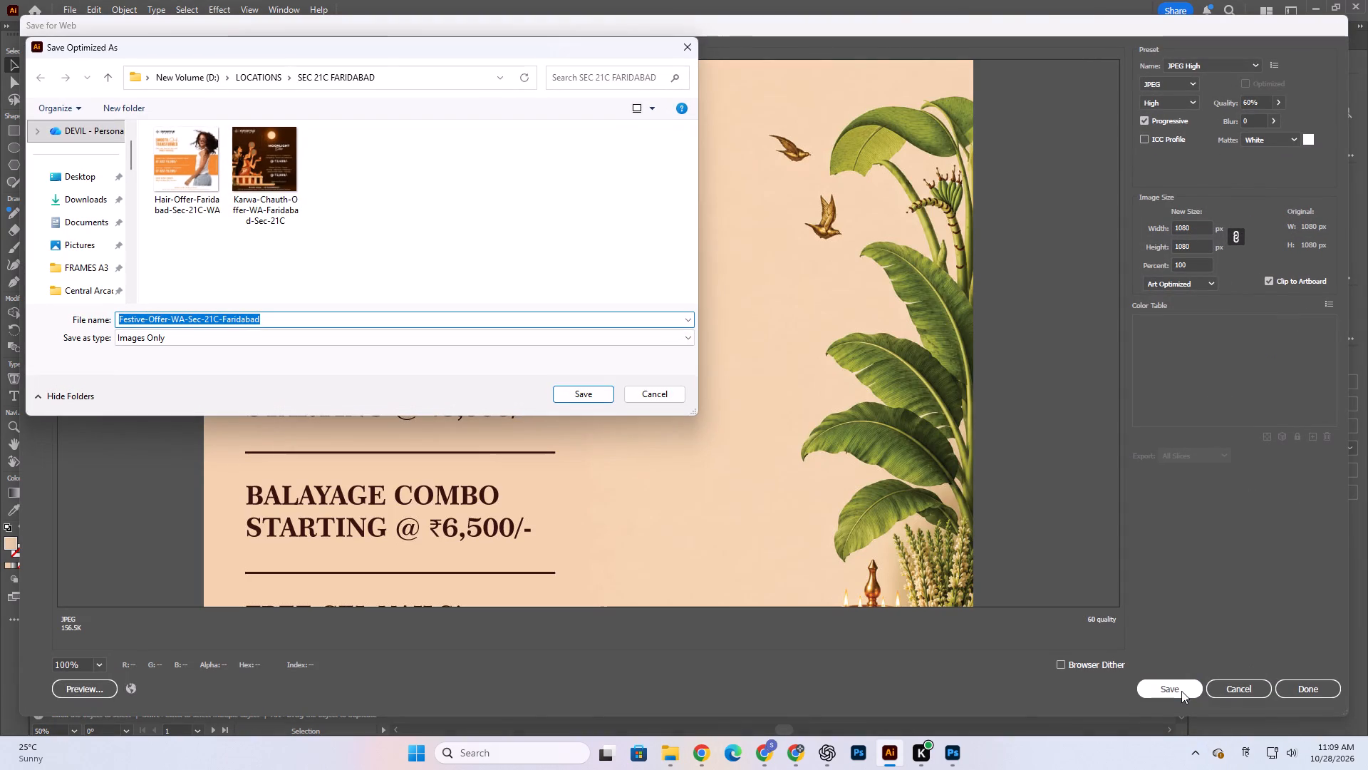
pyautogui.press('Return')
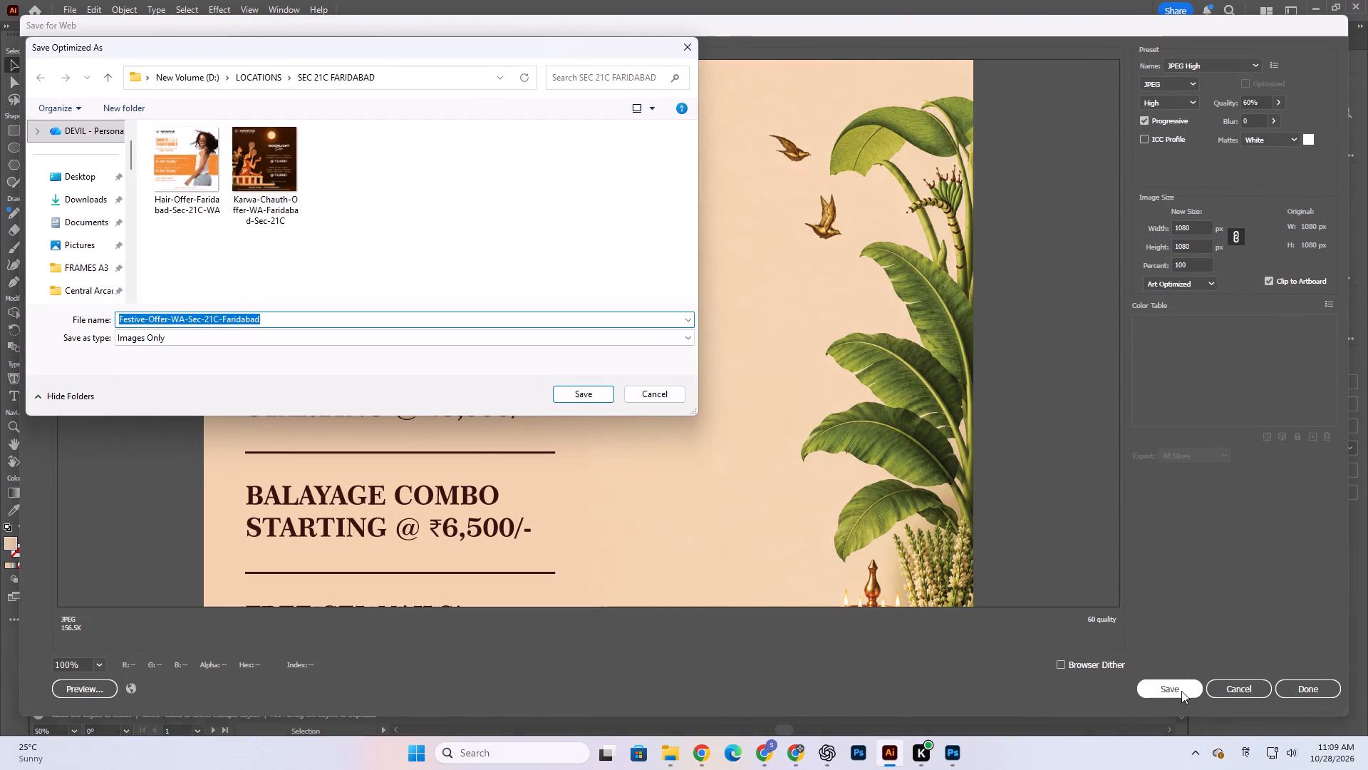
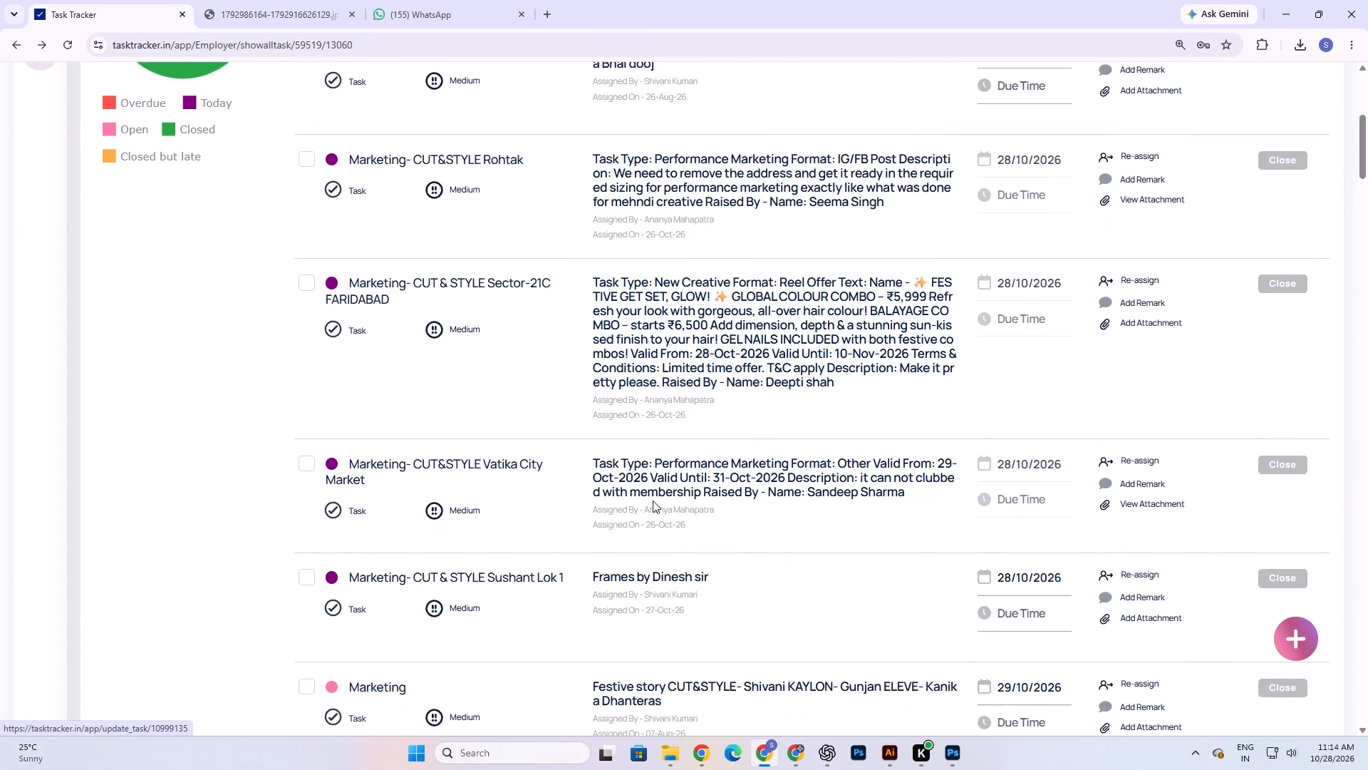
# Review the assigned marketing tasks and their due dates in the Task Tracker, including the Bridal Beauty Package attachment.
pyautogui.scroll(-3, 747, 500)
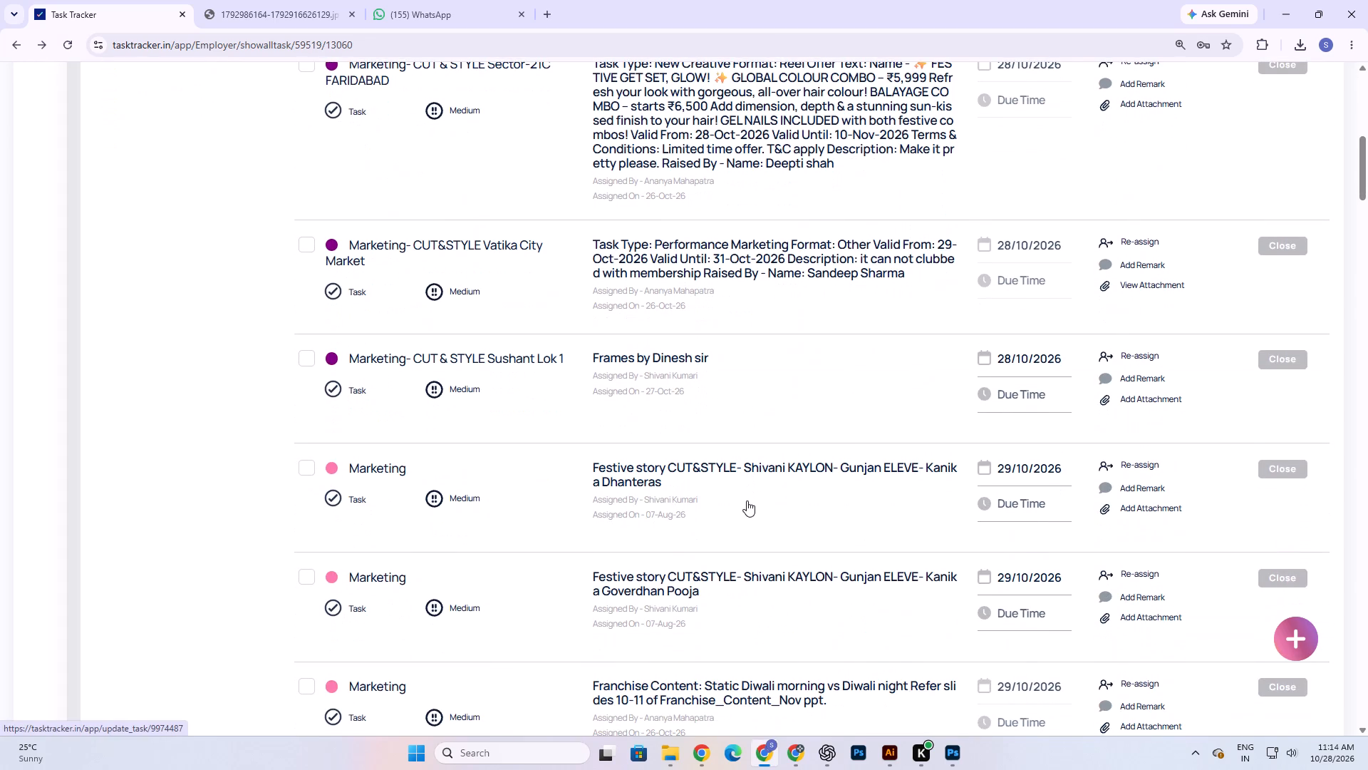
pyautogui.scroll(-1, 747, 500)
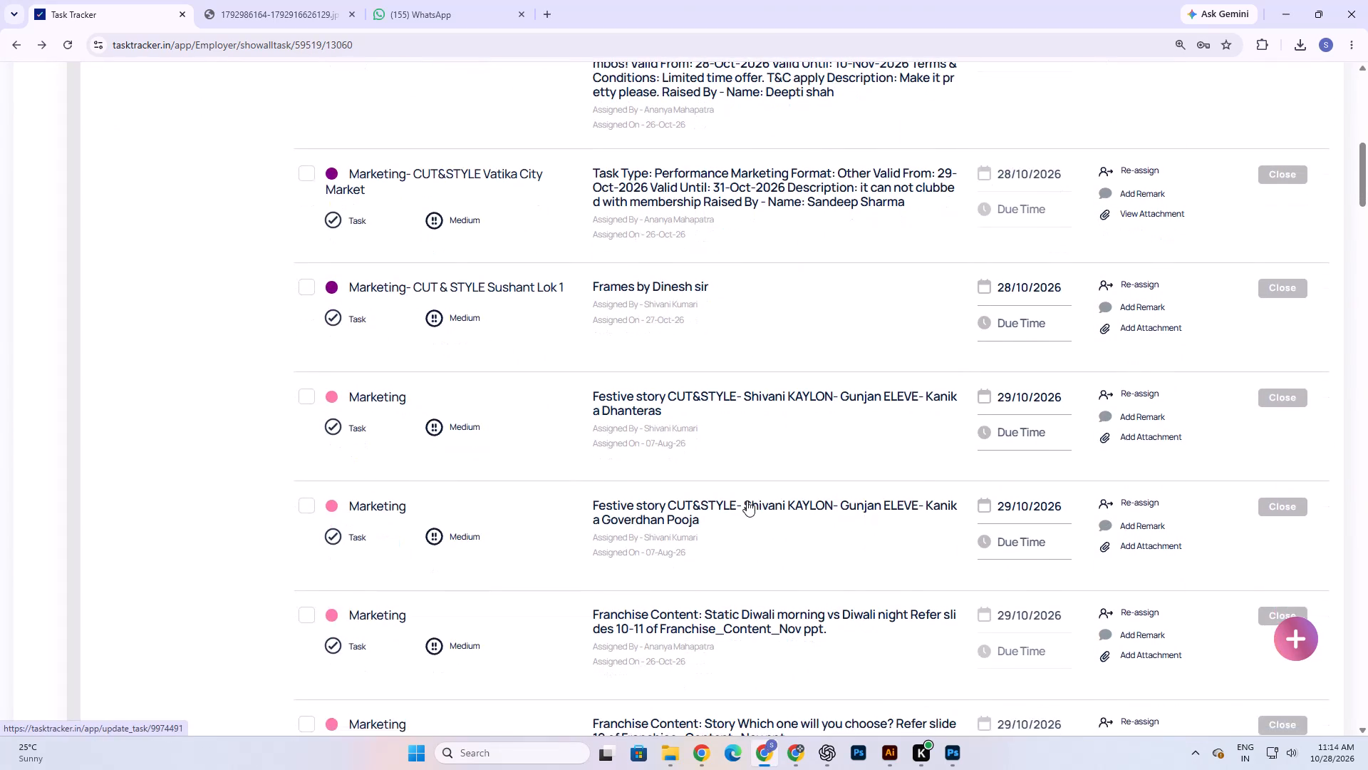
pyautogui.scroll(-5, 749, 504)
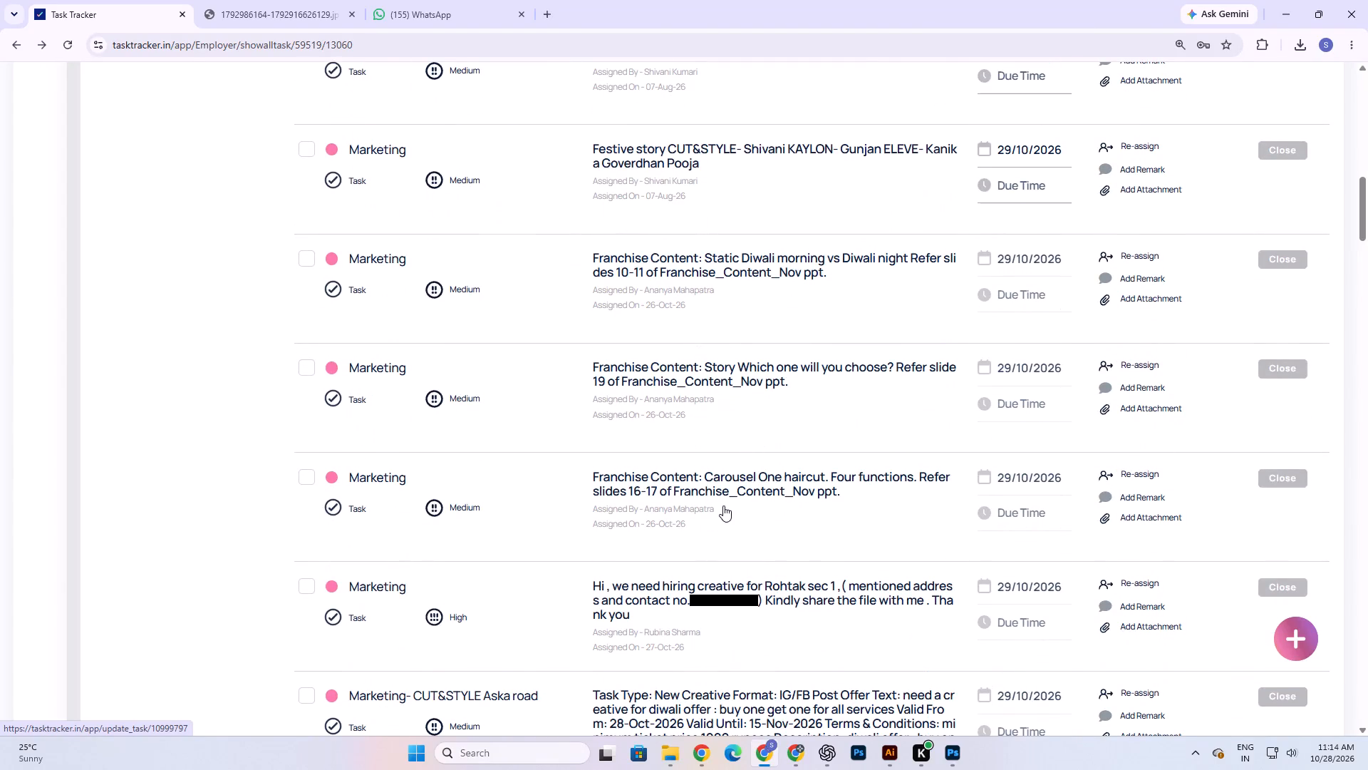
pyautogui.scroll(-3, 729, 533)
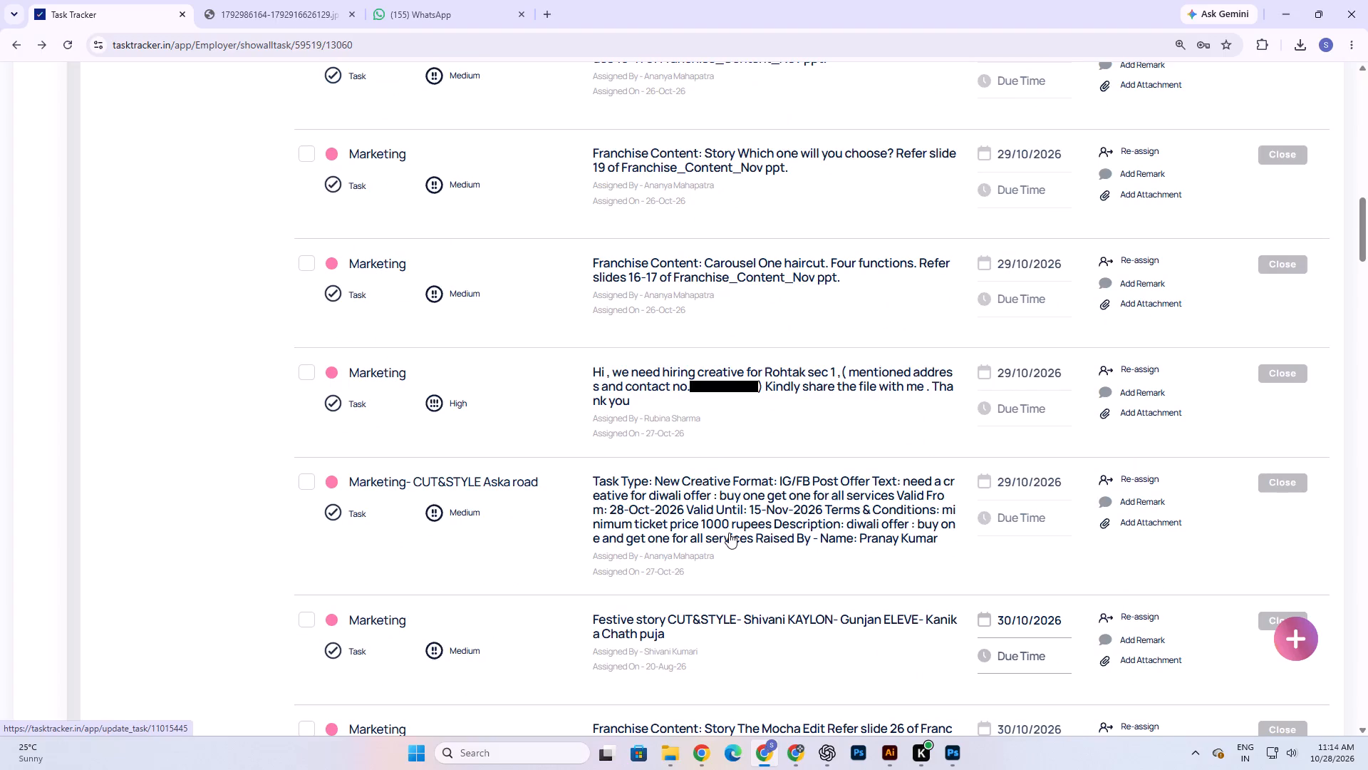
pyautogui.scroll(-2, 729, 533)
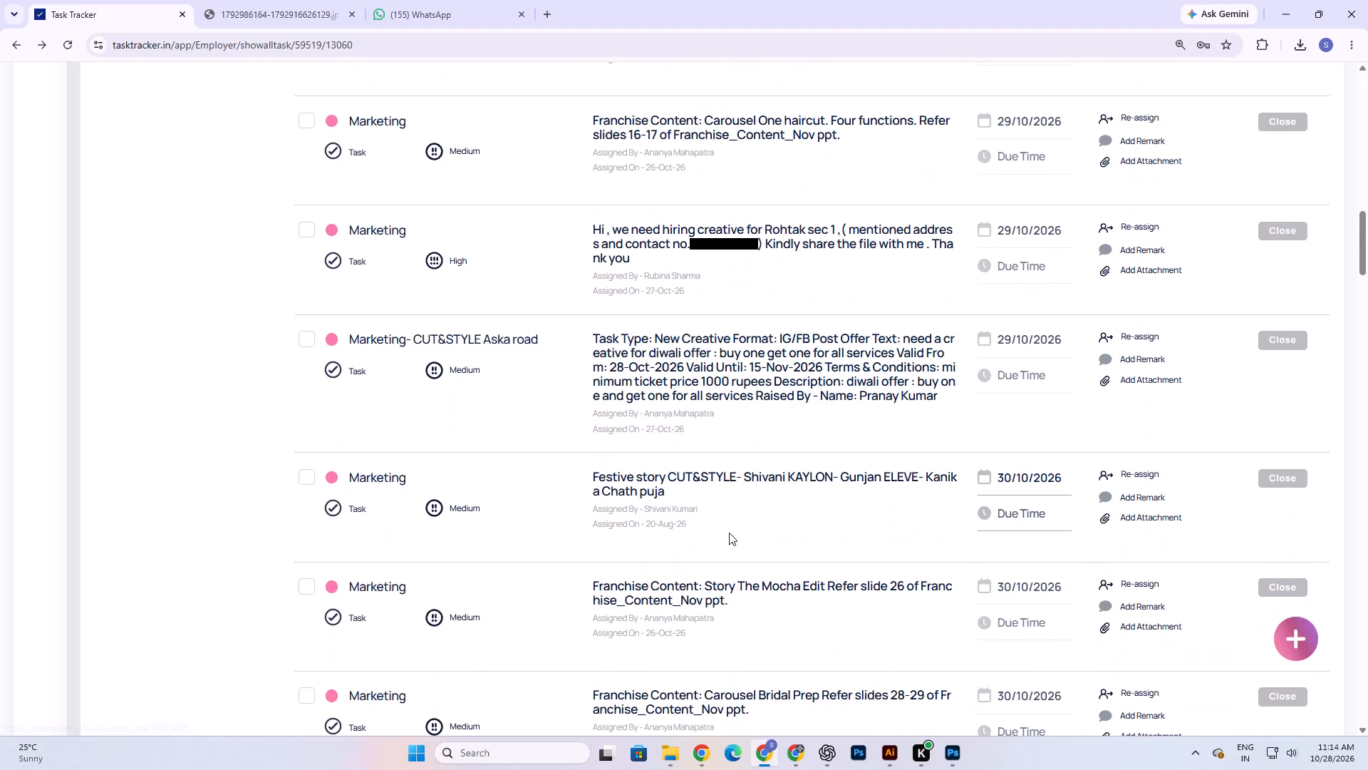
pyautogui.scroll(-8, 729, 533)
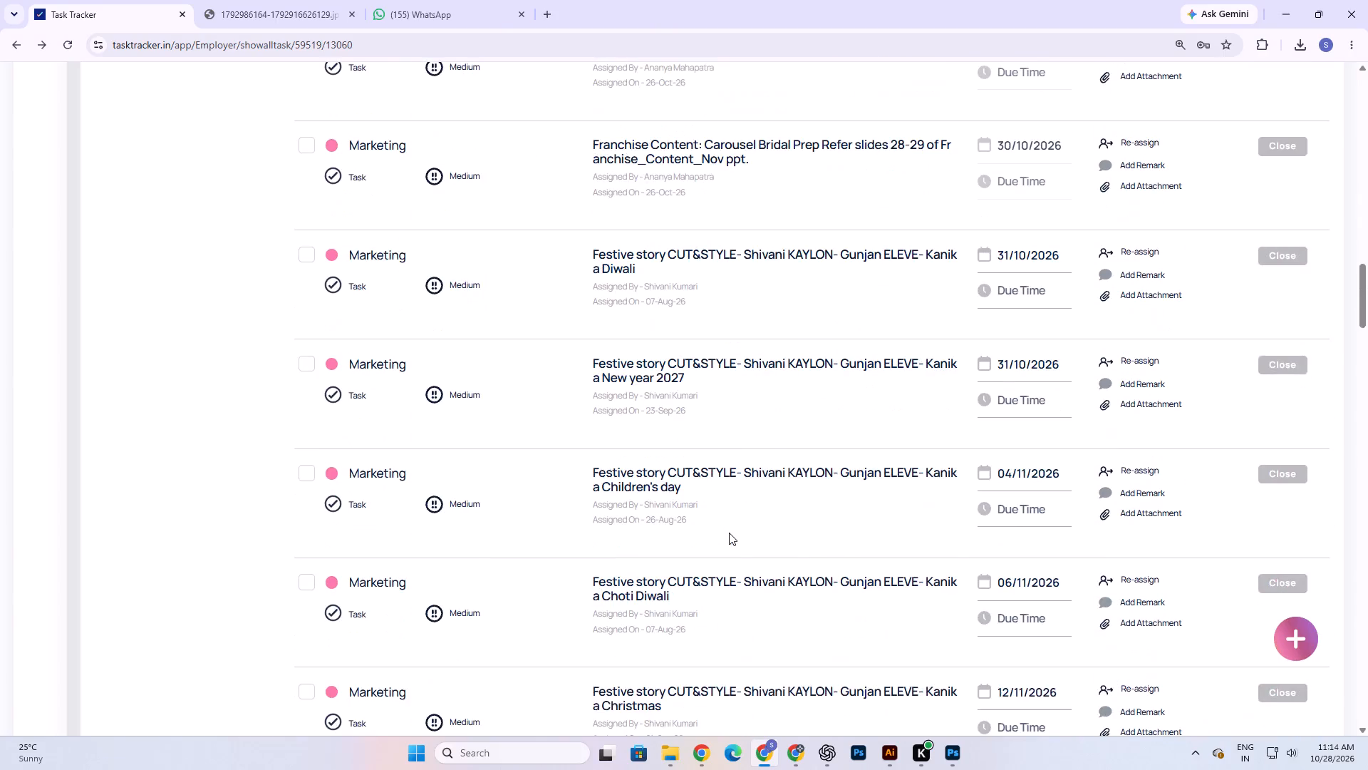
pyautogui.scroll(17, 729, 533)
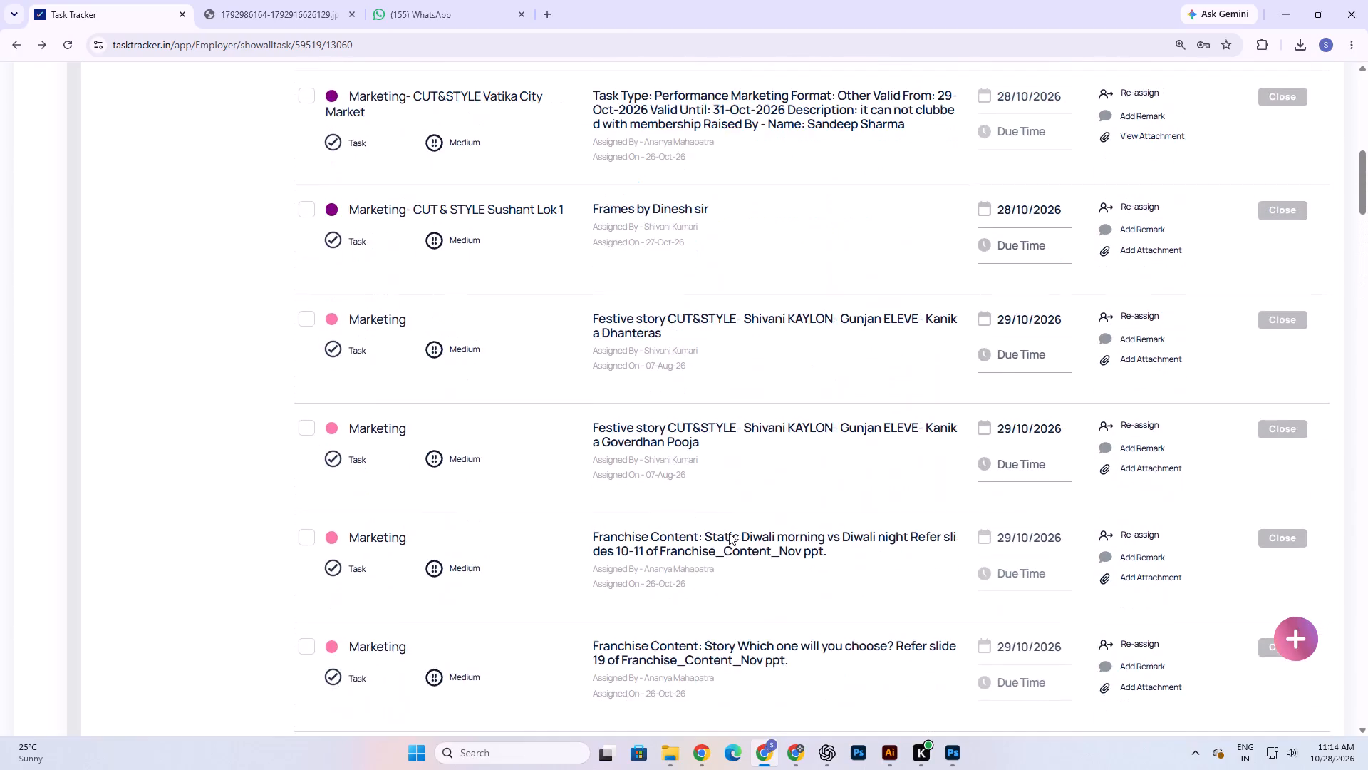
pyautogui.scroll(6, 729, 533)
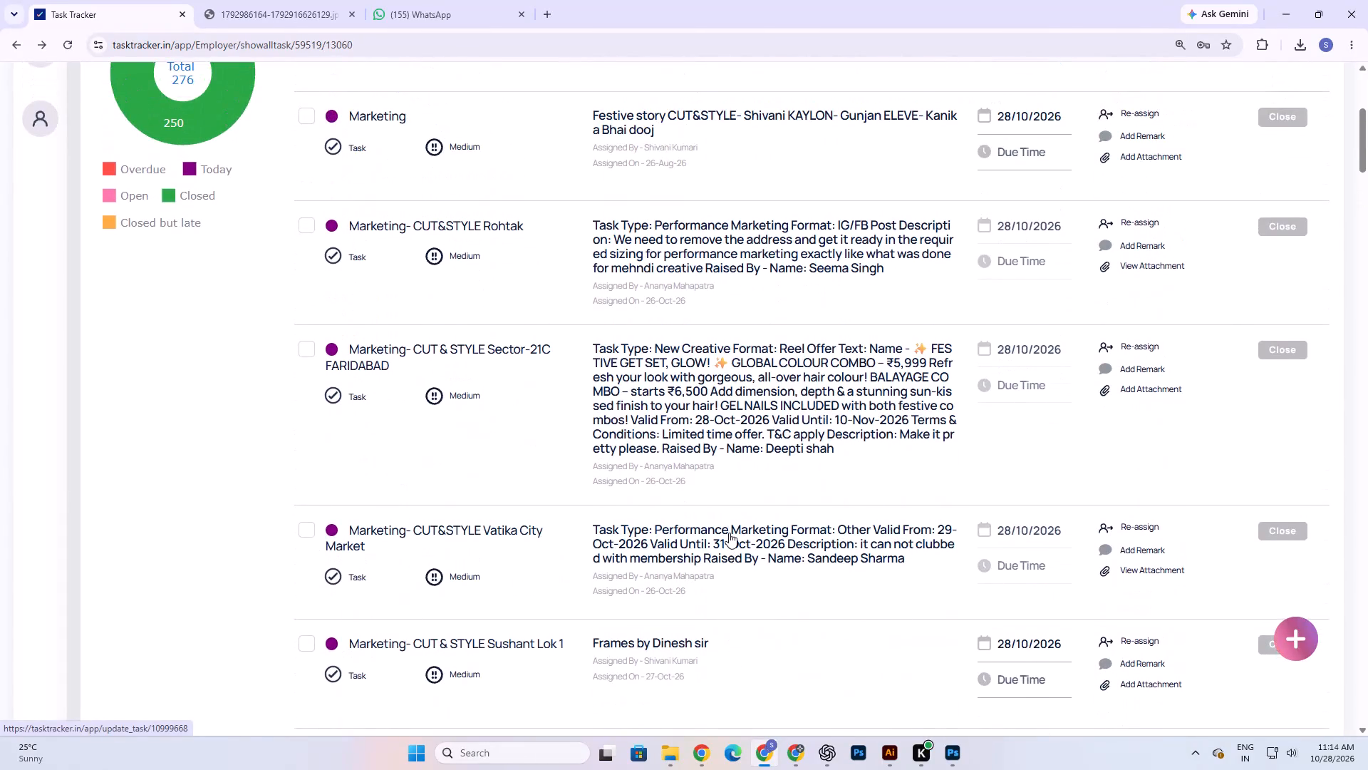
pyautogui.scroll(3, 729, 533)
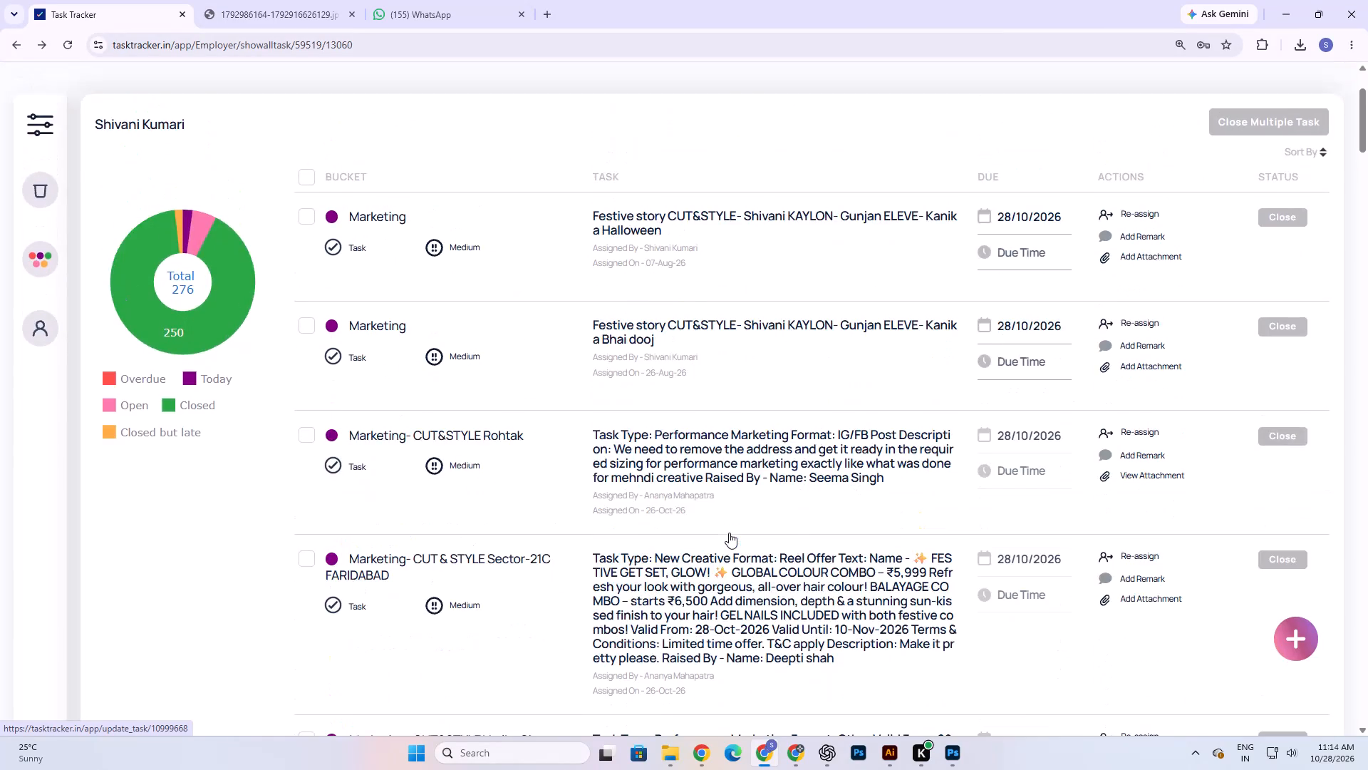
pyautogui.scroll(1, 729, 533)
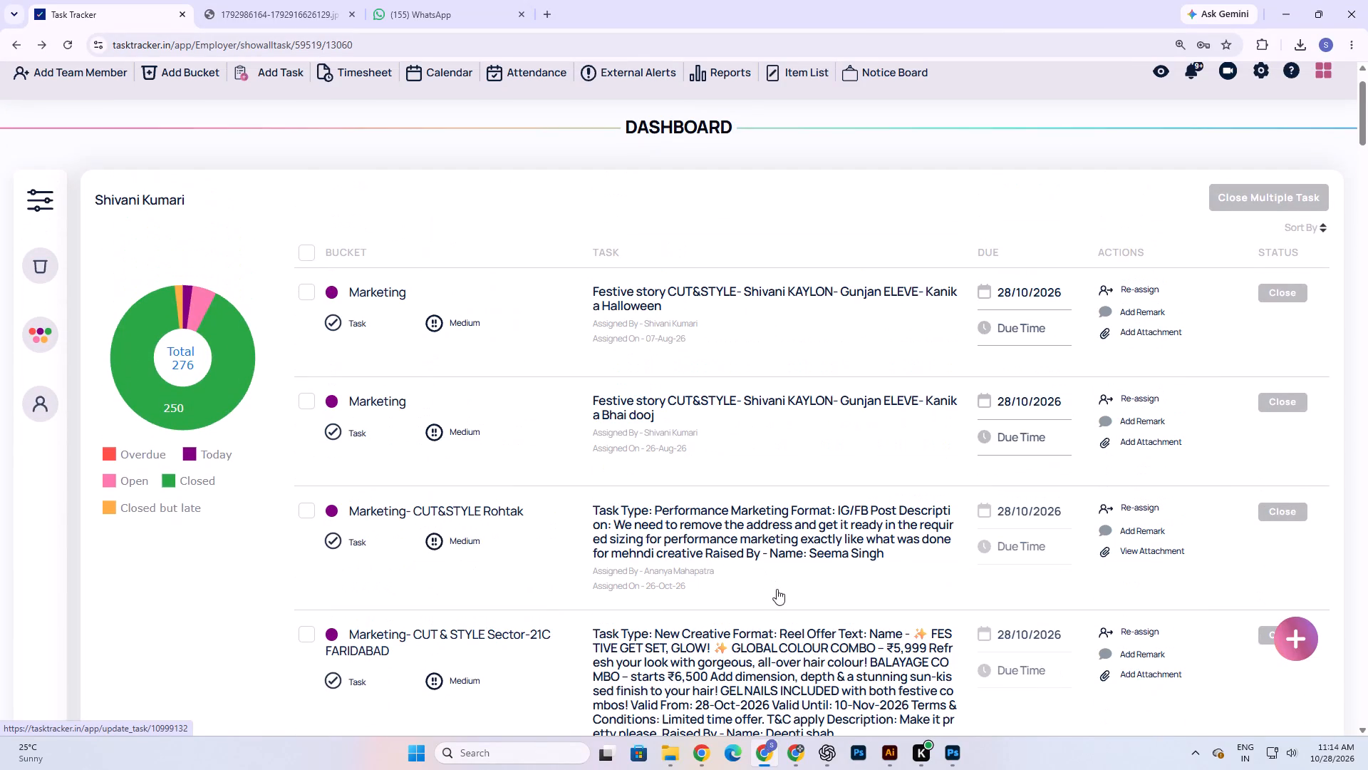
pyautogui.scroll(-2, 863, 595)
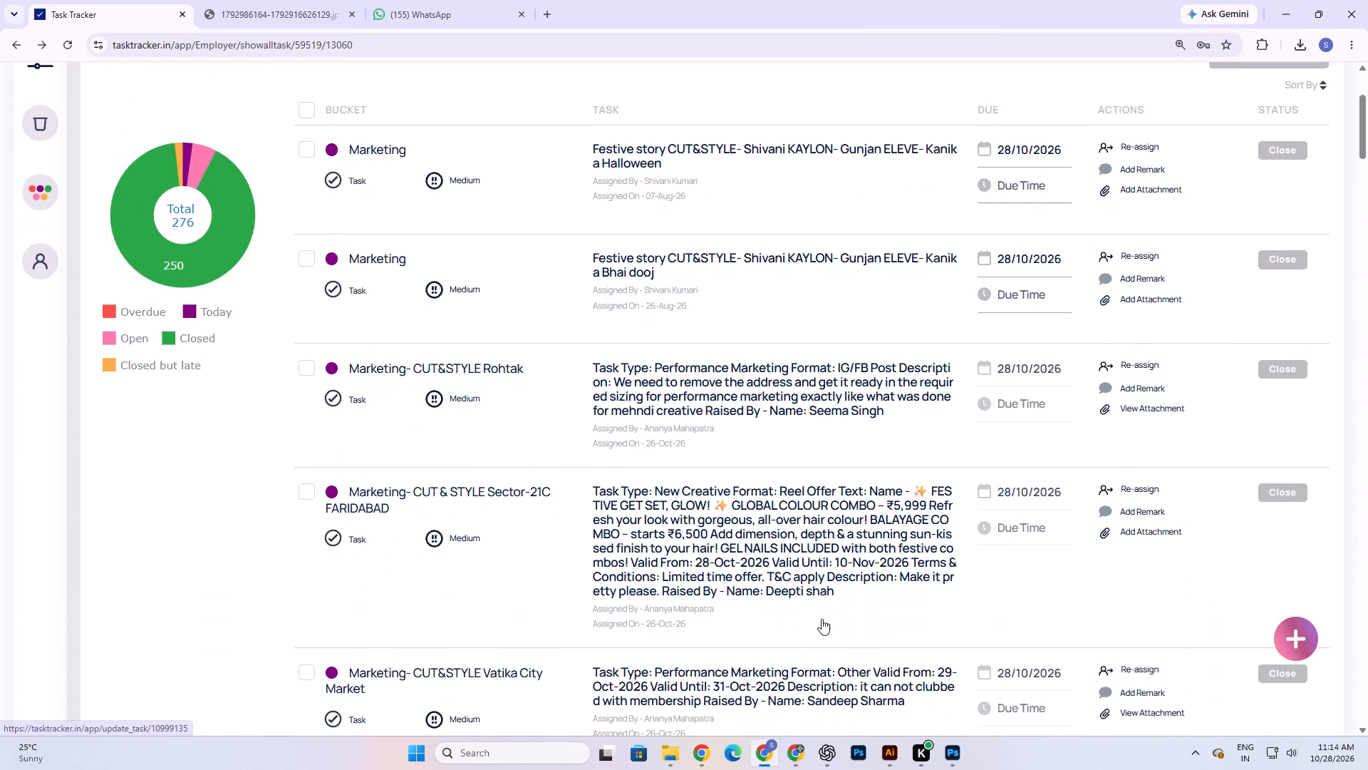
pyautogui.scroll(-3, 822, 619)
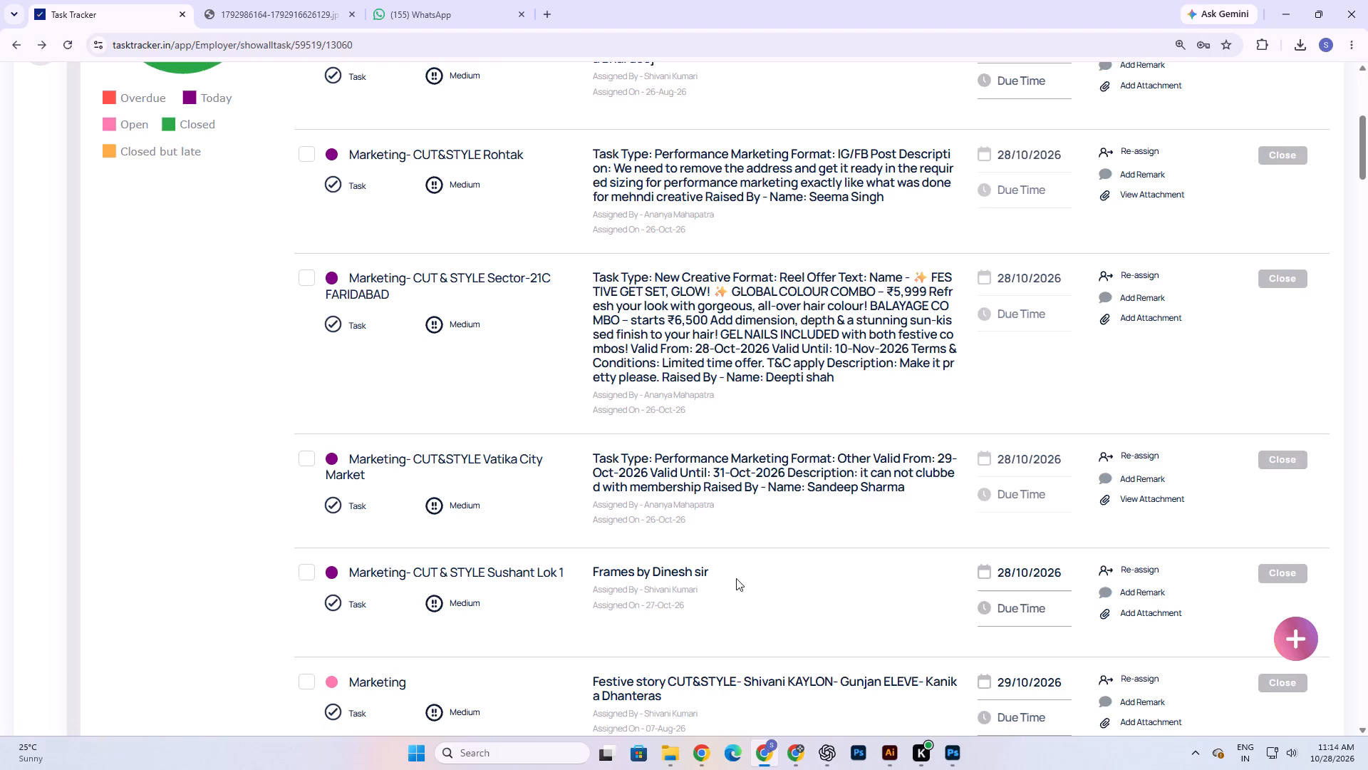
pyautogui.scroll(-6, 765, 602)
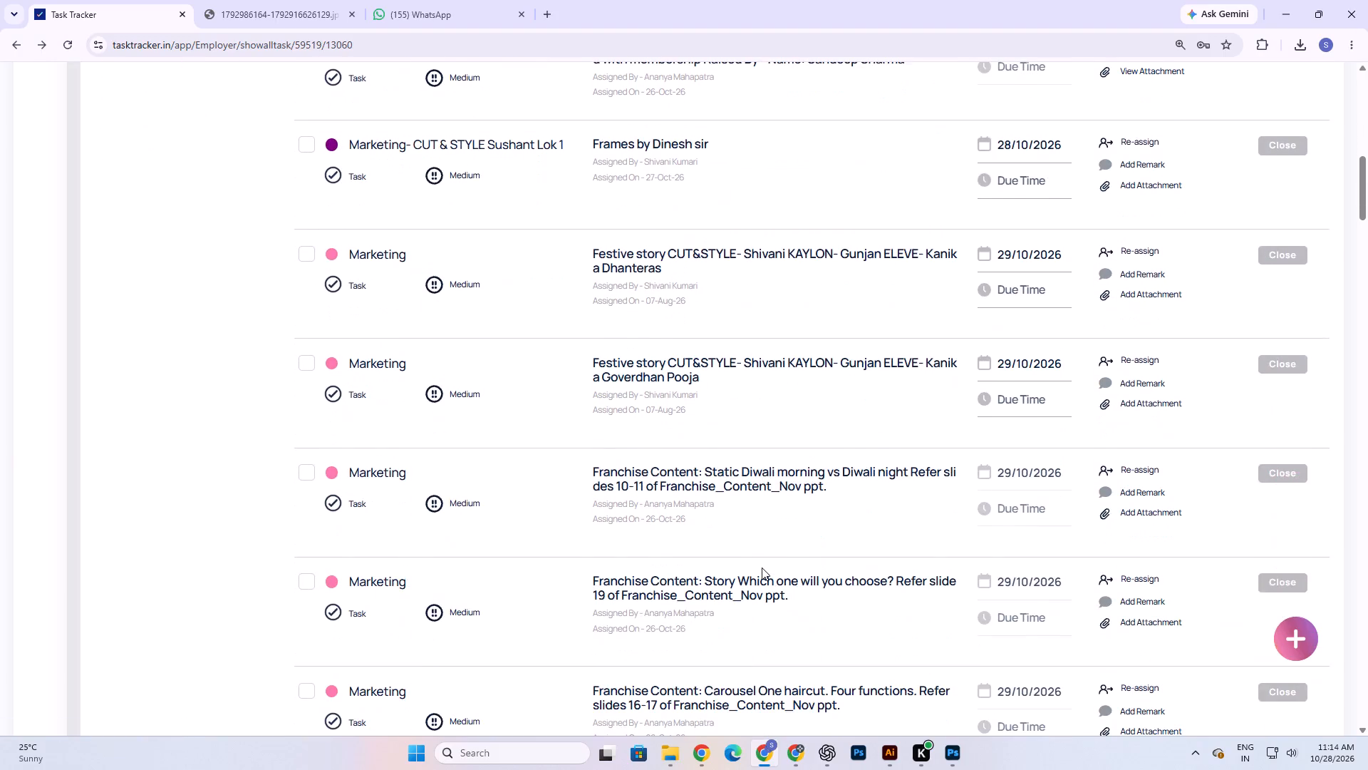
pyautogui.scroll(-4, 762, 568)
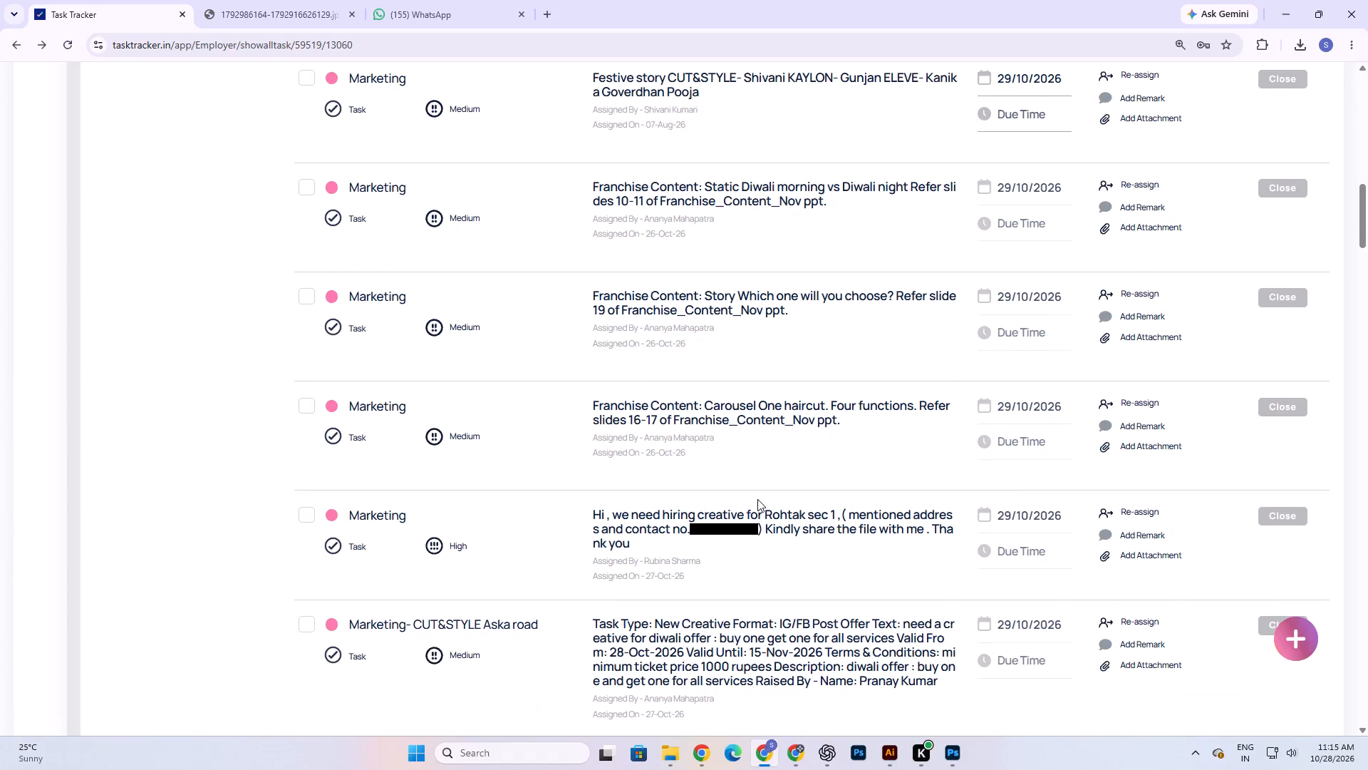
pyautogui.scroll(-2, 757, 499)
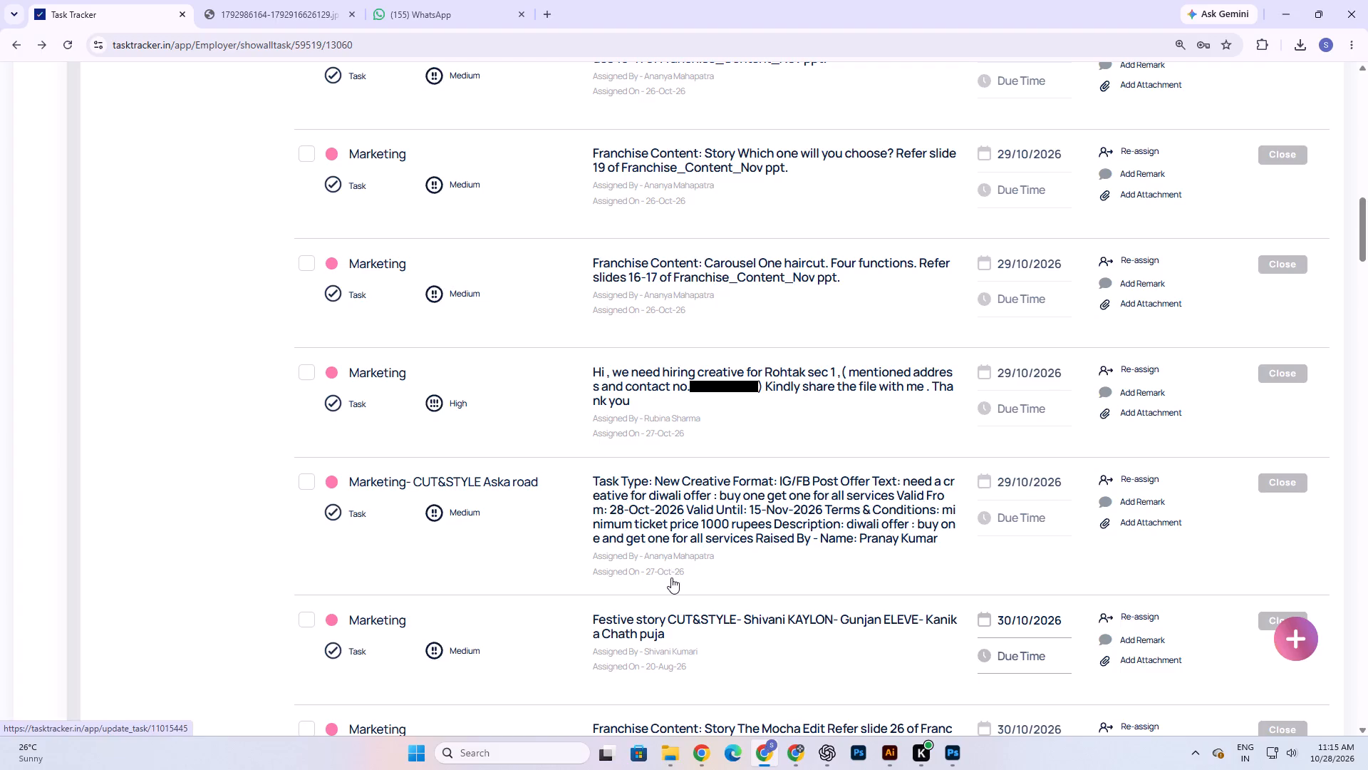
pyautogui.scroll(-3, 671, 579)
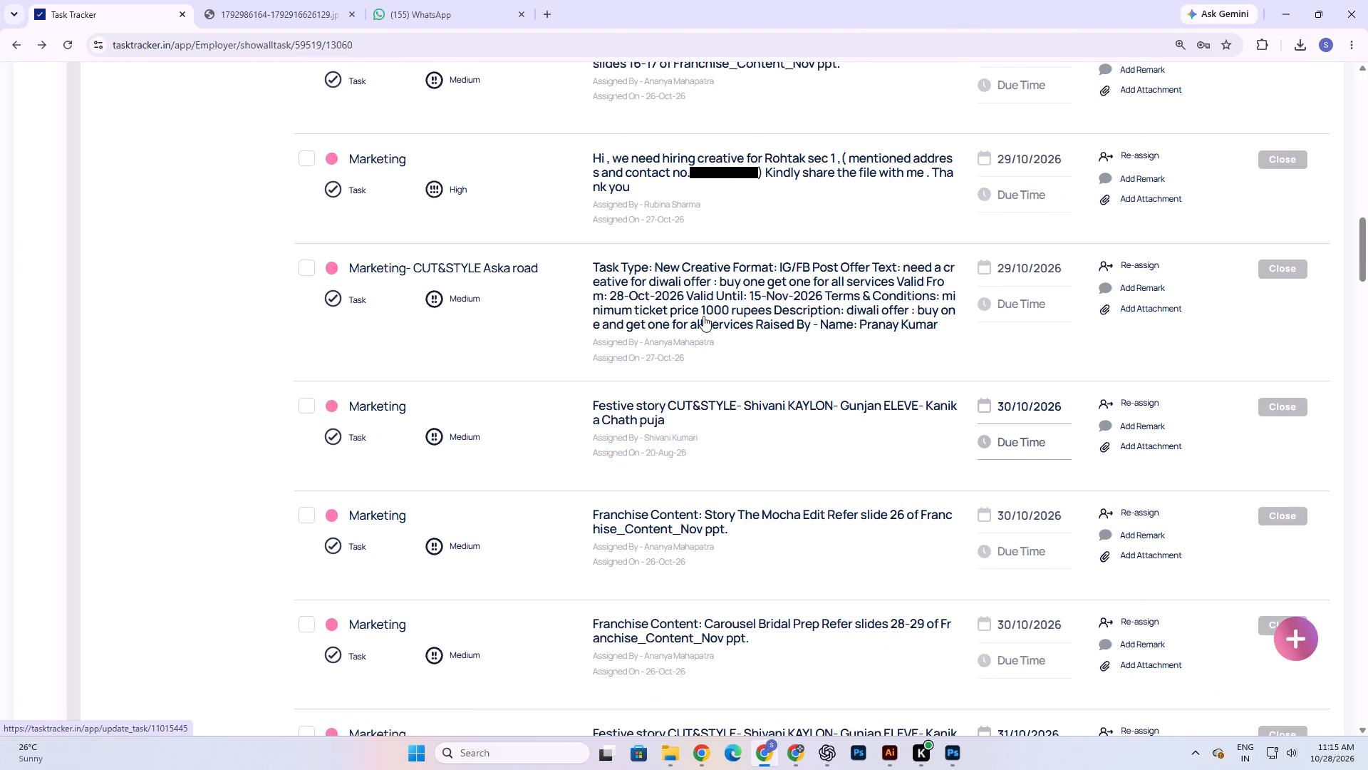
pyautogui.click(268, 4)
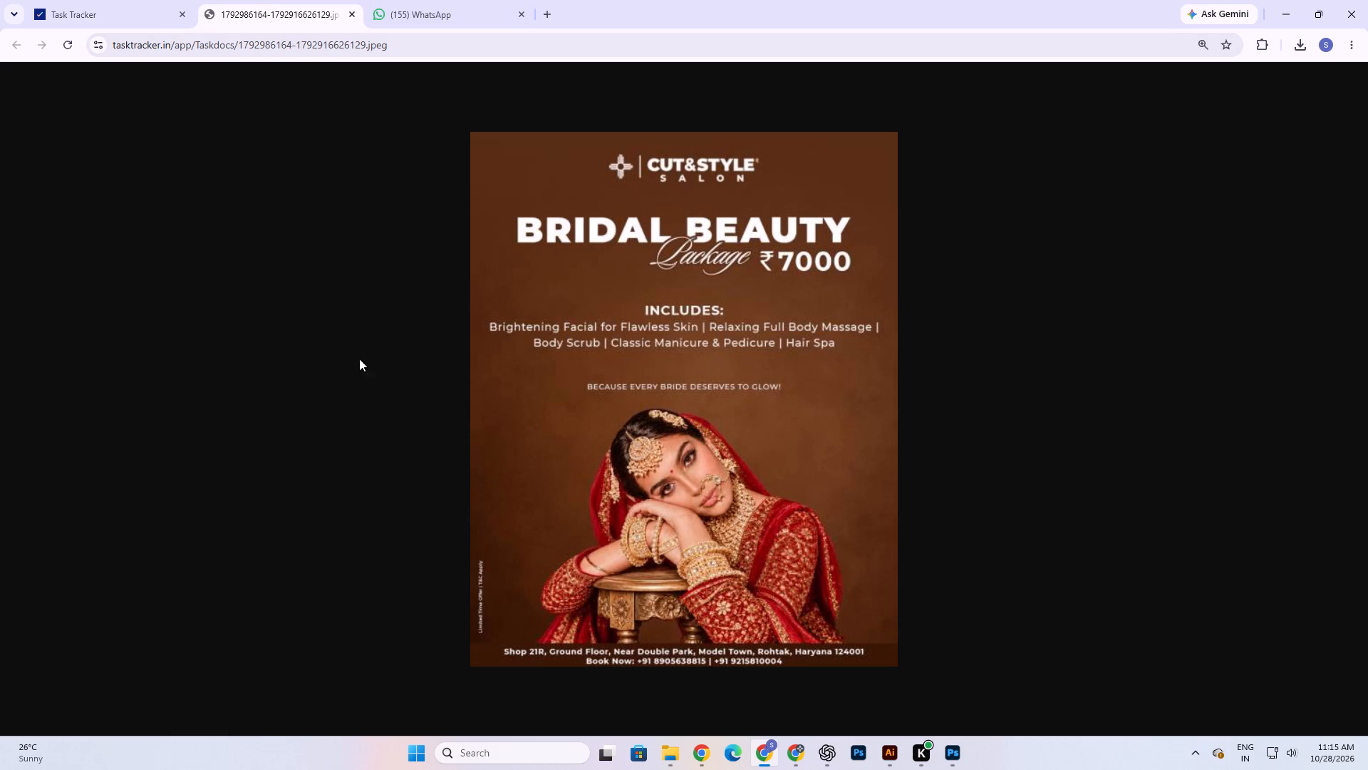
# Switch to Illustrator and examine the finished Sector-21C festive layout, from the logo and combo copy to the booking lines.
pyautogui.click(662, 750)
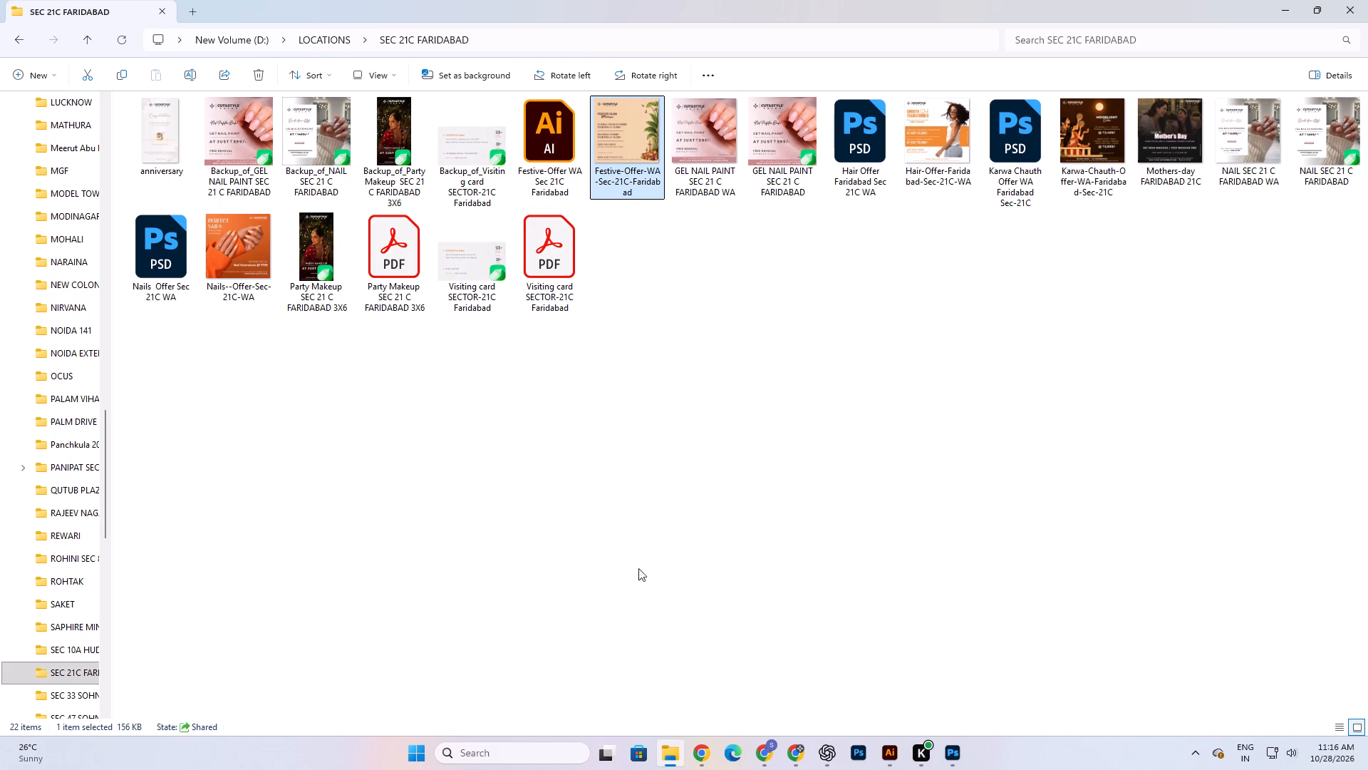
pyautogui.click(963, 451)
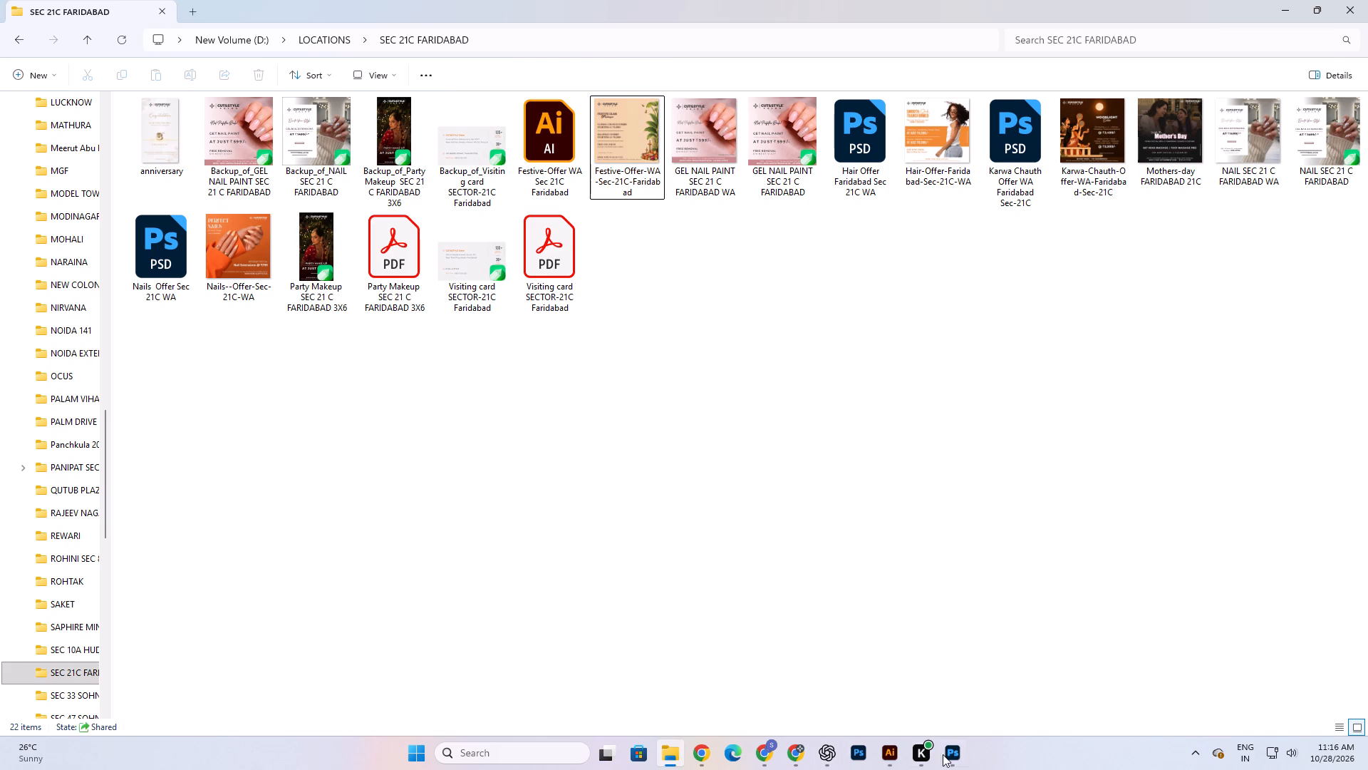
pyautogui.click(892, 765)
pyautogui.scroll(-2, 778, 414)
pyautogui.press('space')
pyautogui.press('space')
pyautogui.press('space')
pyautogui.press('space')
pyautogui.moveTo(664, 276); pyautogui.dragTo(693, 287)
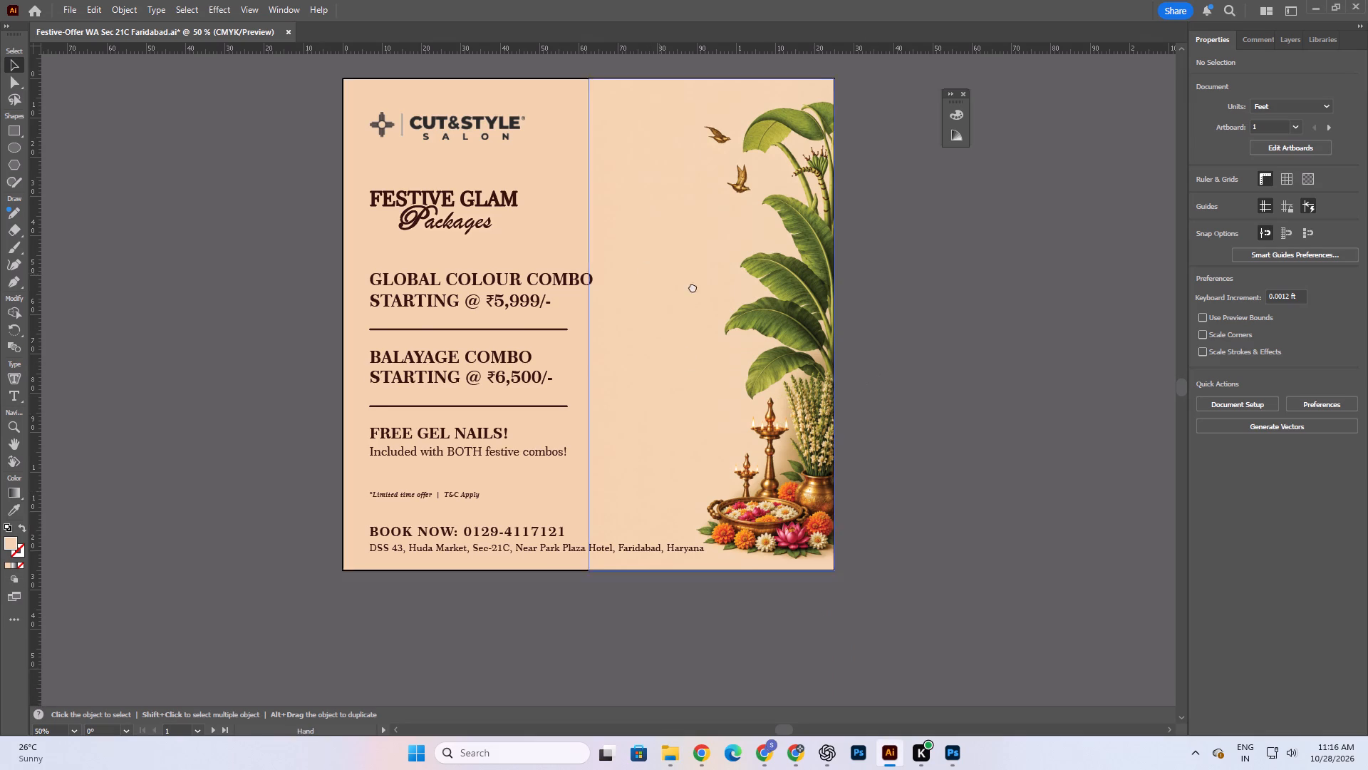
pyautogui.moveTo(693, 287); pyautogui.dragTo(719, 292)
pyautogui.scroll(4, 673, 318)
pyautogui.scroll(3, 579, 355)
pyautogui.keyDown('alt'); pyautogui.scroll(-1, 661, 257); pyautogui.keyUp('alt')
pyautogui.keyDown('alt'); pyautogui.scroll(-1, 490, 331); pyautogui.keyUp('alt')
pyautogui.scroll(-2, 685, 535)
pyautogui.scroll(3, 688, 532)
pyautogui.press('space')
pyautogui.press('space')
pyautogui.press('space')
pyautogui.press('space')
pyautogui.press('space')
pyautogui.moveTo(777, 391); pyautogui.dragTo(750, 382)
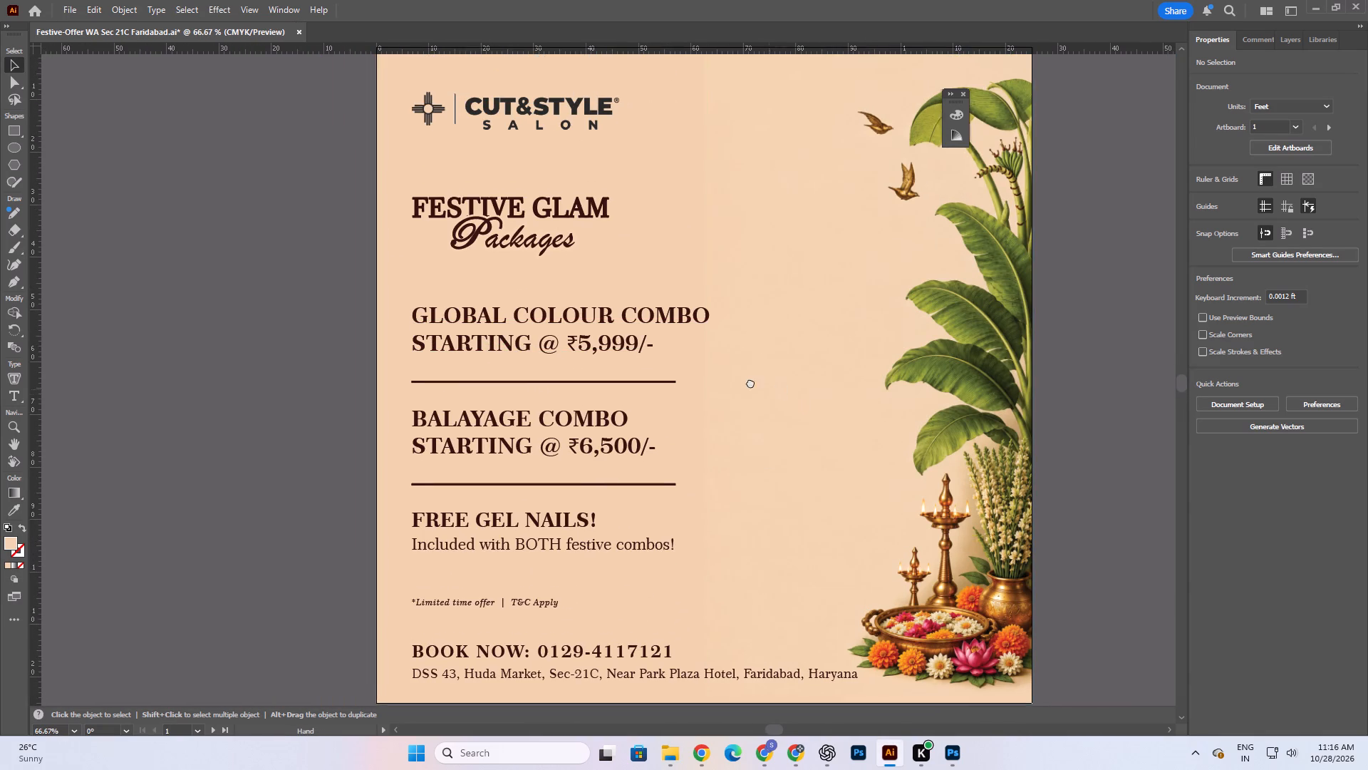
pyautogui.moveTo(750, 382); pyautogui.dragTo(743, 380)
# Close the Festive-Offer WA Sec 21C Faridabad document, saving its changes.
pyautogui.click(296, 29)
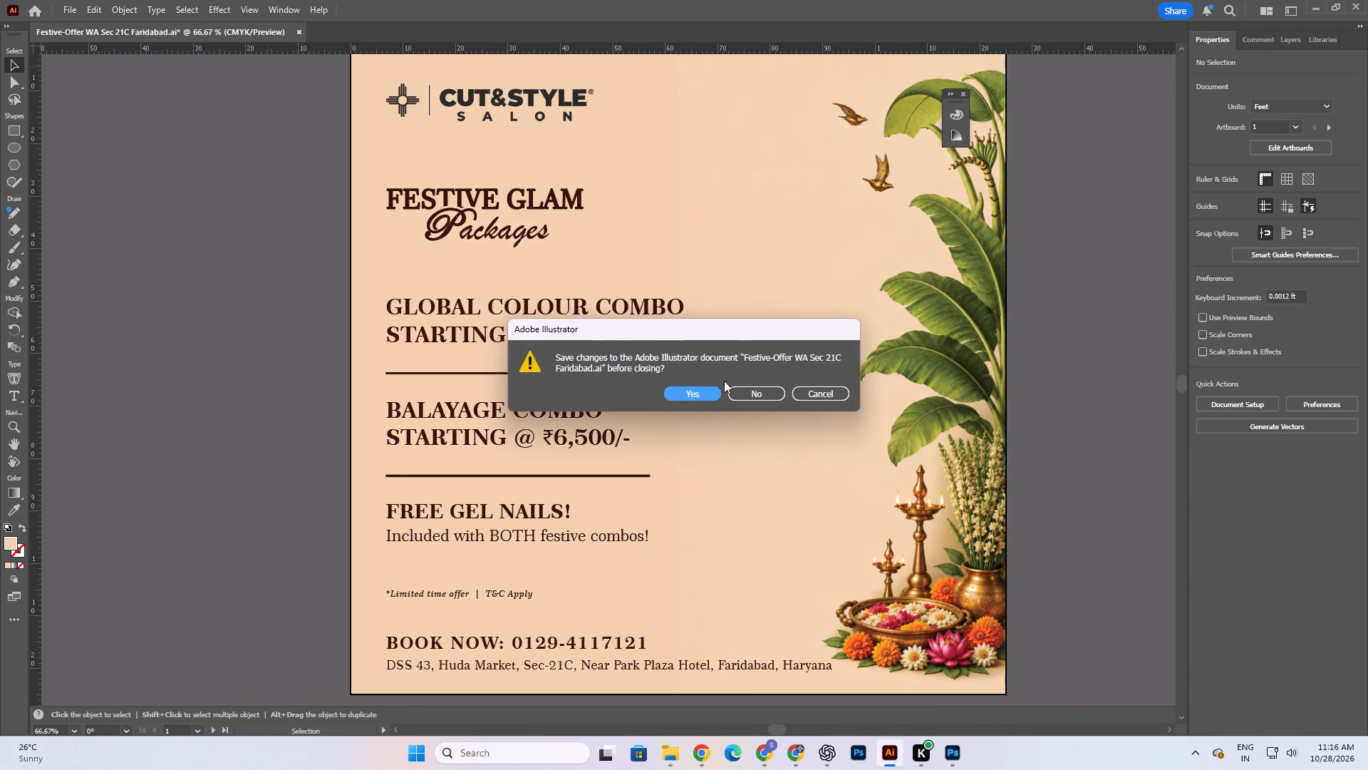
pyautogui.click(695, 394)
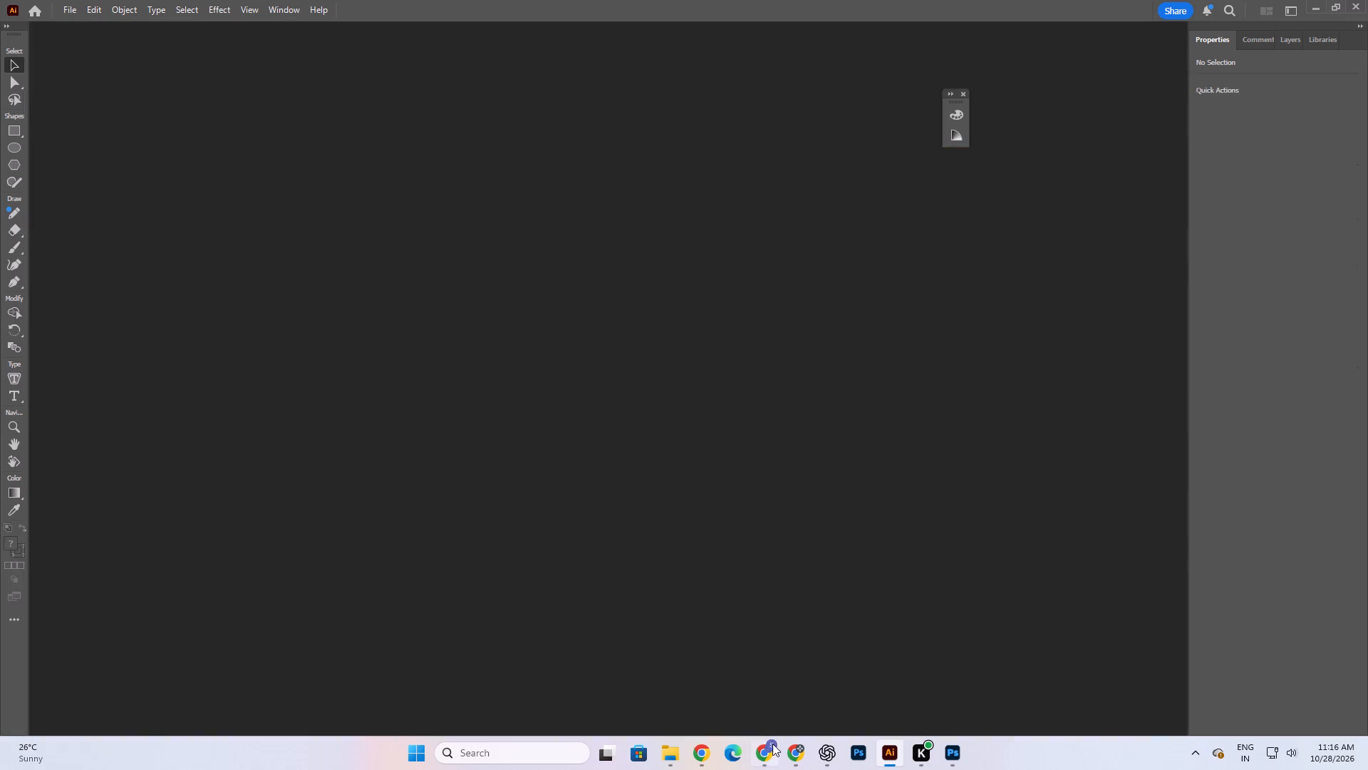
# Switch to the Task Tracker in Chrome and close the Marketing- CUT & STYLE Sector-21C FARIDABAD task without hours or remarks.
pyautogui.click(769, 744)
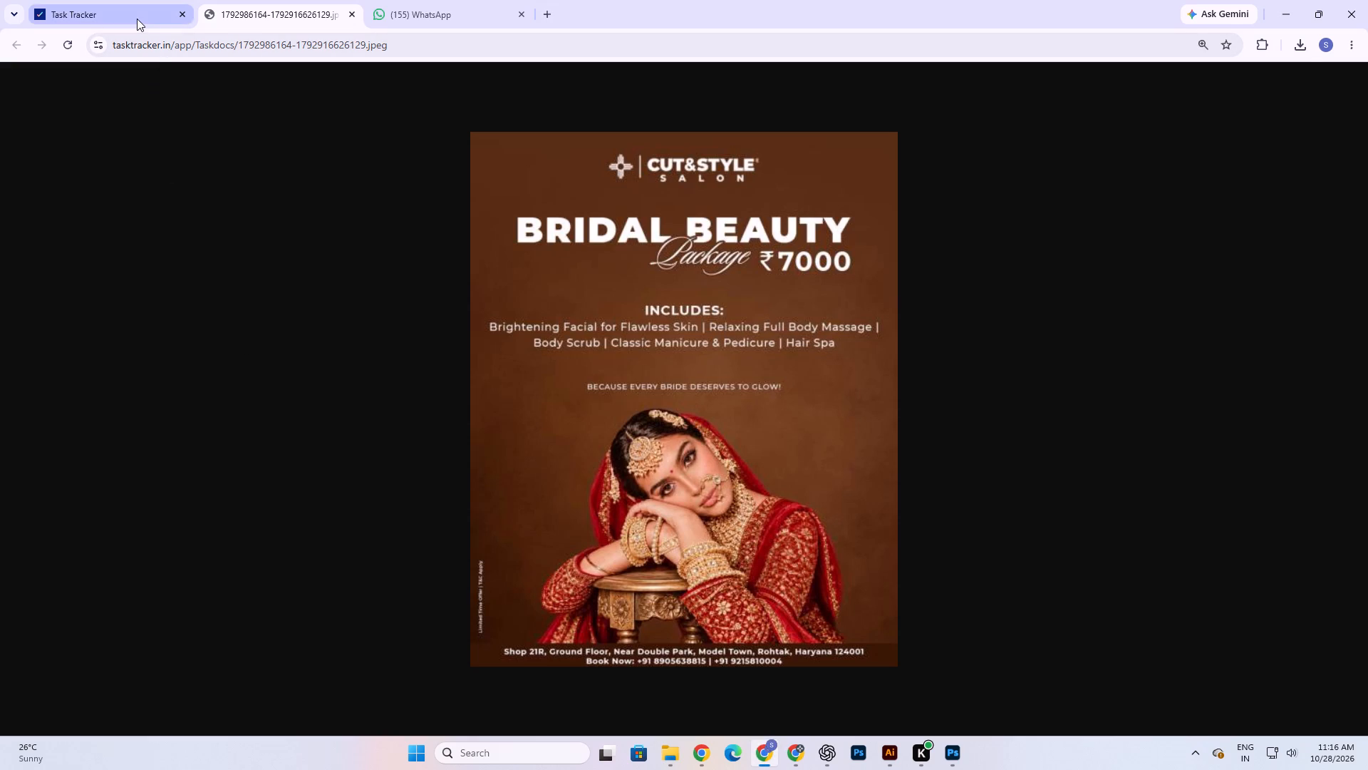
pyautogui.click(137, 19)
pyautogui.scroll(10, 669, 455)
pyautogui.scroll(12, 695, 458)
pyautogui.scroll(1, 920, 449)
pyautogui.scroll(-3, 823, 445)
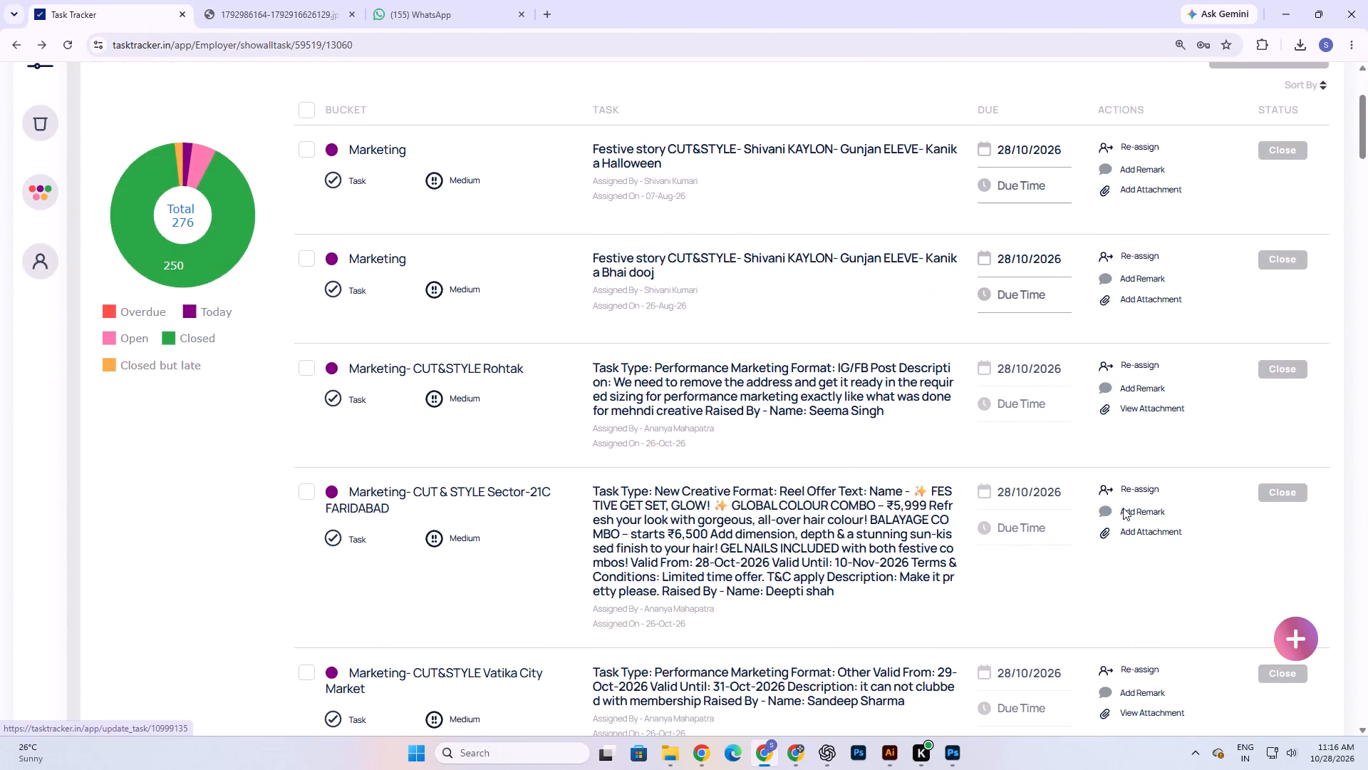
pyautogui.click(1283, 500)
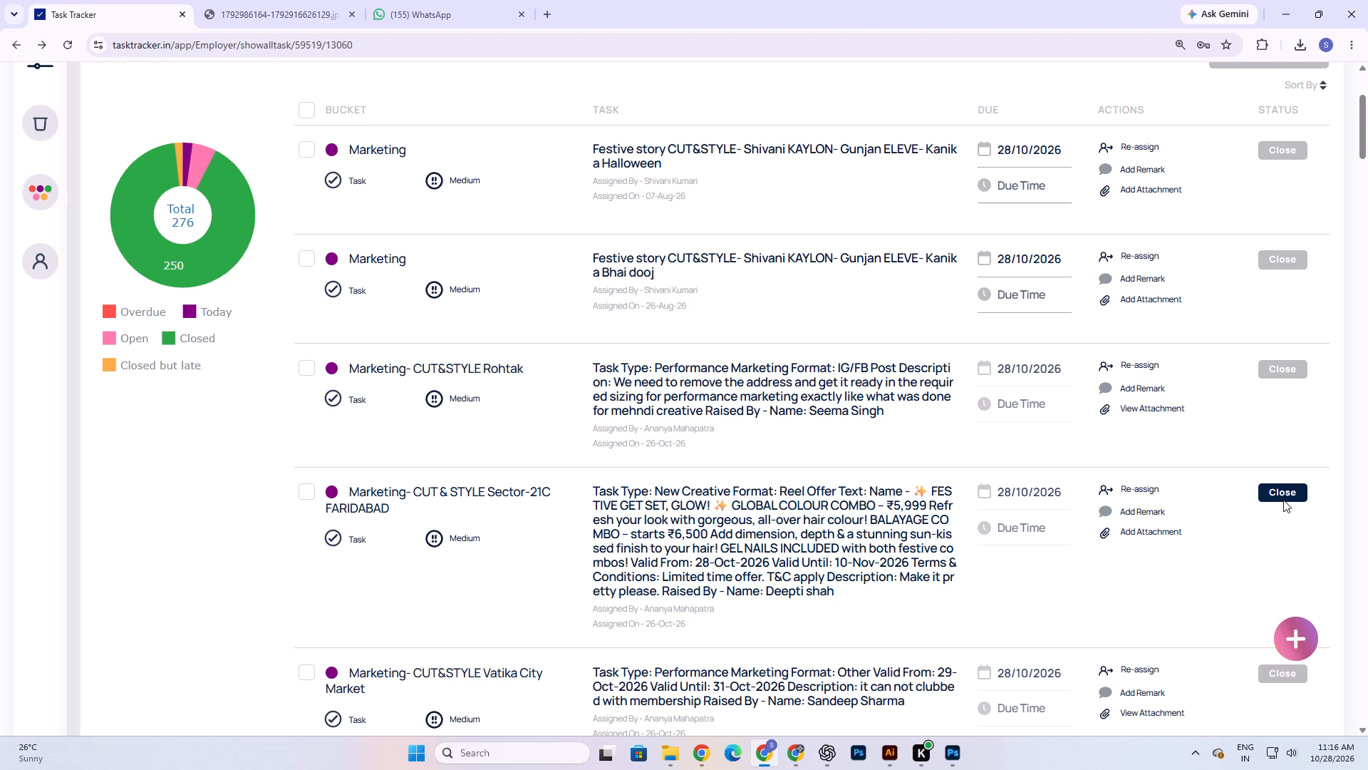
pyautogui.click(680, 533)
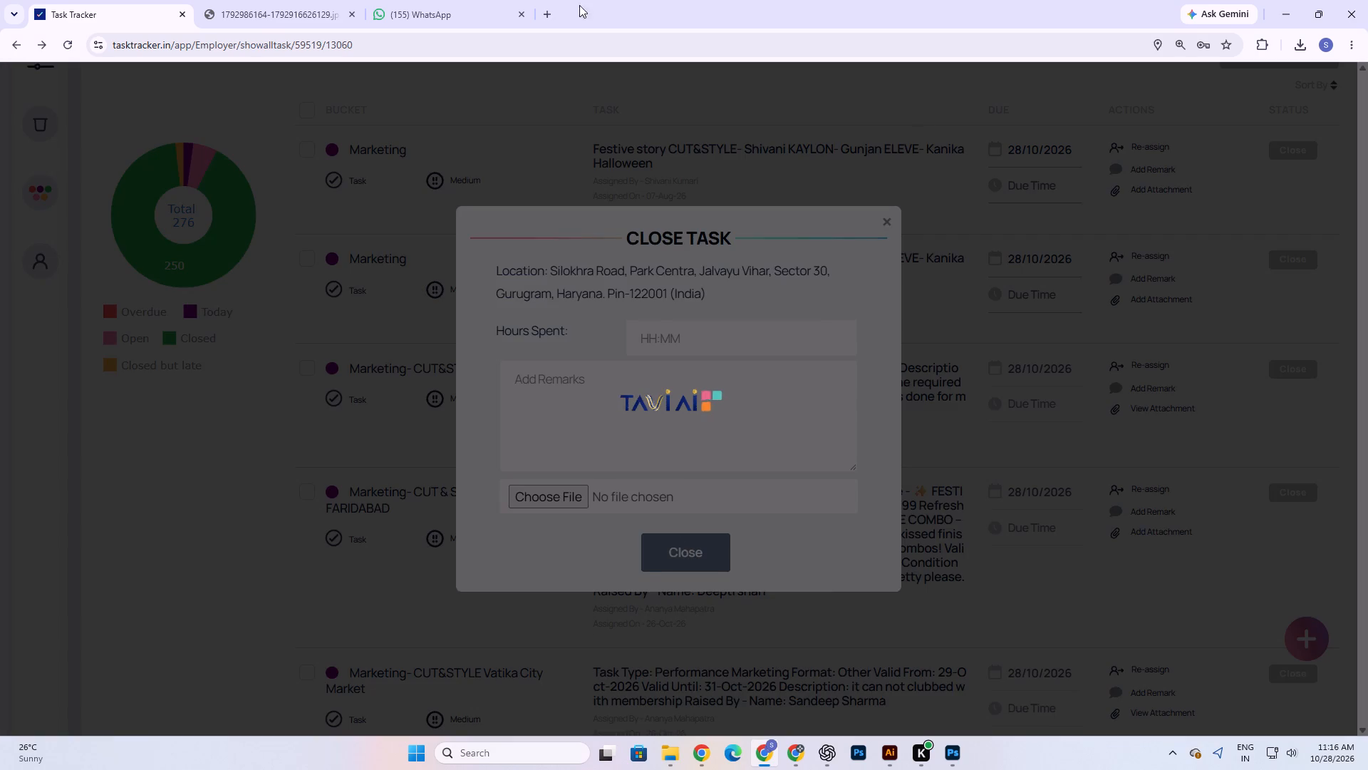
# Switch to the CradleeSoft task tracker, reload it and list tasks of all statuses from 01/09/2026 to 28/10/2026.
pyautogui.click(702, 755)
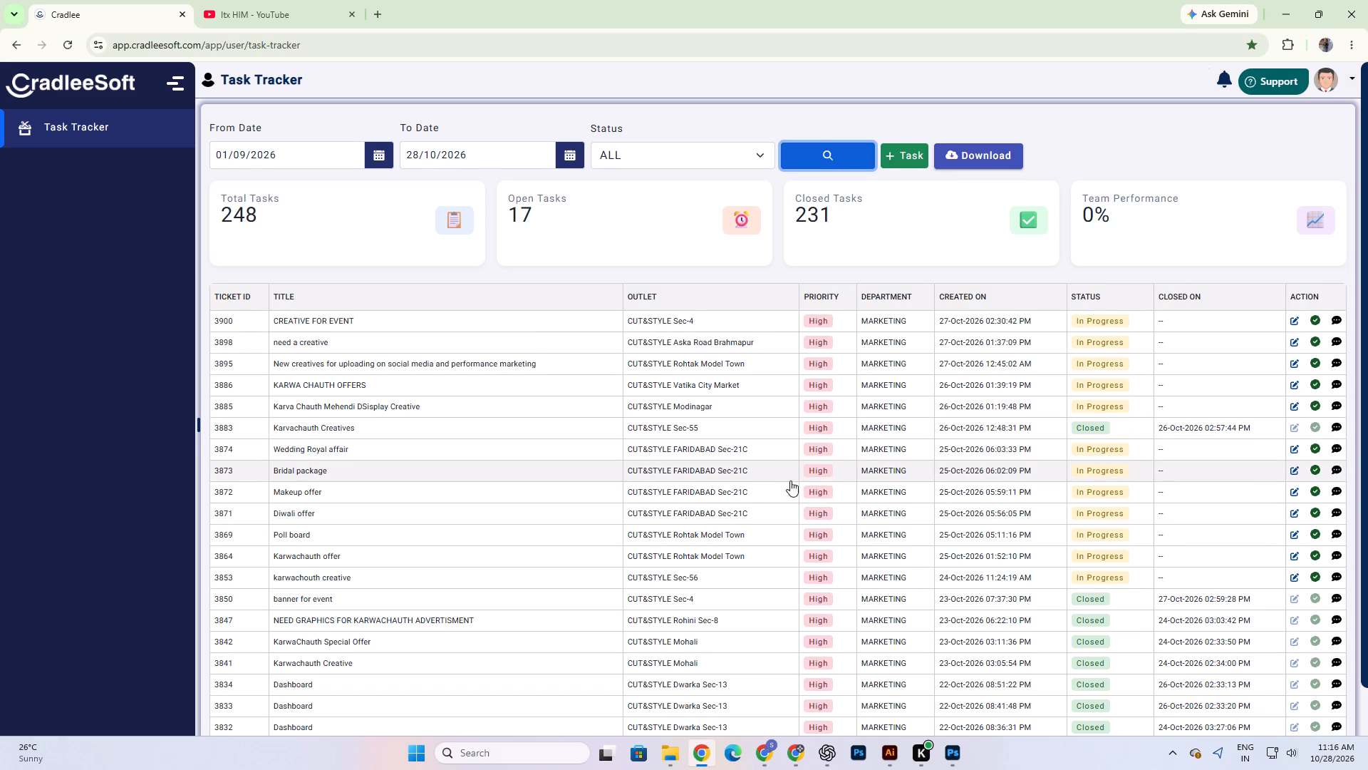
pyautogui.click(74, 45)
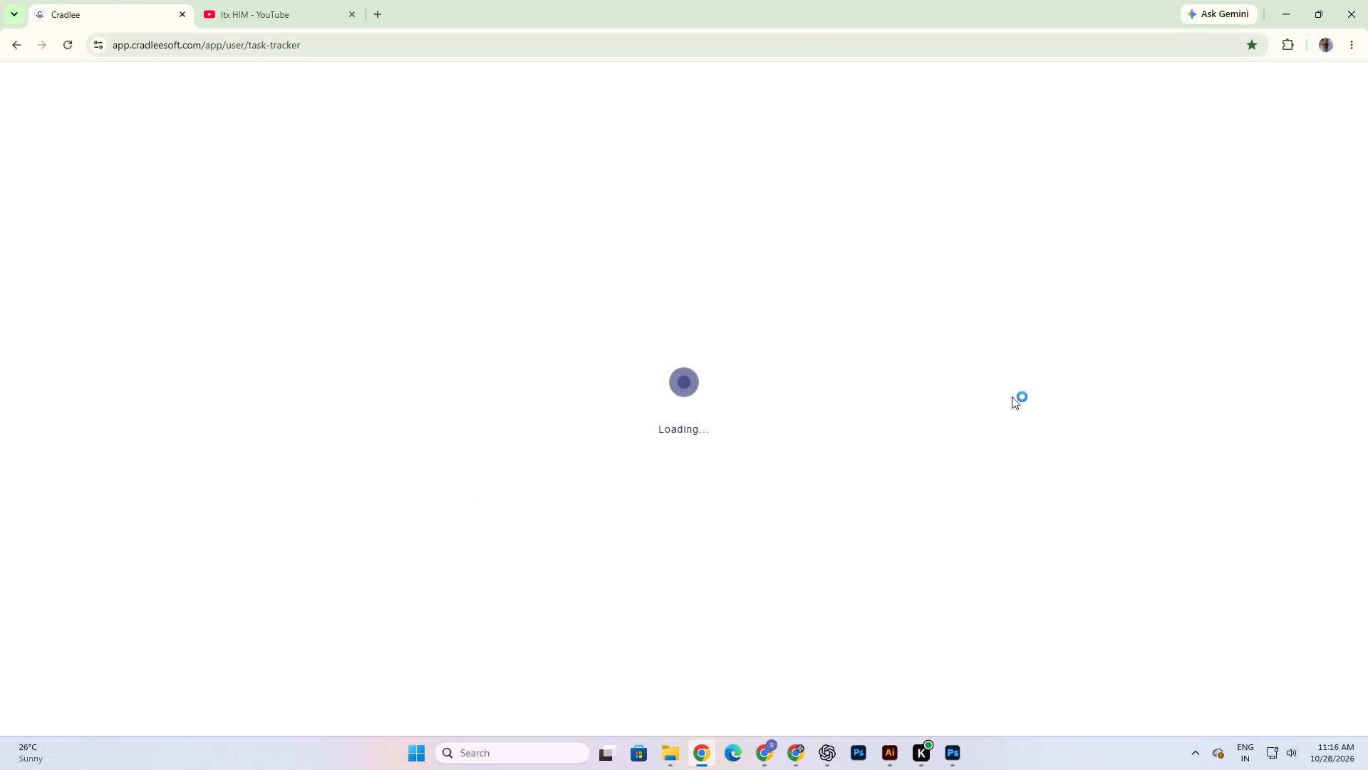
pyautogui.click(380, 154)
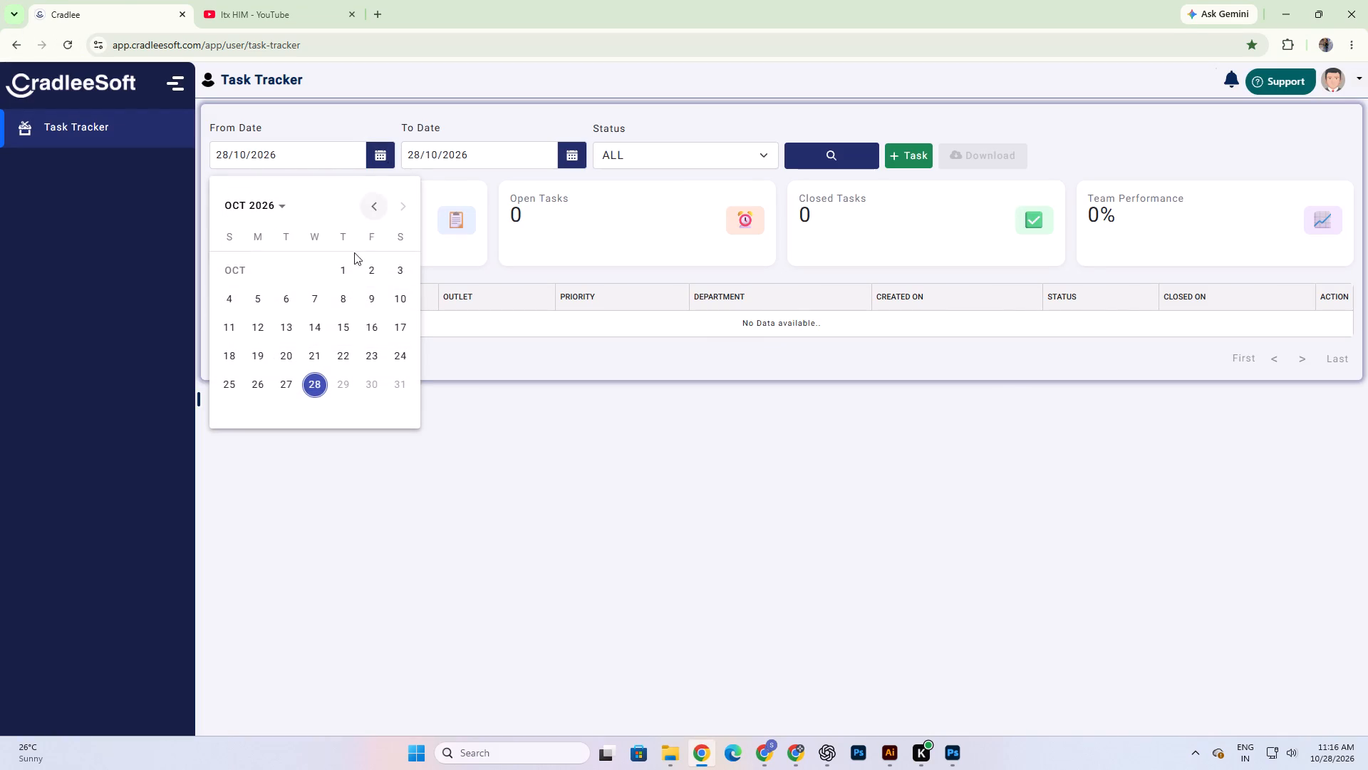
pyautogui.click(369, 215)
pyautogui.click(293, 298)
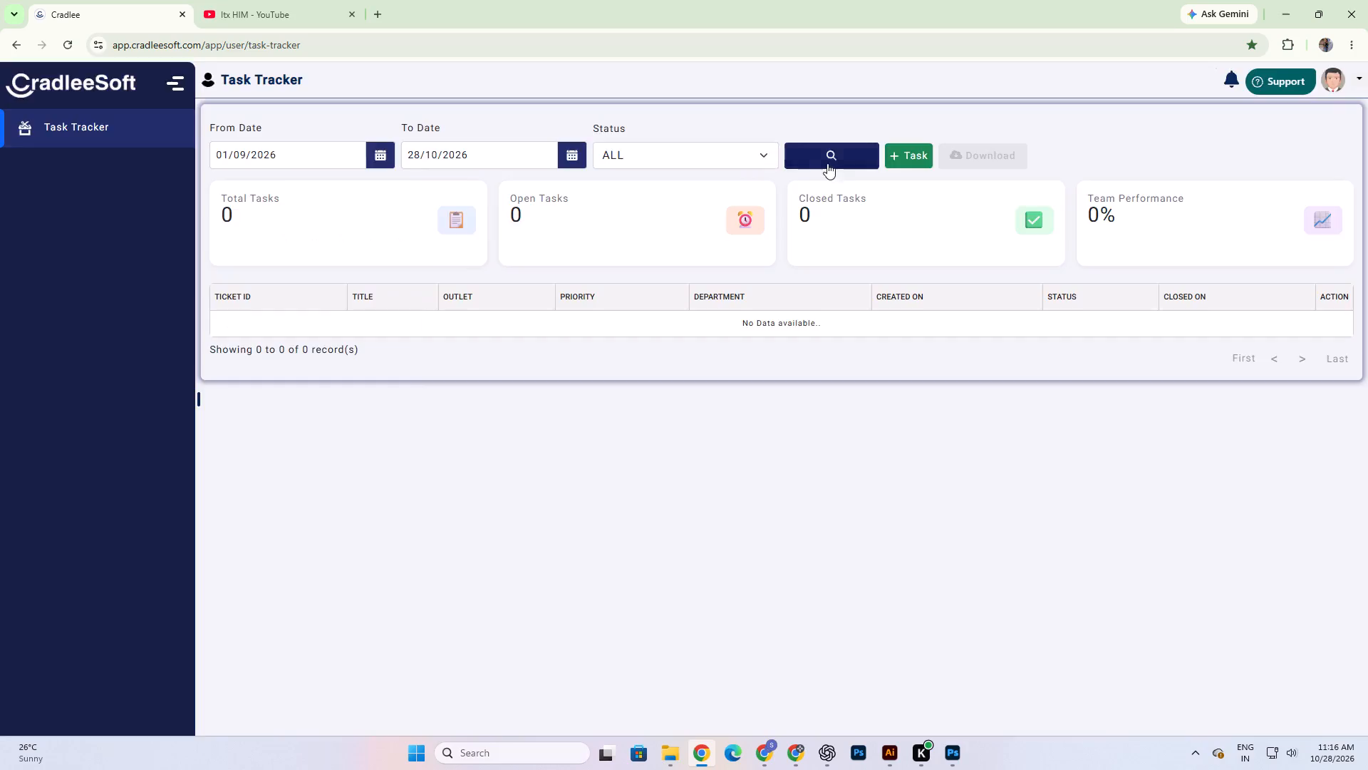
pyautogui.click(827, 163)
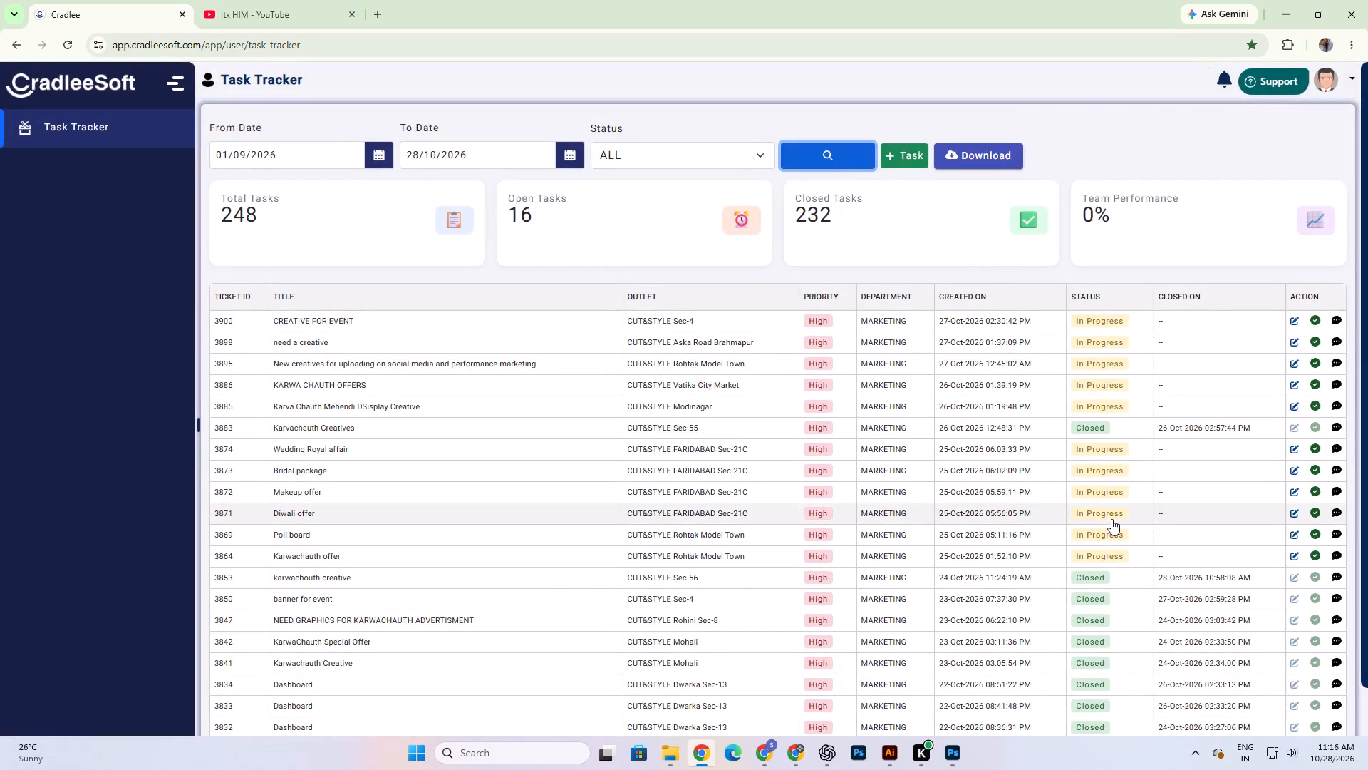
# Add the comment "Please connect with ASM for creative." to Diwali offer ticket 3871, close the ticket and return to the task list.
pyautogui.click(1332, 509)
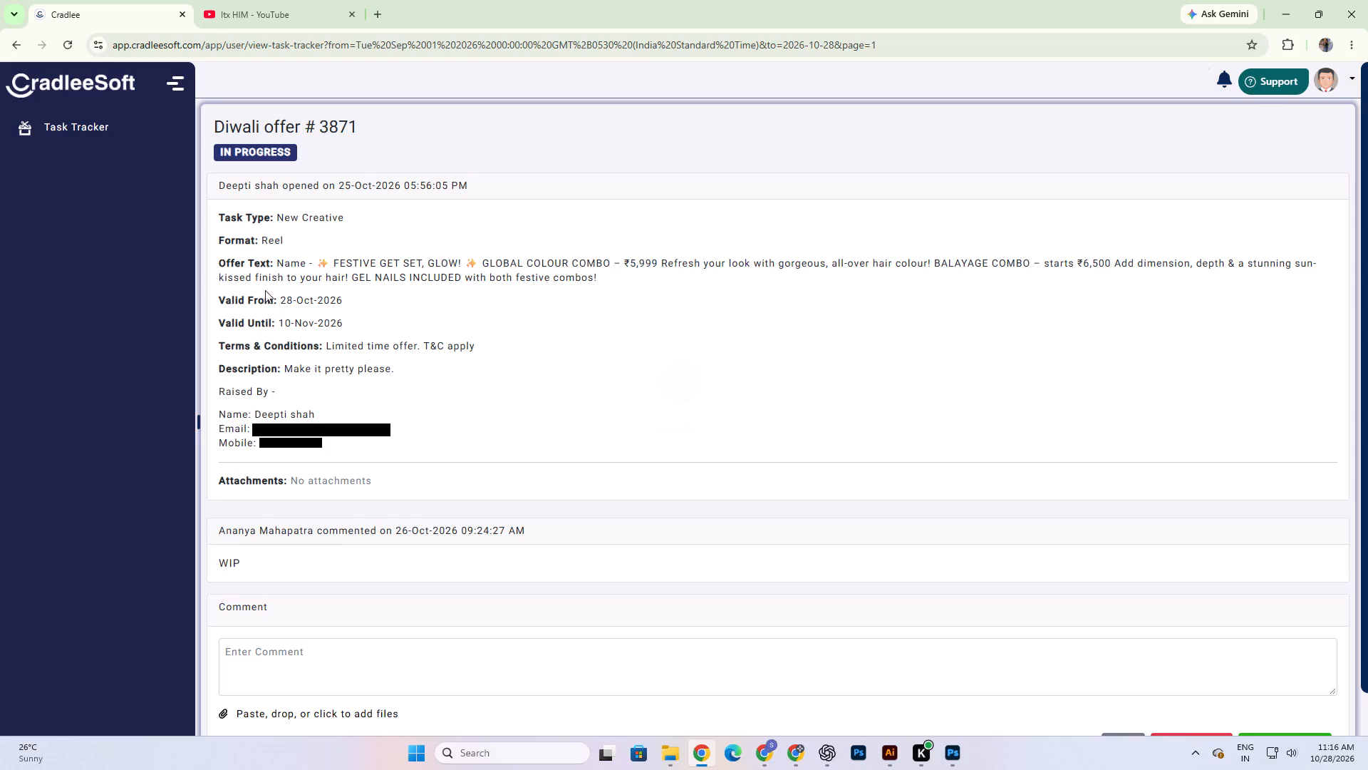
pyautogui.click(341, 612)
pyautogui.click(317, 678)
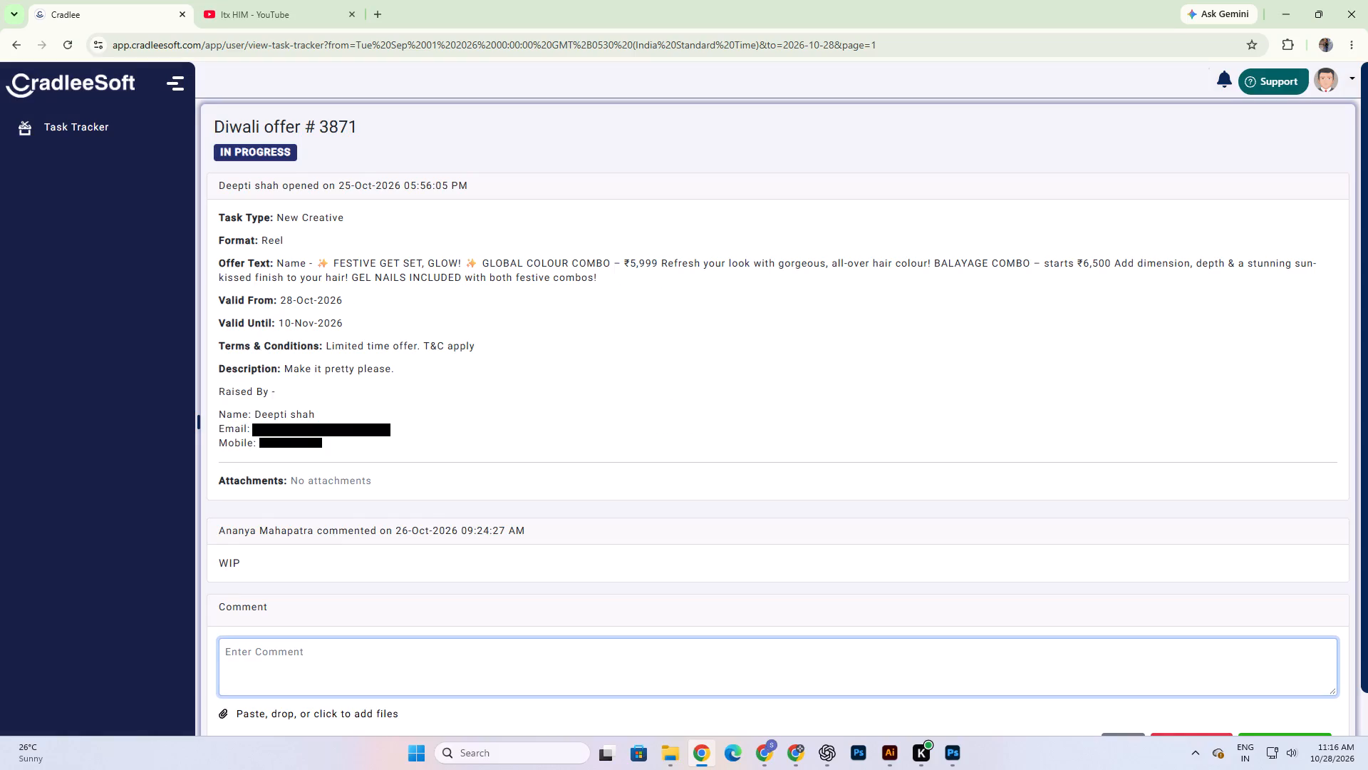
pyautogui.write('Please connect wit')
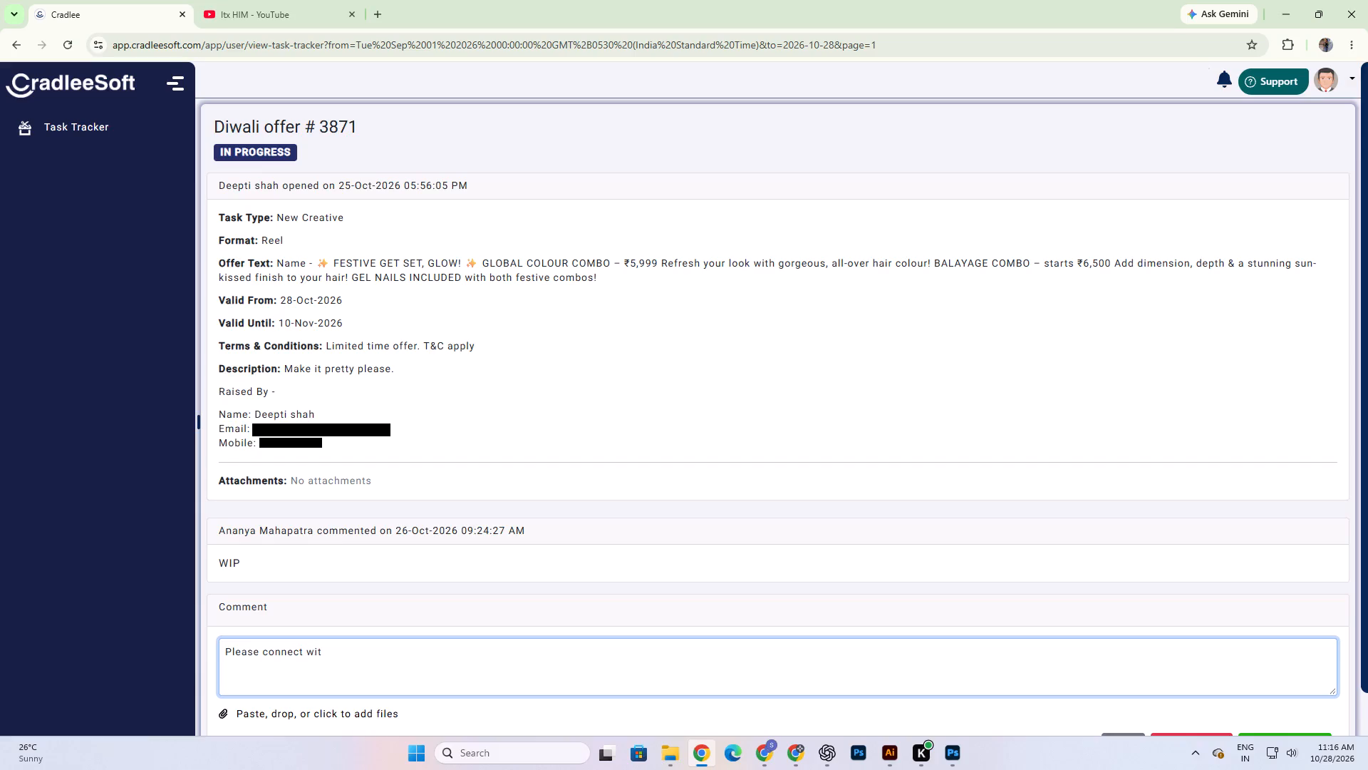
pyautogui.write('h ASM forc')
pyautogui.press('space')
pyautogui.press('BackSpace')
pyautogui.press('BackSpace')
pyautogui.press('space')
pyautogui.write('creative/')
pyautogui.press('BackSpace')
pyautogui.press('.')
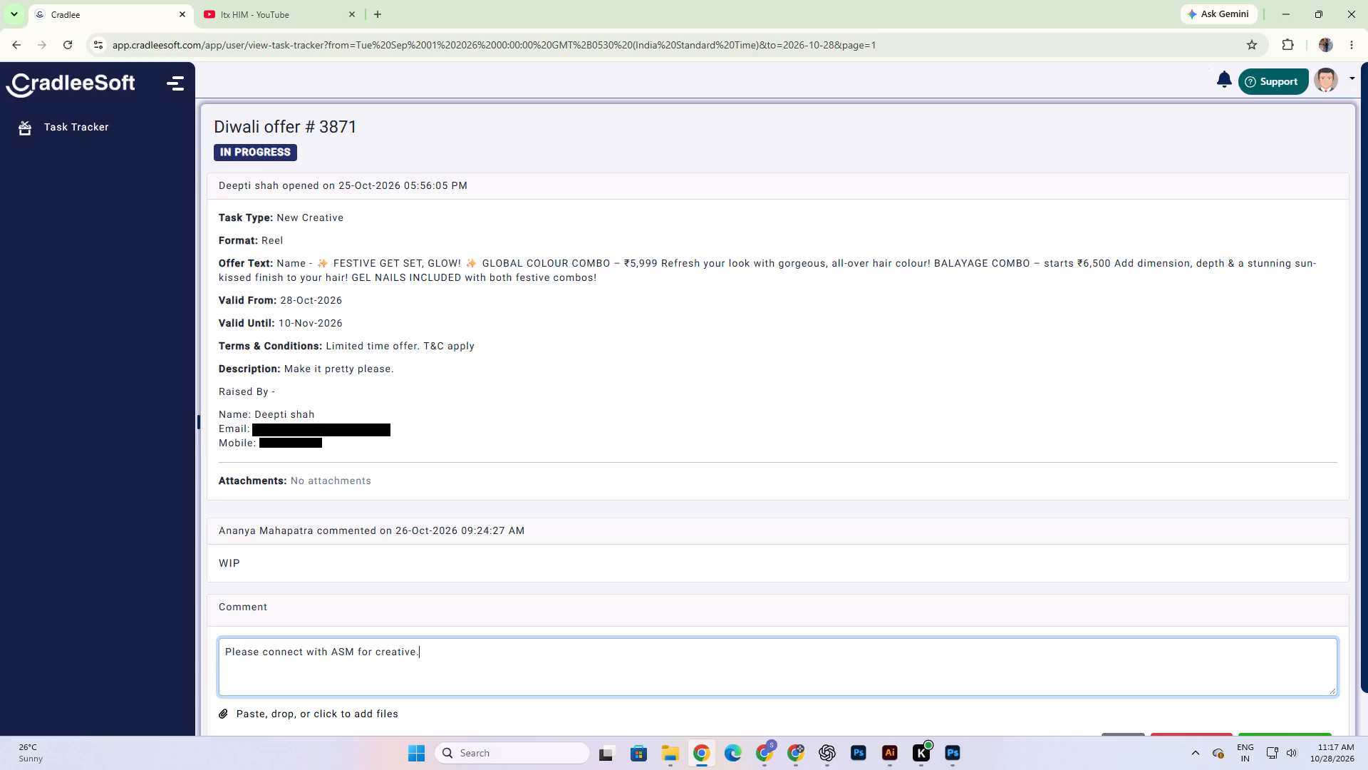
pyautogui.scroll(-5, 871, 699)
pyautogui.click(1165, 696)
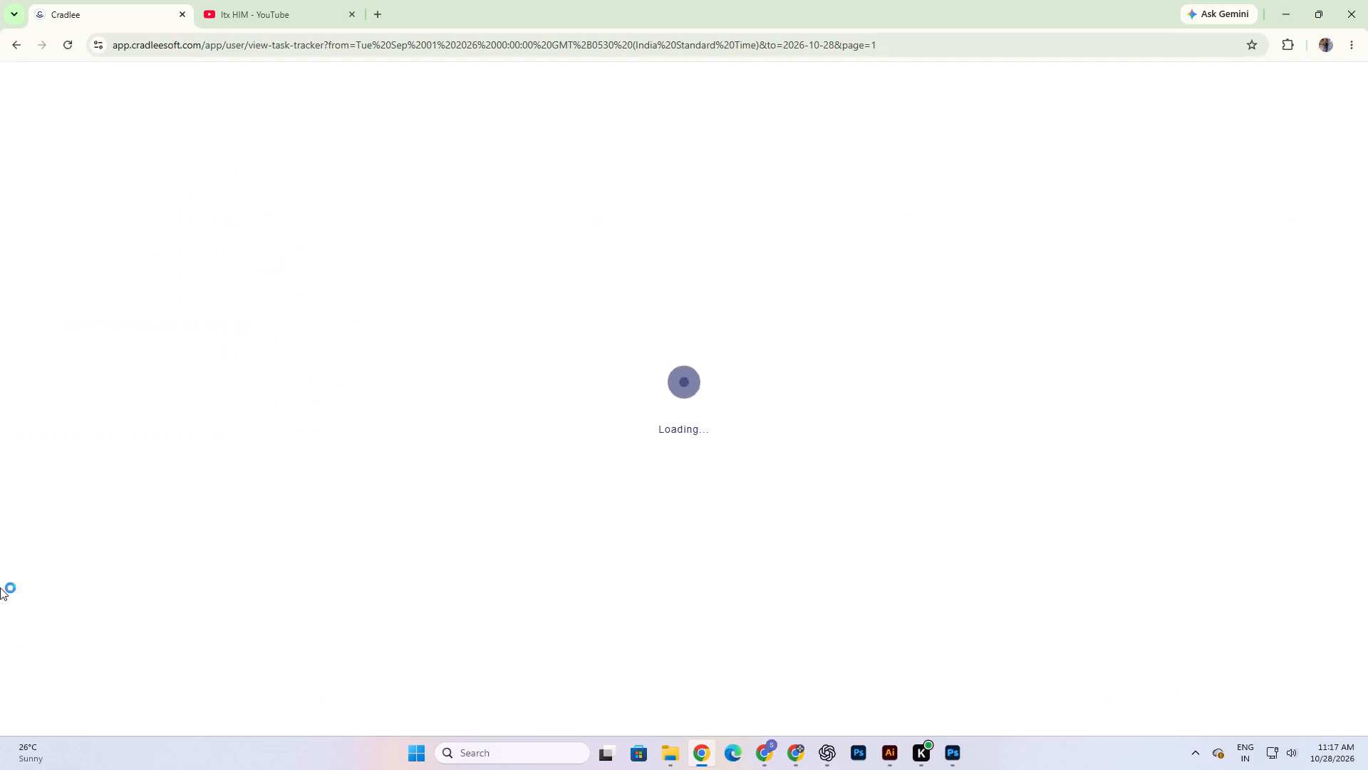
pyautogui.scroll(-5, 1174, 570)
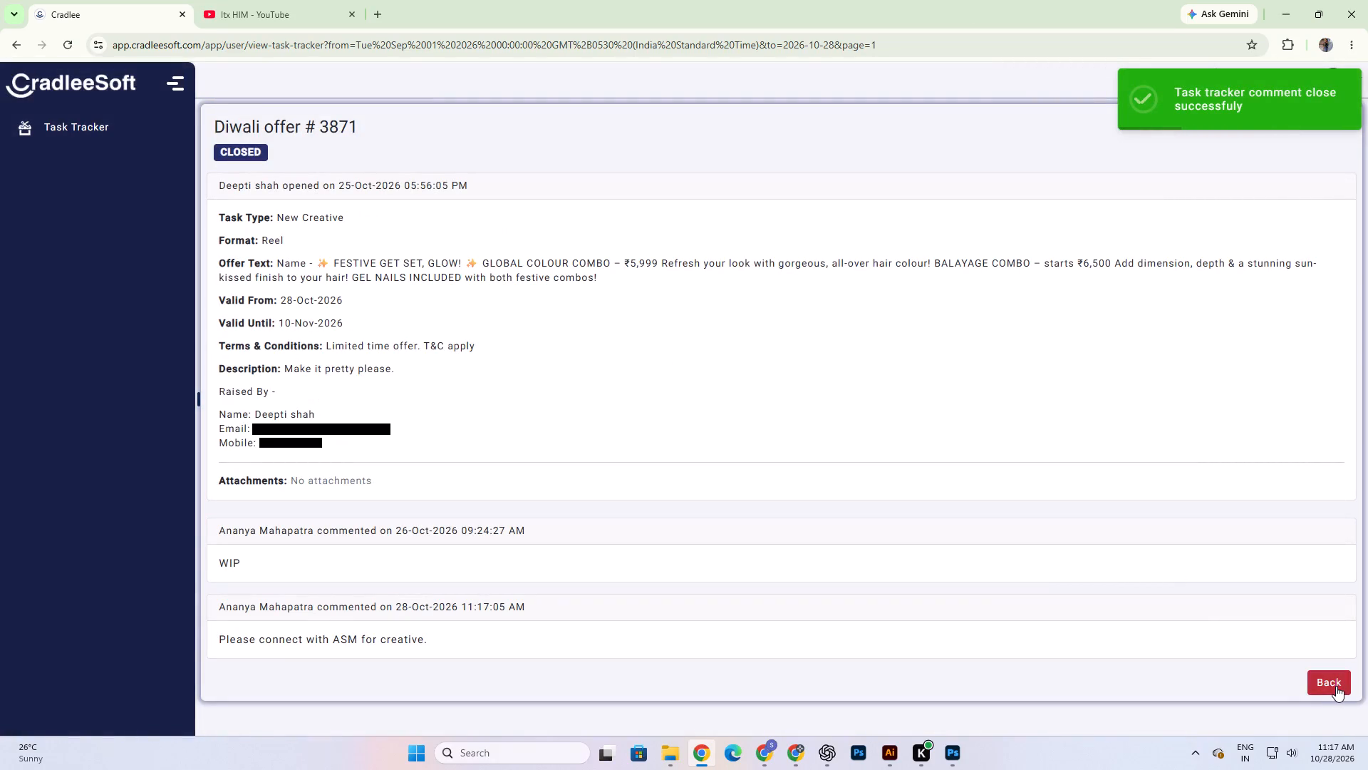
pyautogui.click(1336, 686)
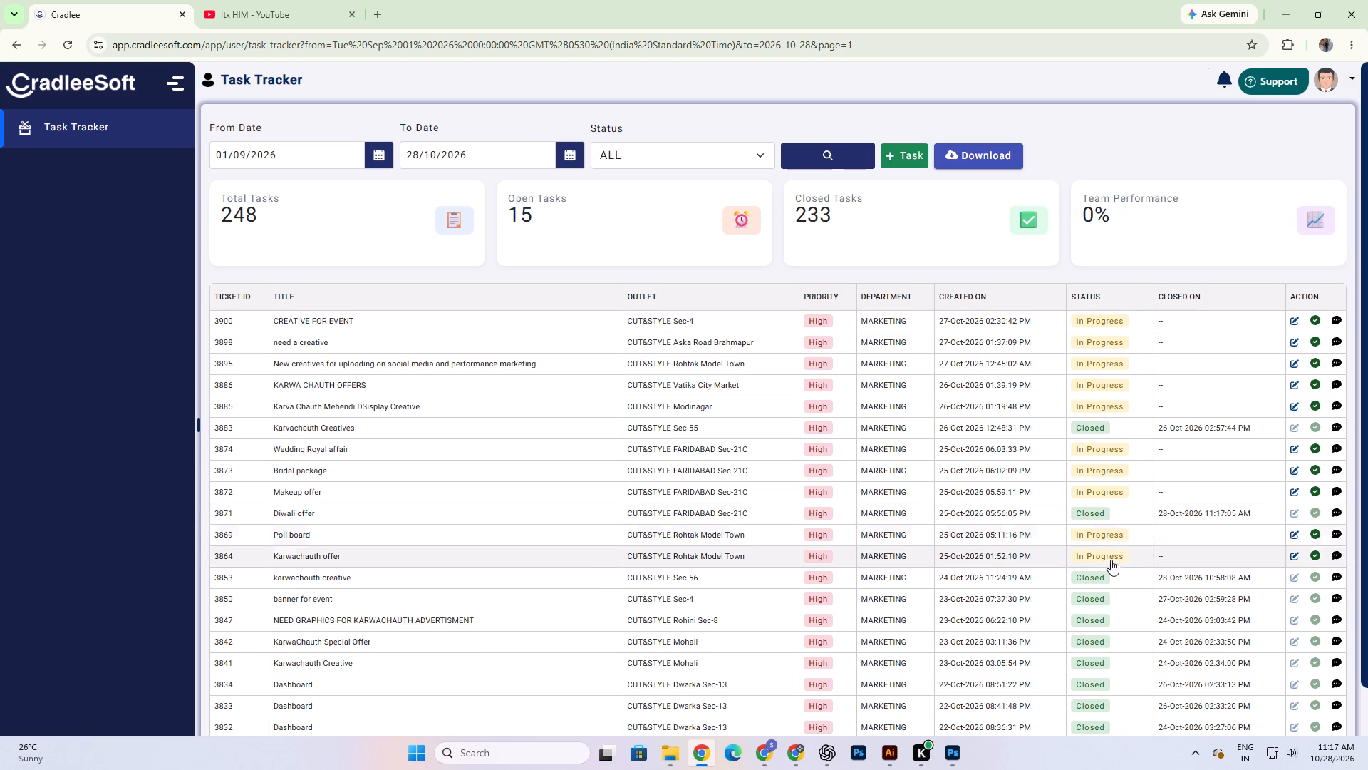
# Read the Karwachauth offer brief in ticket 3864 and view the Rohtak Bridal Beauty image opened from Task Tracker.
pyautogui.click(1332, 556)
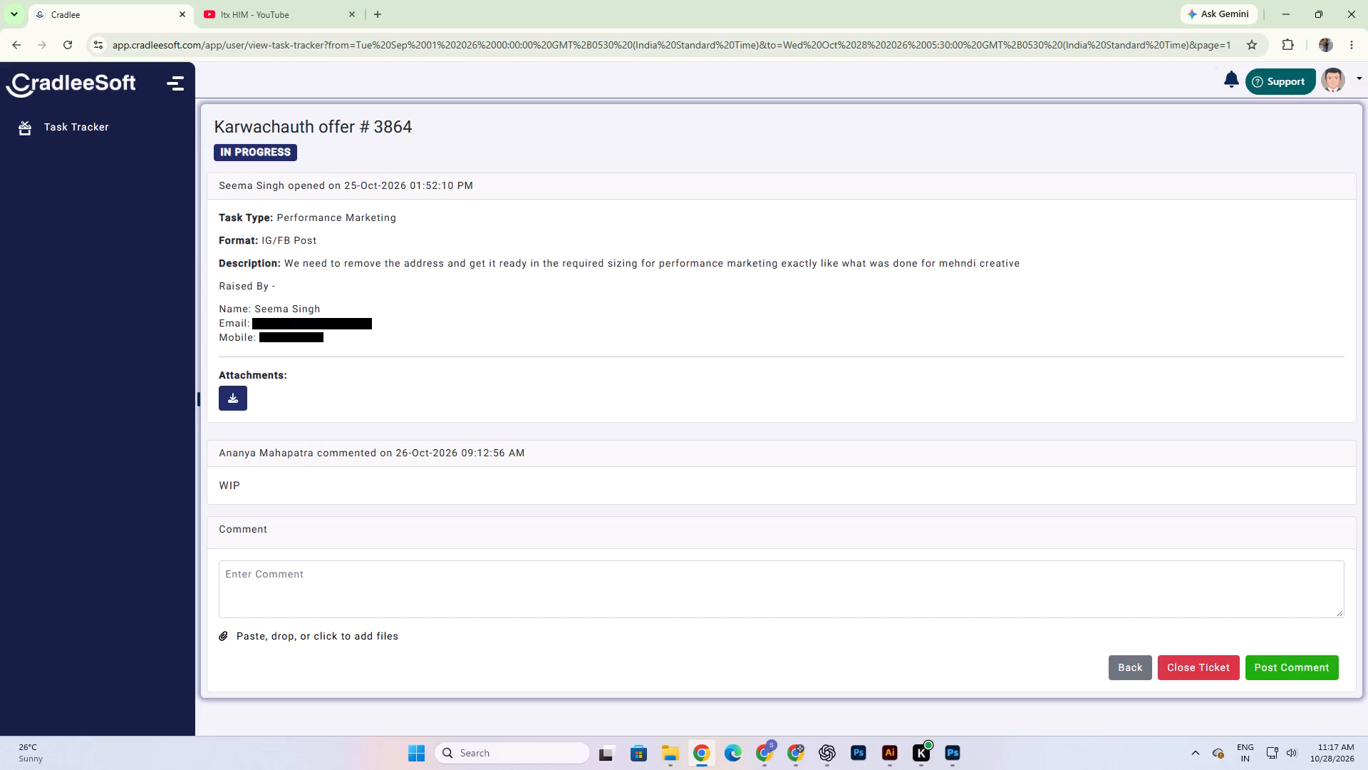
pyautogui.scroll(-2, 436, 338)
pyautogui.scroll(1, 421, 436)
pyautogui.click(771, 756)
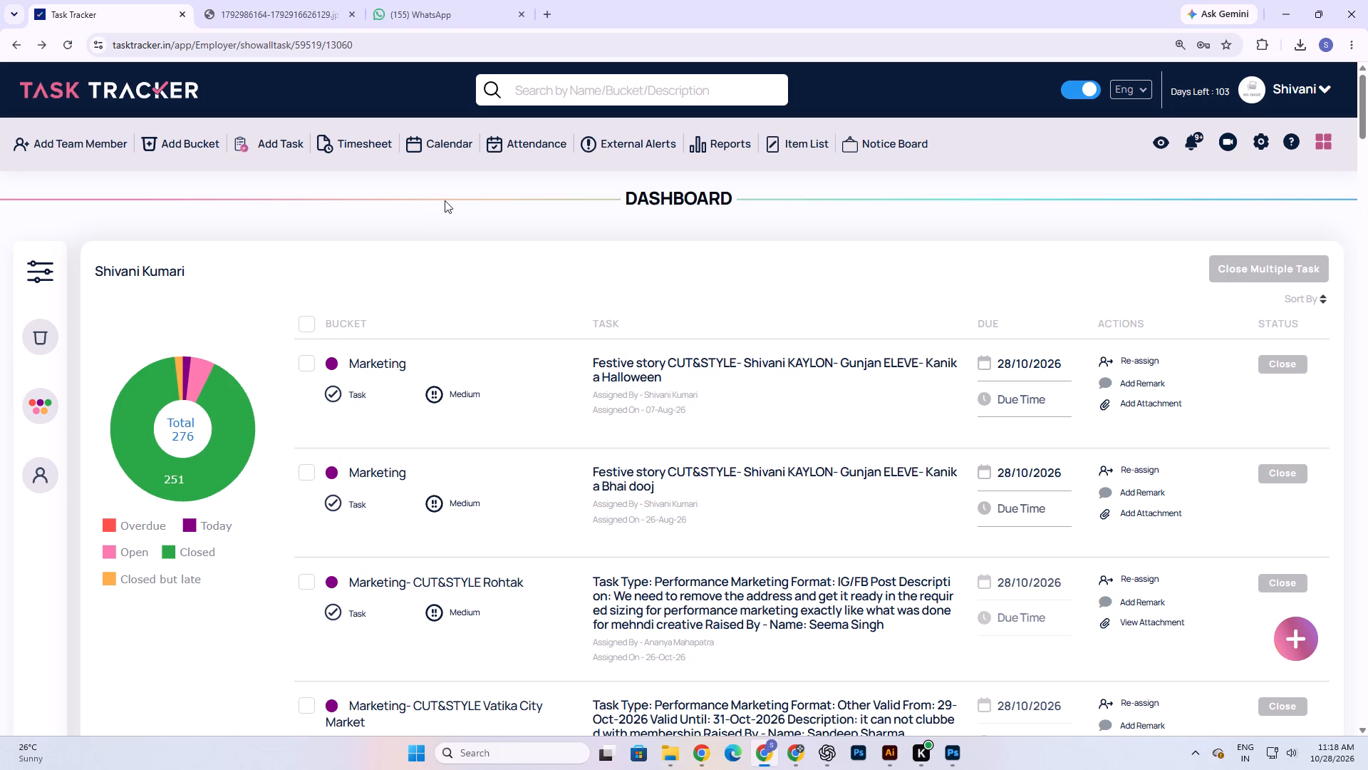
pyautogui.click(244, 0)
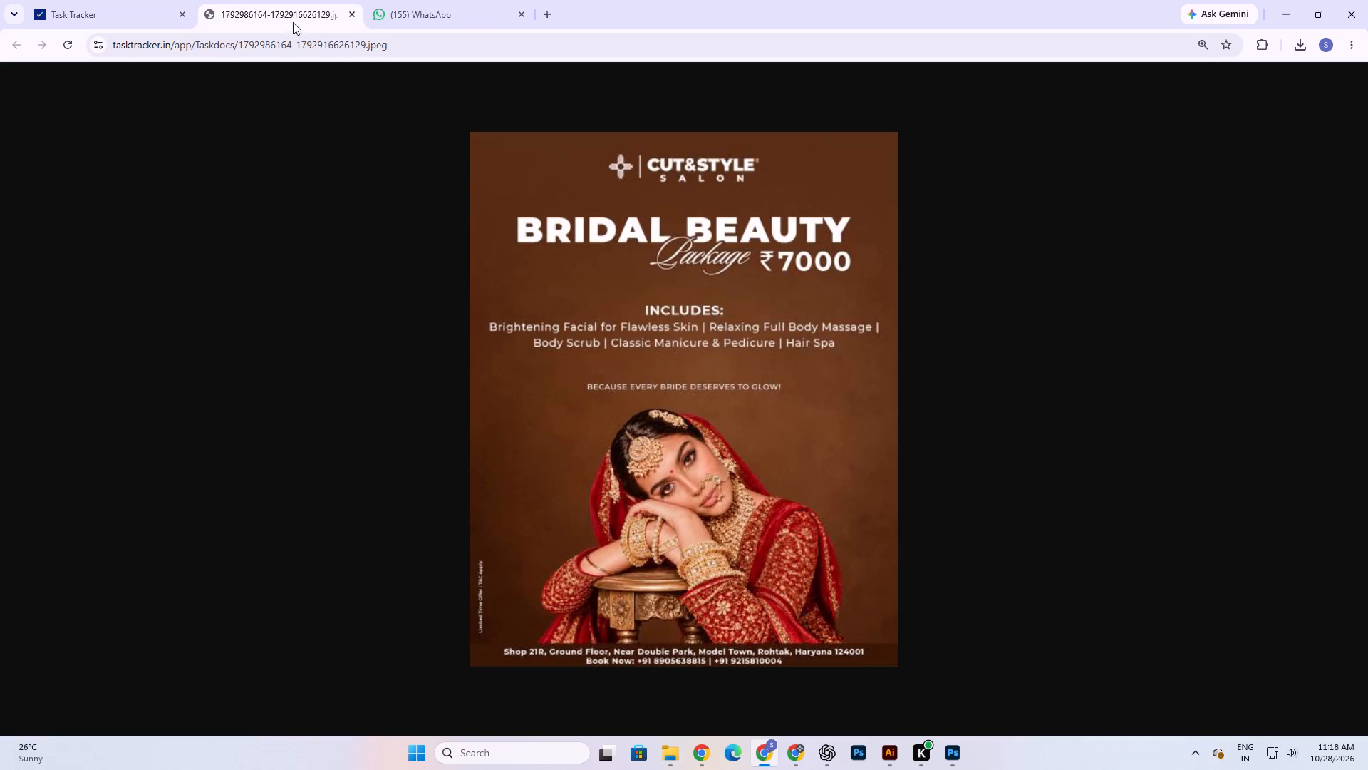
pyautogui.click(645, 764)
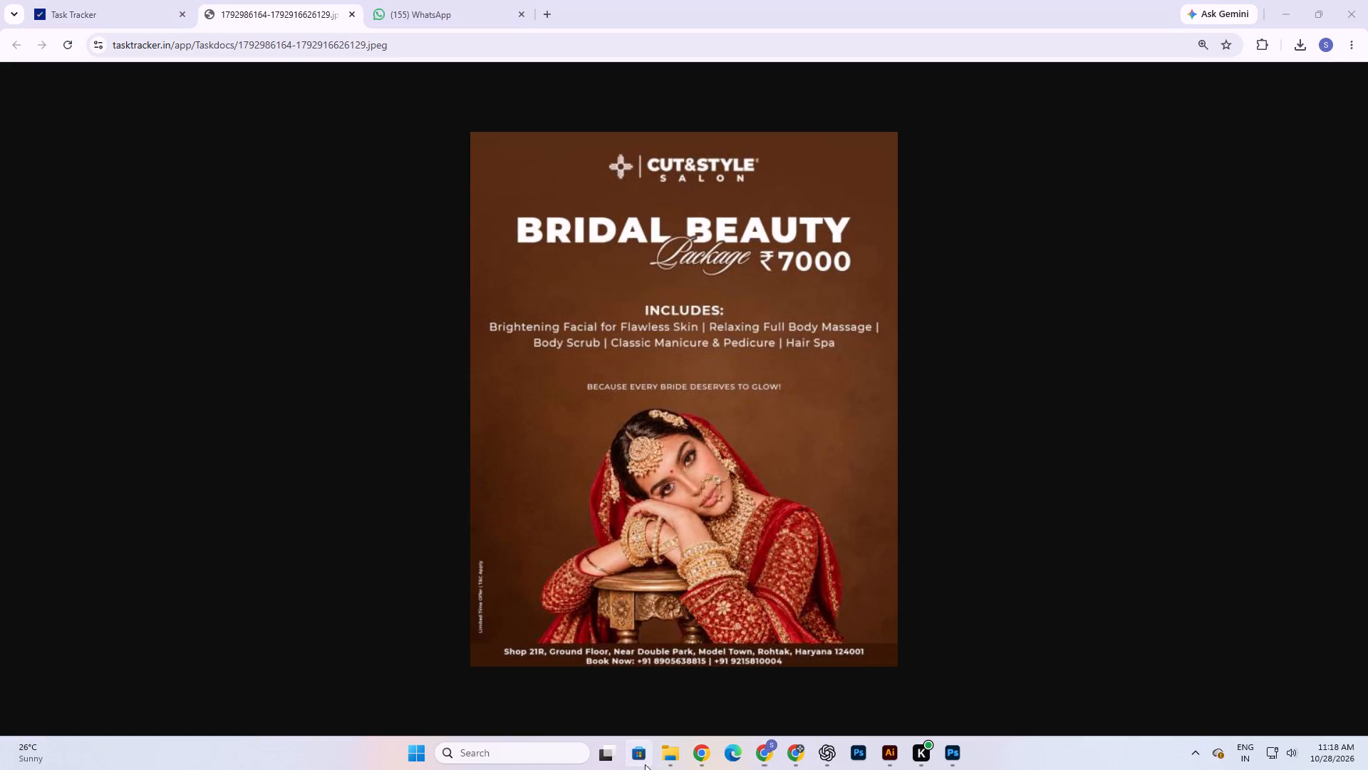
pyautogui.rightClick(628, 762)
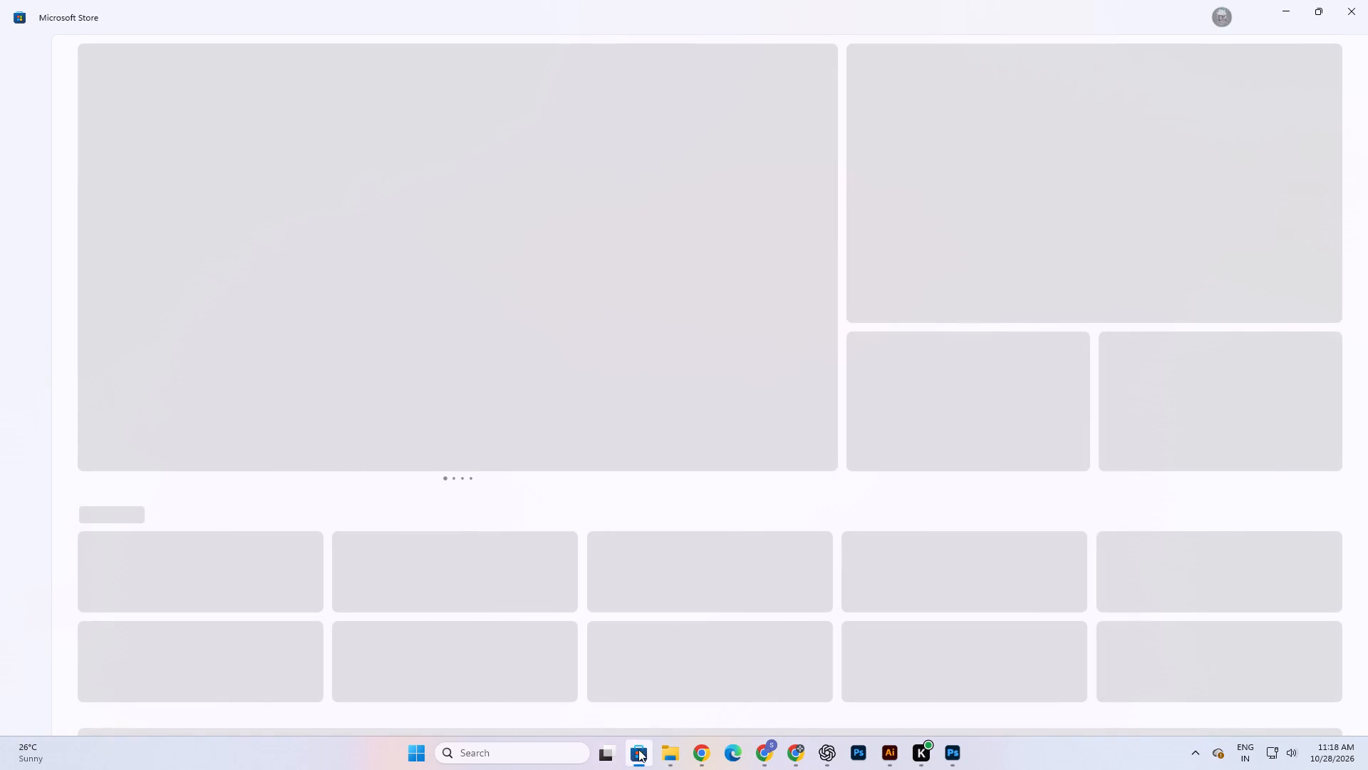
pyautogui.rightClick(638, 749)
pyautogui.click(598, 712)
# Switch to File Explorer and open the nails and bridal offer PSD from the Downloads folder in Photoshop.
pyautogui.click(671, 767)
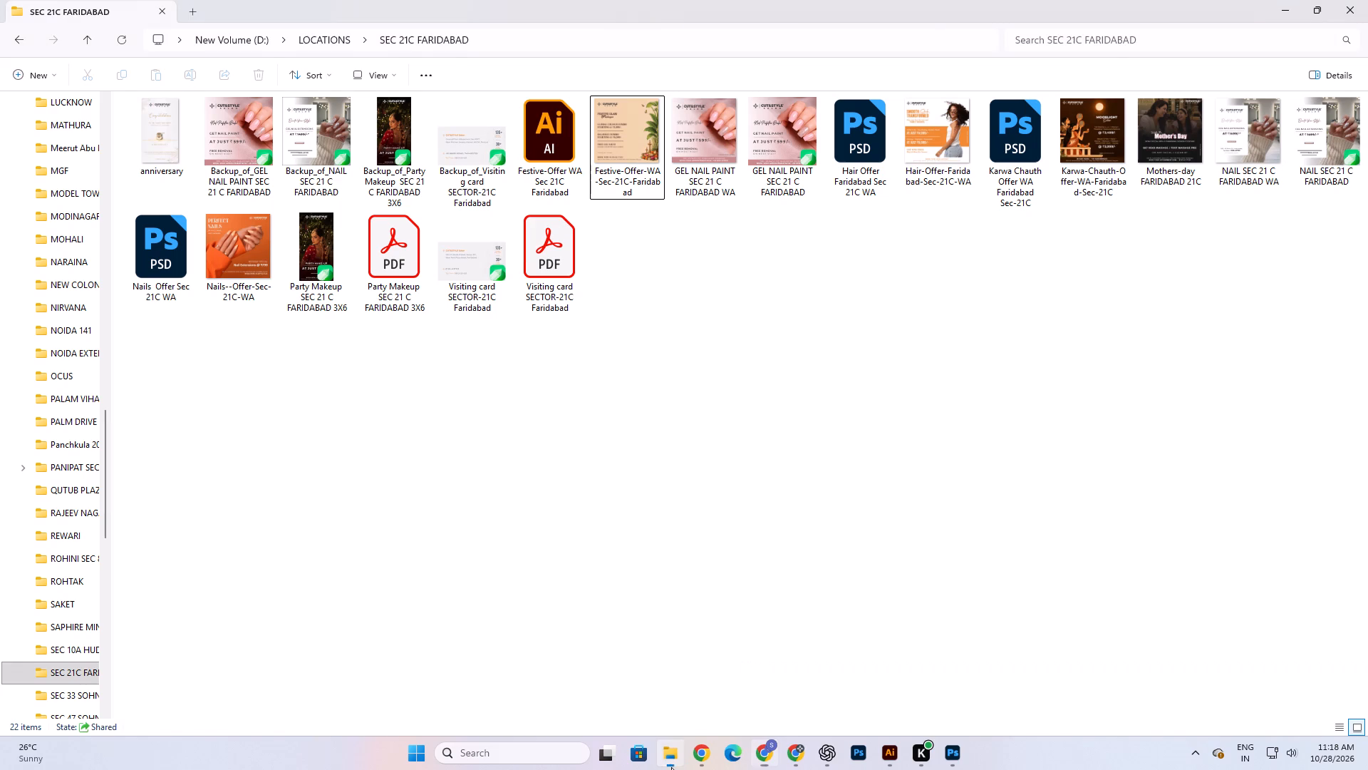
pyautogui.scroll(5, 112, 441)
pyautogui.moveTo(106, 433); pyautogui.dragTo(111, 98)
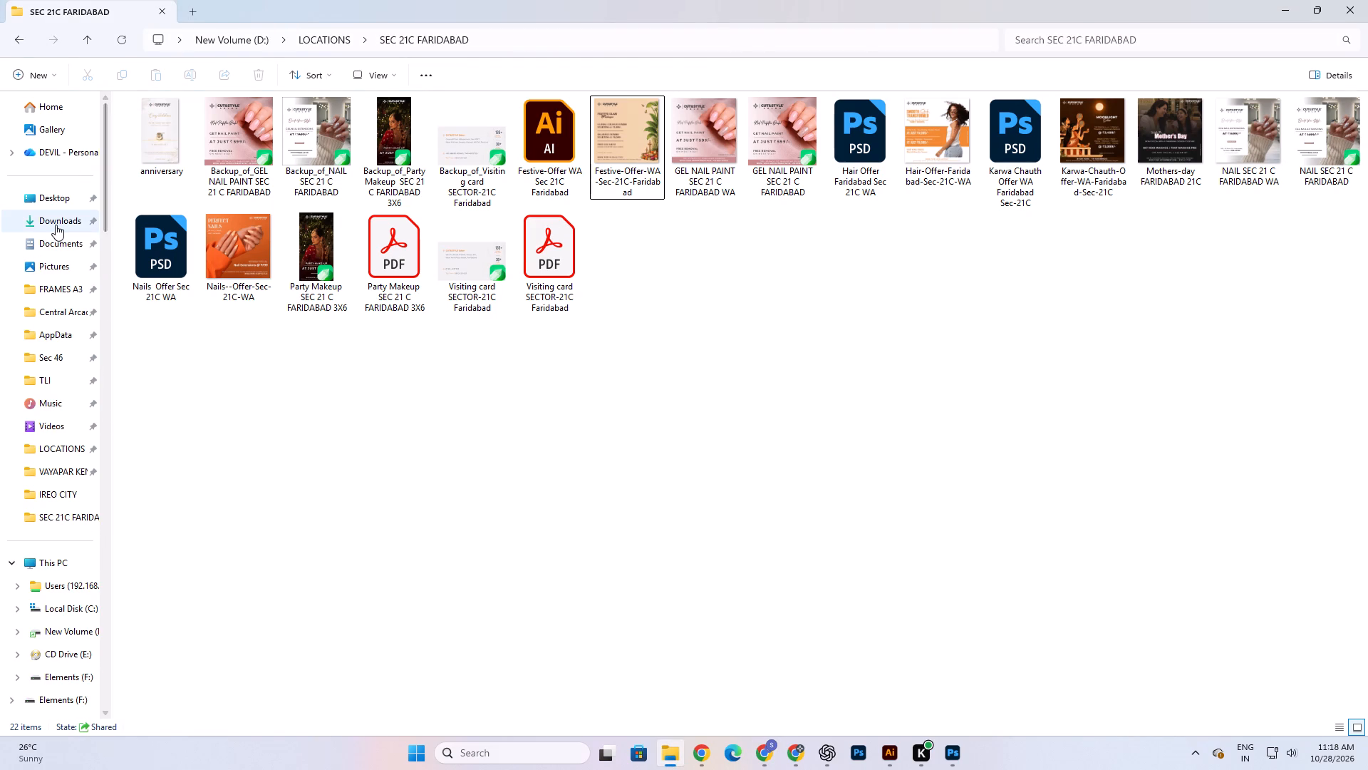
pyautogui.click(56, 225)
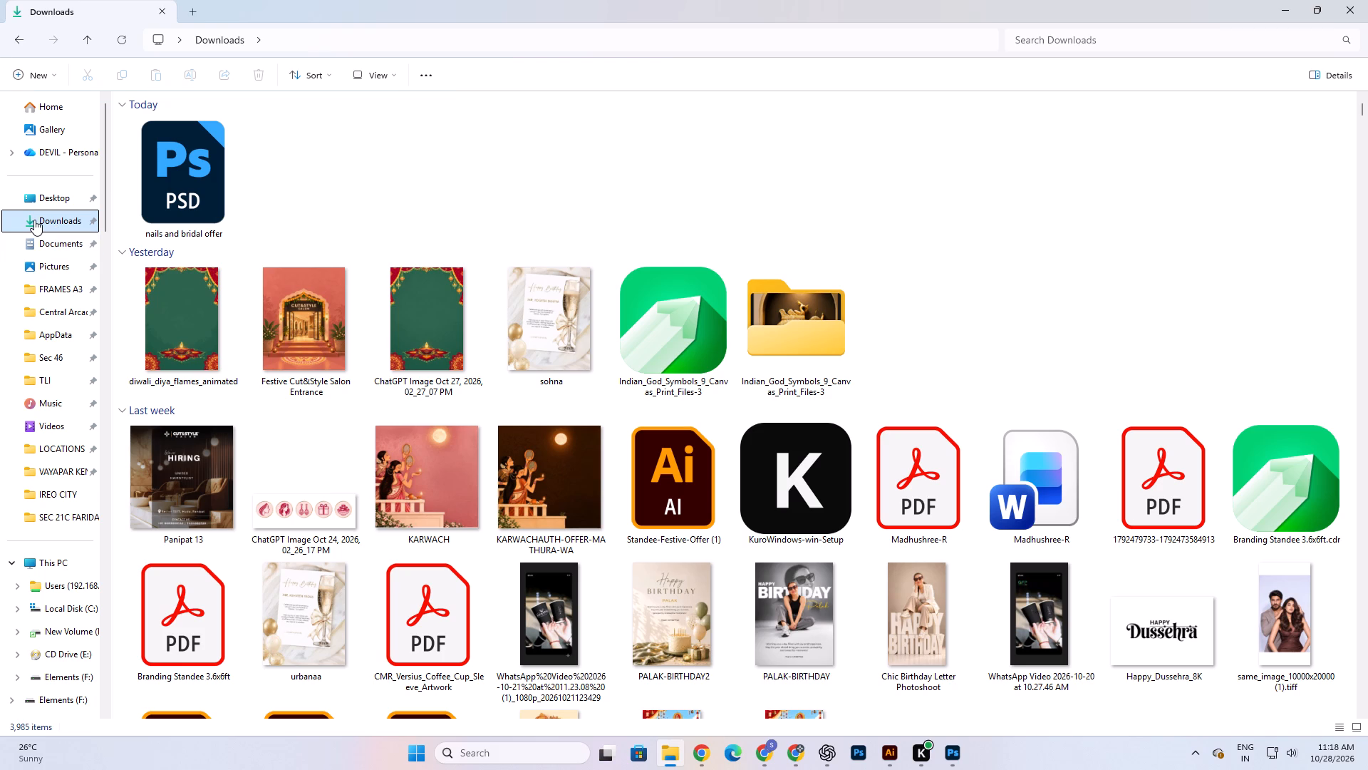
pyautogui.scroll(3, 34, 220)
pyautogui.scroll(4, 217, 252)
pyautogui.doubleClick(188, 184)
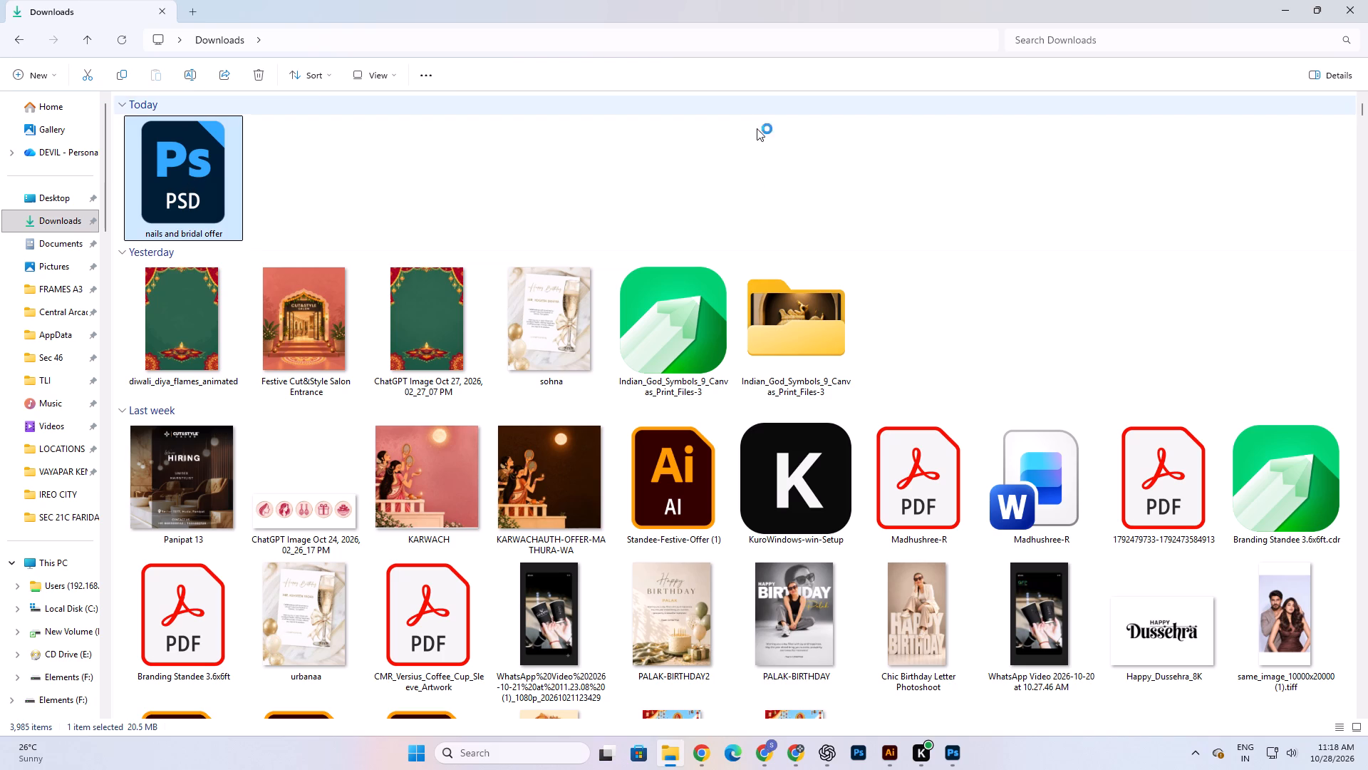
pyautogui.click(725, 290)
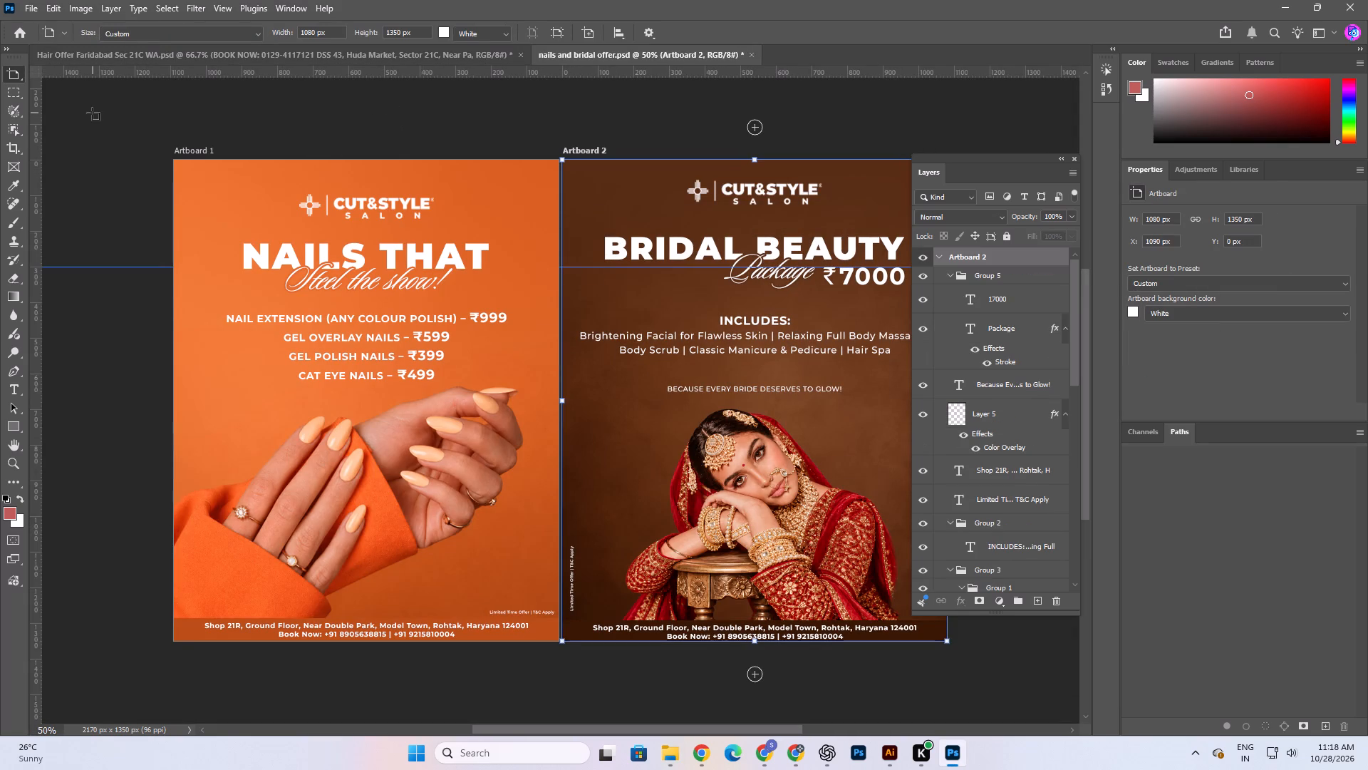
# Activate the Move tool, collapse the layers of both artboards and hide Artboard 1 with the nails offer.
pyautogui.click(19, 71)
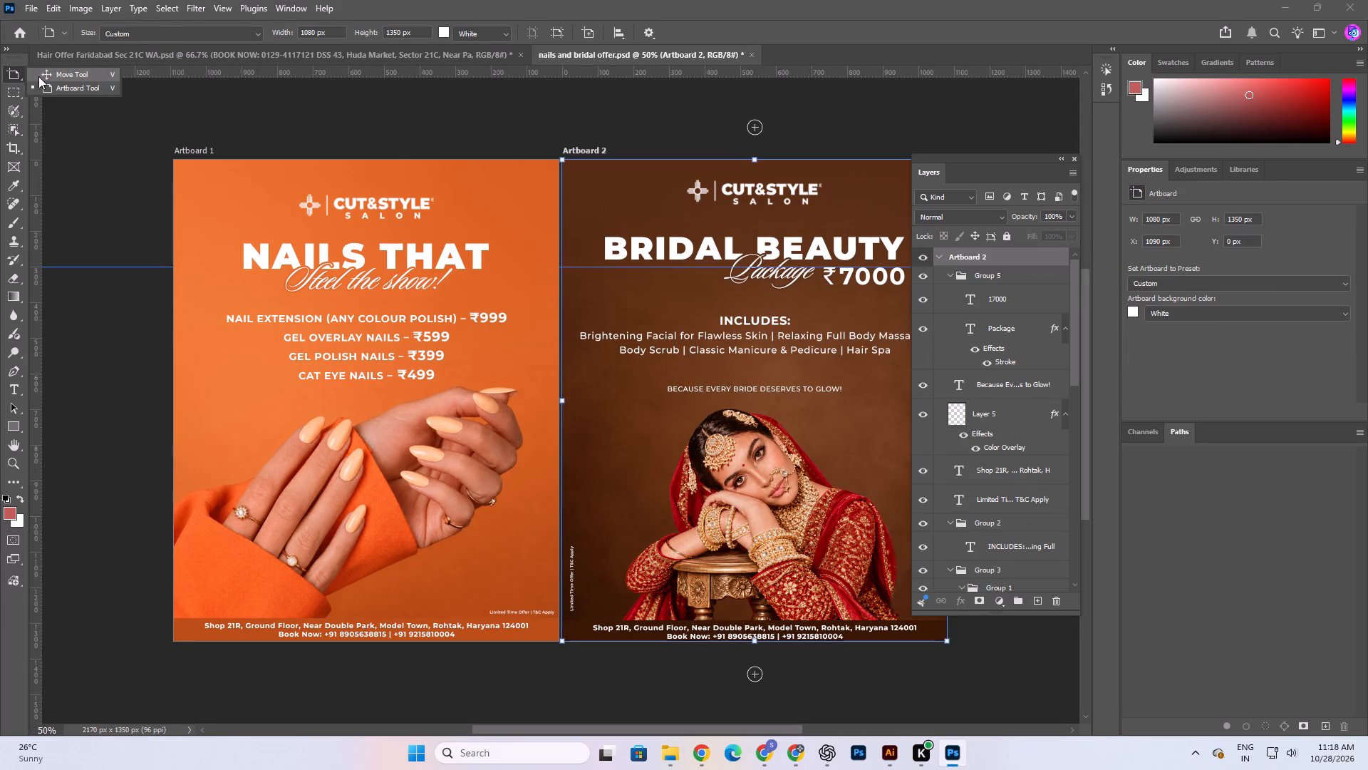
pyautogui.click(38, 76)
pyautogui.click(403, 686)
pyautogui.press('space')
pyautogui.press('space')
pyautogui.press('space')
pyautogui.press('space')
pyautogui.press('space')
pyautogui.press('space')
pyautogui.press('space')
pyautogui.press('space')
pyautogui.press('space')
pyautogui.press('space')
pyautogui.press('space')
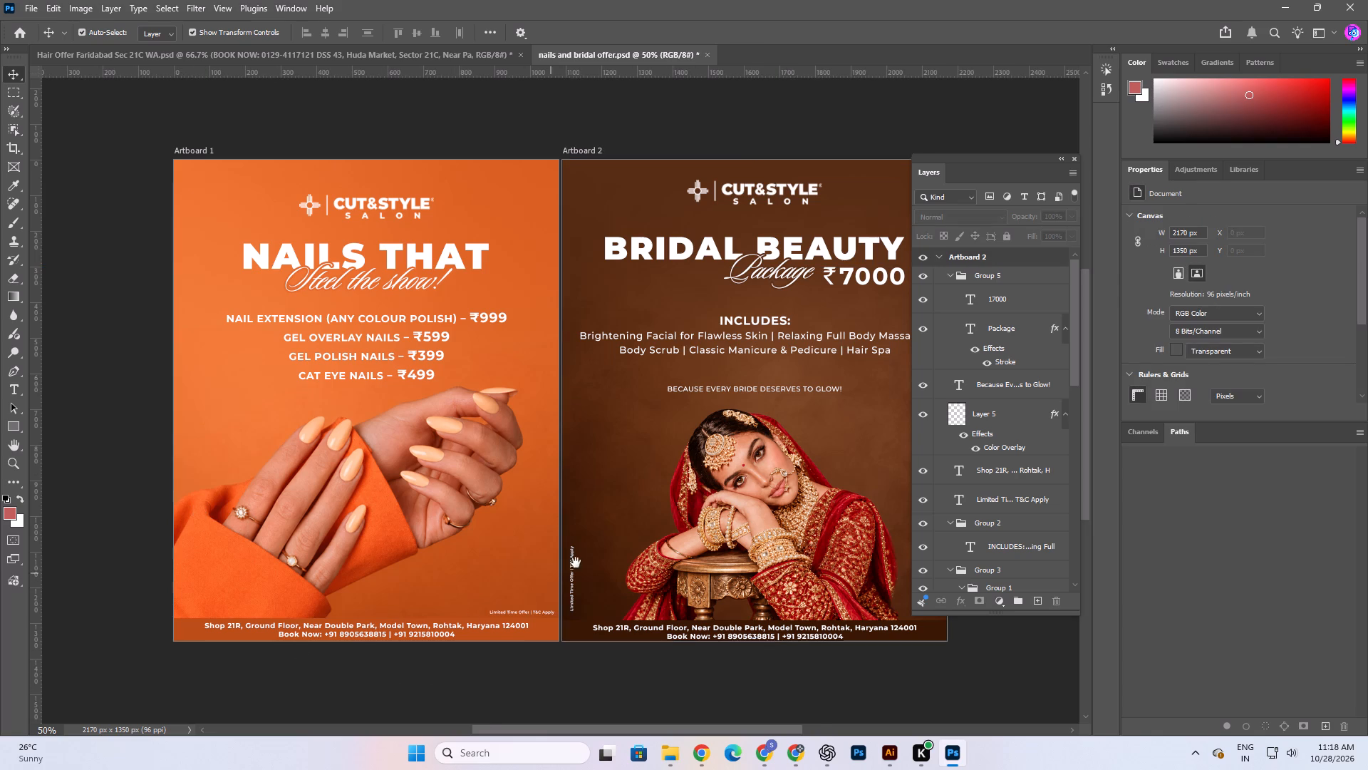
pyautogui.moveTo(573, 562); pyautogui.dragTo(511, 550)
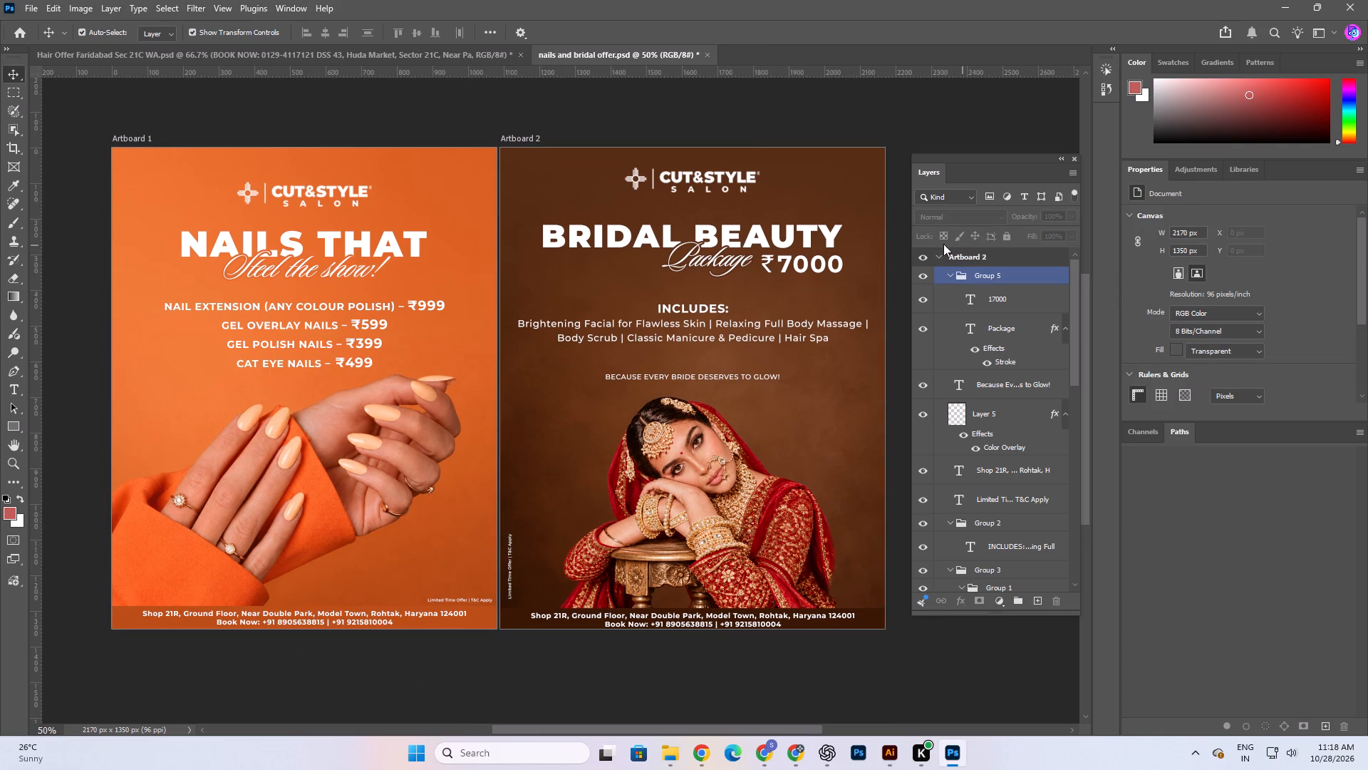
pyautogui.click(940, 255)
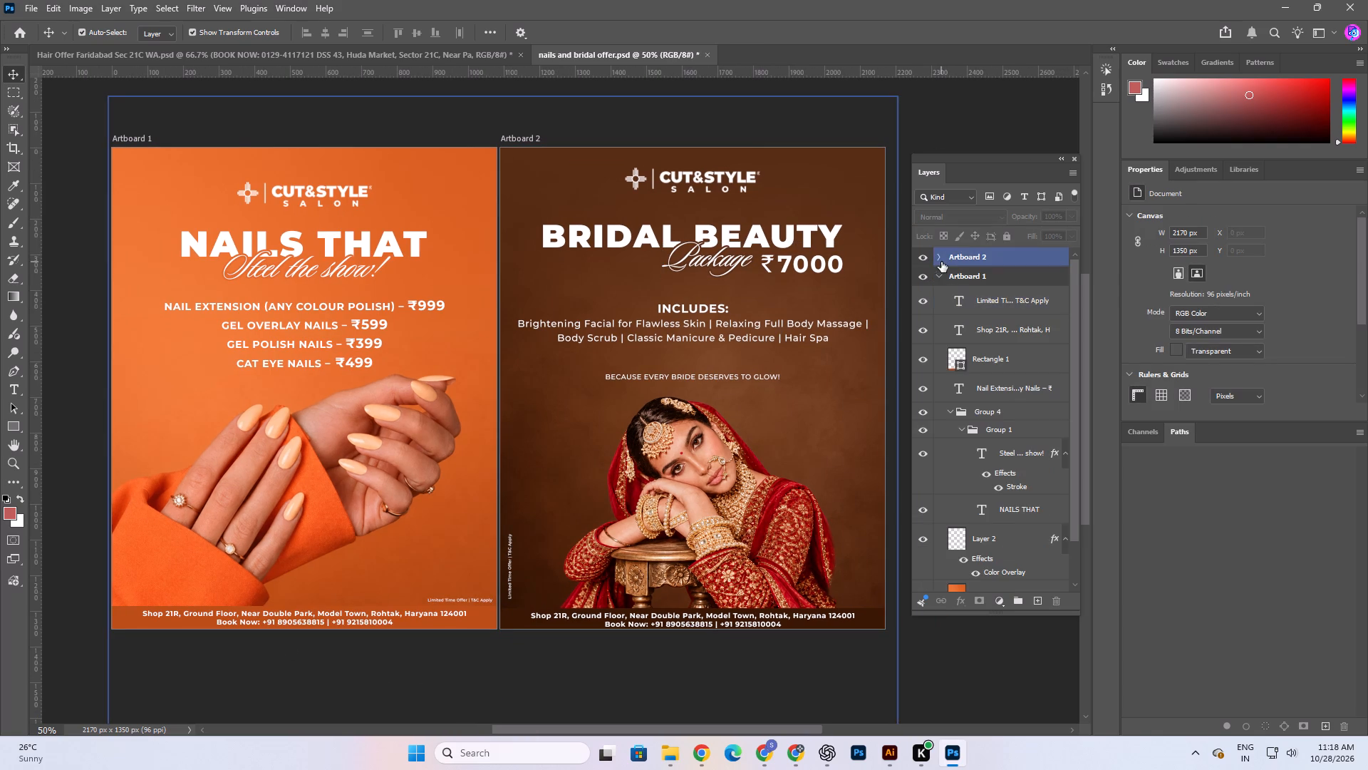
pyautogui.click(937, 279)
pyautogui.click(922, 280)
# Examine the Bridal Beauty artboard closely, from its headline and inclusions to the background shape and the address lines.
pyautogui.press('space')
pyautogui.press('space')
pyautogui.press('space')
pyautogui.press('space')
pyautogui.press('space')
pyautogui.press('space')
pyautogui.press('space')
pyautogui.press('space')
pyautogui.press('space')
pyautogui.press('space')
pyautogui.press('space')
pyautogui.press('space')
pyautogui.press('space')
pyautogui.press('space')
pyautogui.press('space')
pyautogui.press('space')
pyautogui.press('space')
pyautogui.press('space')
pyautogui.press('space')
pyautogui.press('space')
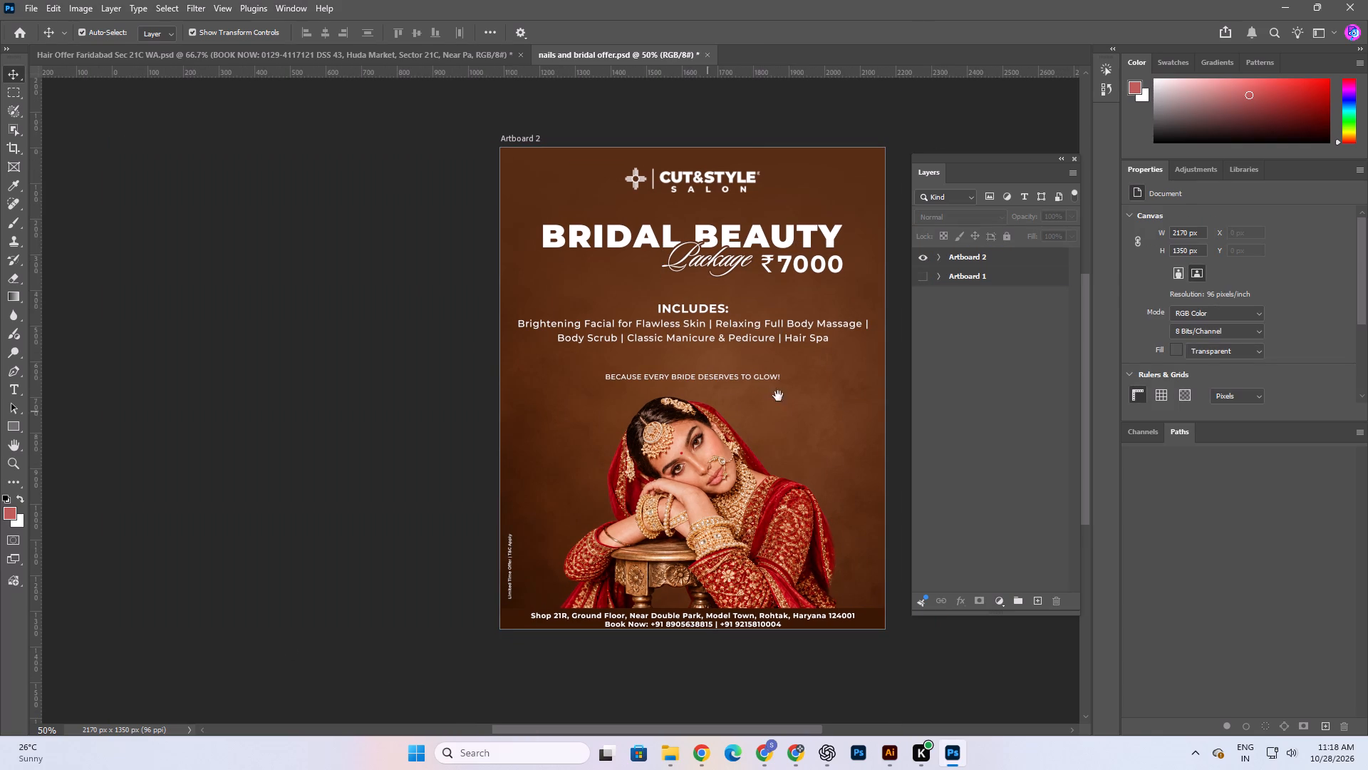
pyautogui.moveTo(807, 309); pyautogui.dragTo(660, 284)
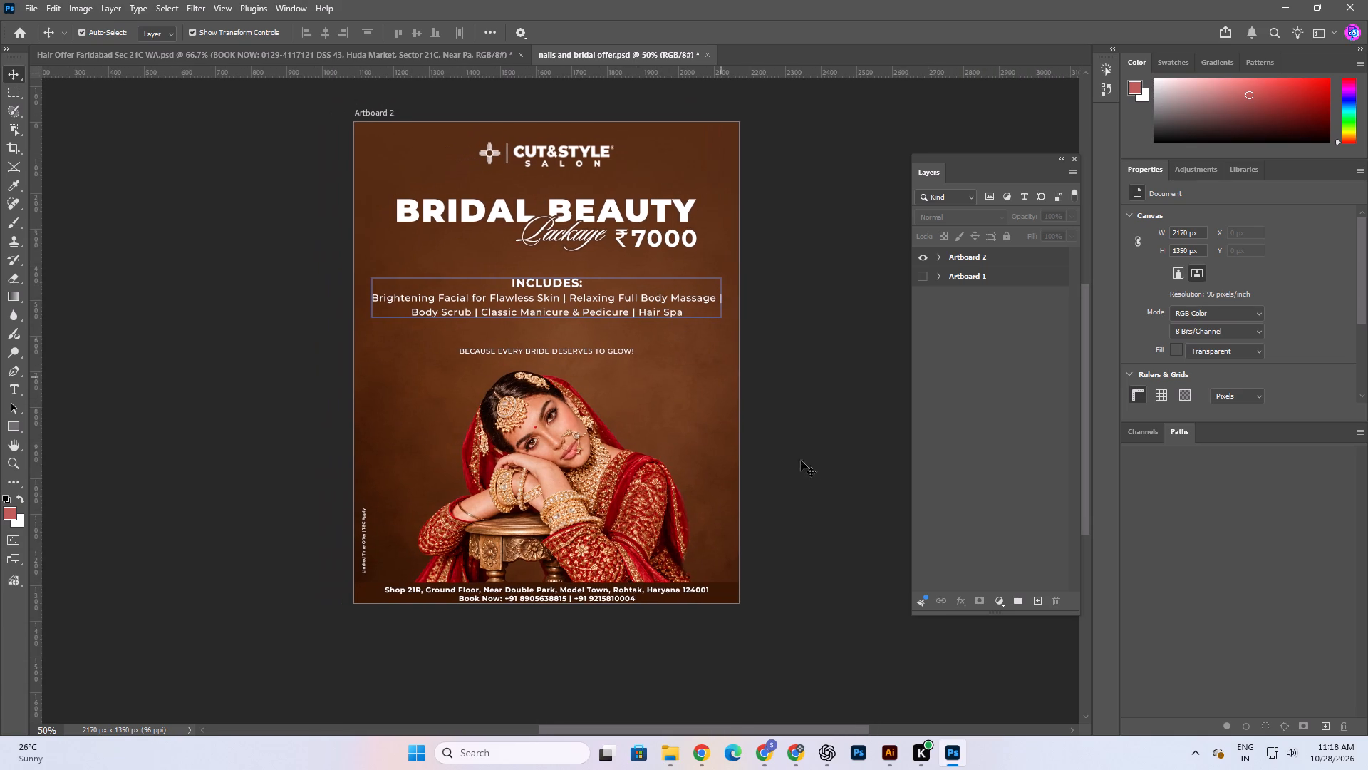
pyautogui.click(807, 466)
pyautogui.keyDown('alt'); pyautogui.scroll(1, 472, 336); pyautogui.keyUp('alt')
pyautogui.keyDown('alt'); pyautogui.scroll(4, 683, 497); pyautogui.keyUp('alt')
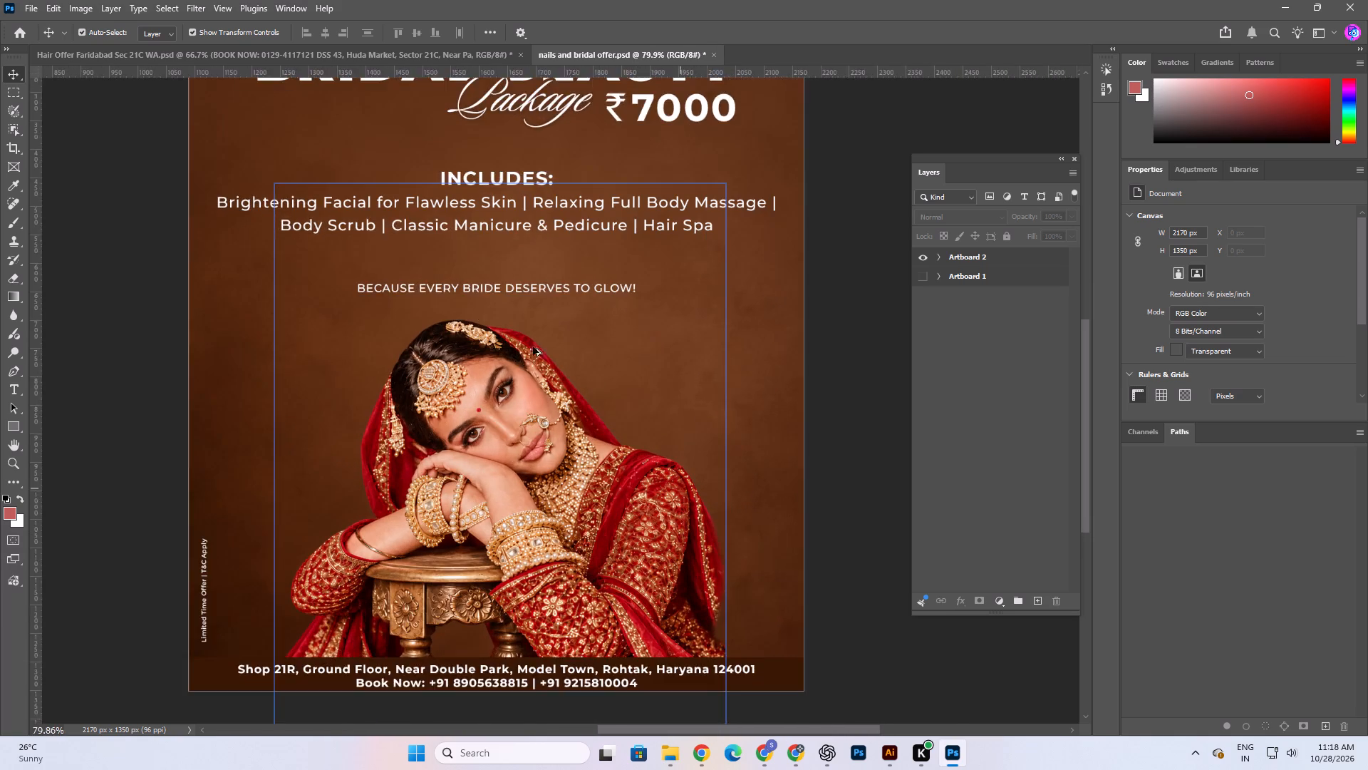
pyautogui.keyDown('alt'); pyautogui.scroll(4, 475, 309); pyautogui.keyUp('alt')
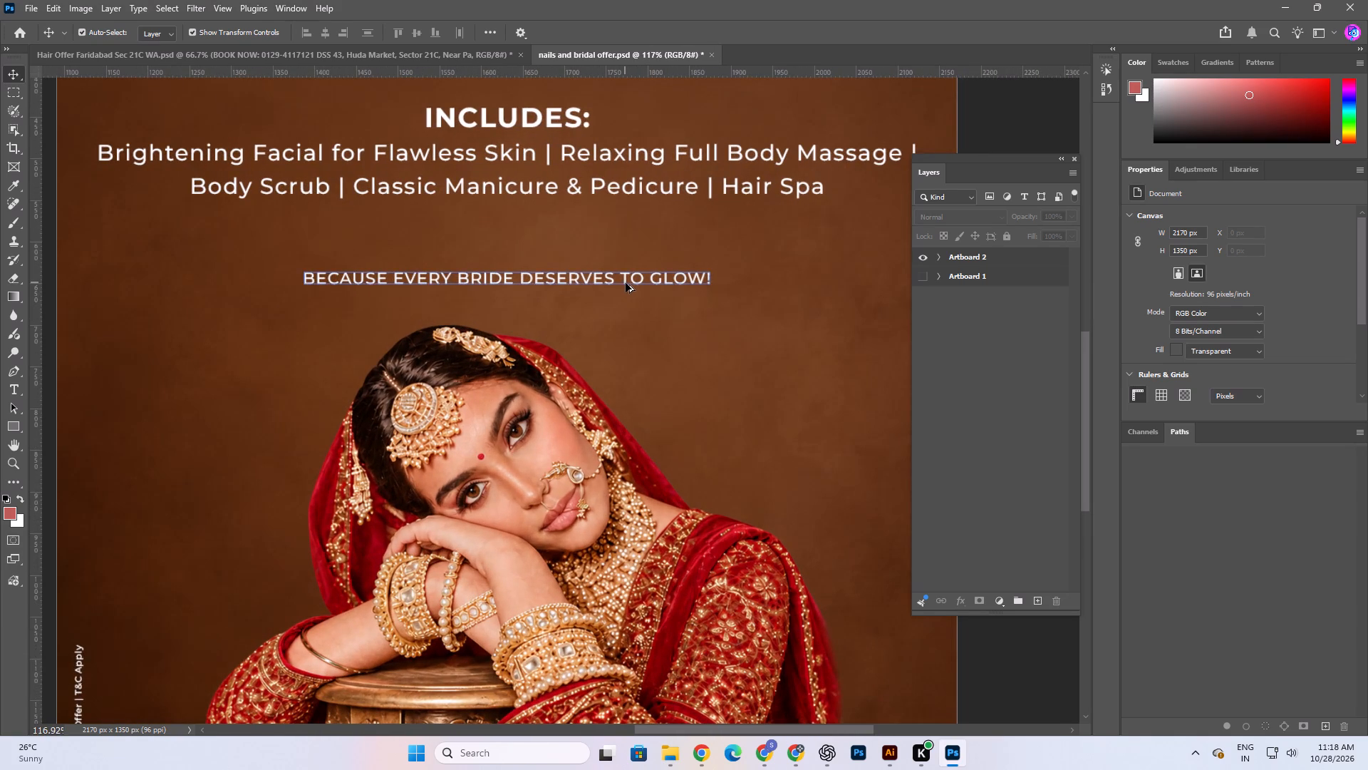
pyautogui.keyDown('alt'); pyautogui.scroll(-8, 626, 283); pyautogui.keyUp('alt')
pyautogui.scroll(8, 628, 329)
pyautogui.press('space')
pyautogui.press('space')
pyautogui.press('space')
pyautogui.press('space')
pyautogui.press('space')
pyautogui.press('space')
pyautogui.press('space')
pyautogui.press('space')
pyautogui.press('space')
pyautogui.press('space')
pyautogui.press('space')
pyautogui.press('space')
pyautogui.press('space')
pyautogui.press('space')
pyautogui.press('space')
pyautogui.press('space')
pyautogui.press('space')
pyautogui.press('space')
pyautogui.press('space')
pyautogui.press('space')
pyautogui.moveTo(717, 251); pyautogui.dragTo(742, 222)
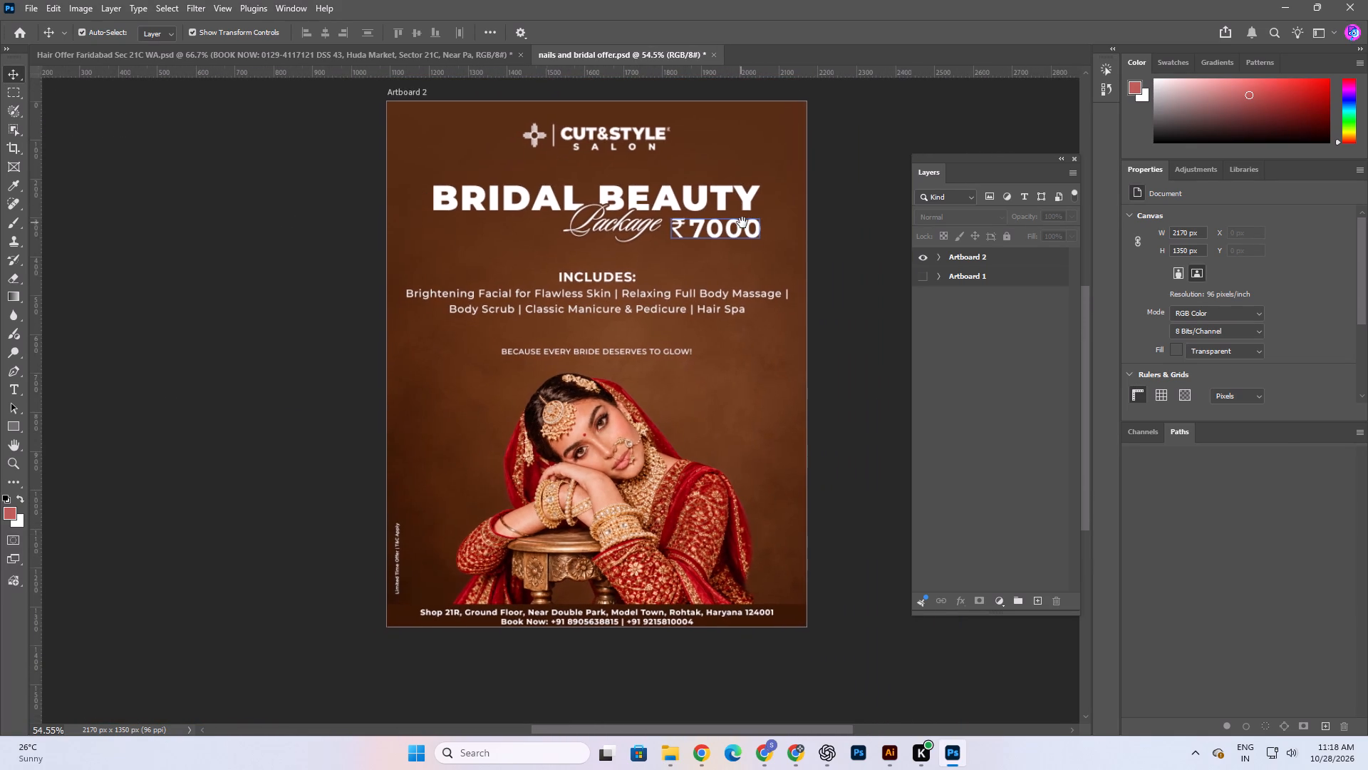
pyautogui.moveTo(742, 222); pyautogui.dragTo(745, 227)
pyautogui.click(863, 406)
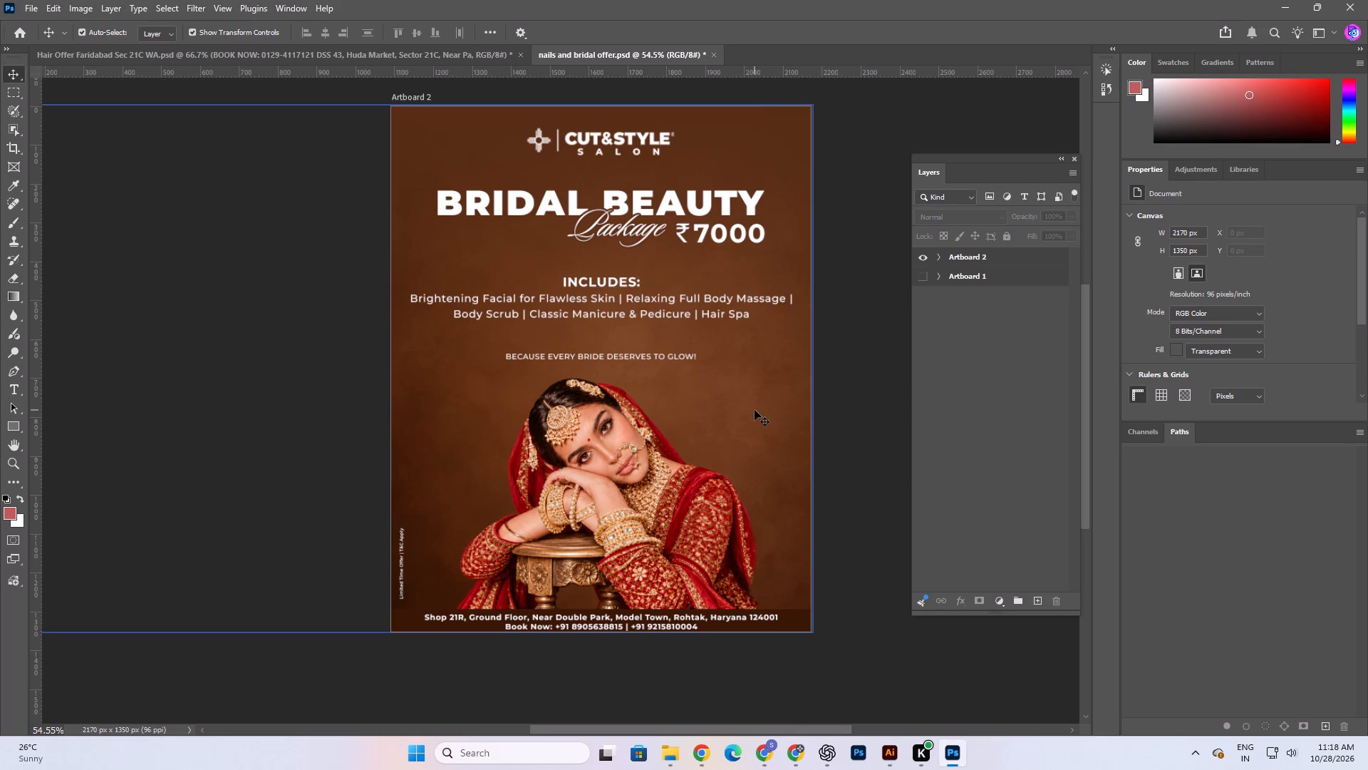
pyautogui.click(760, 406)
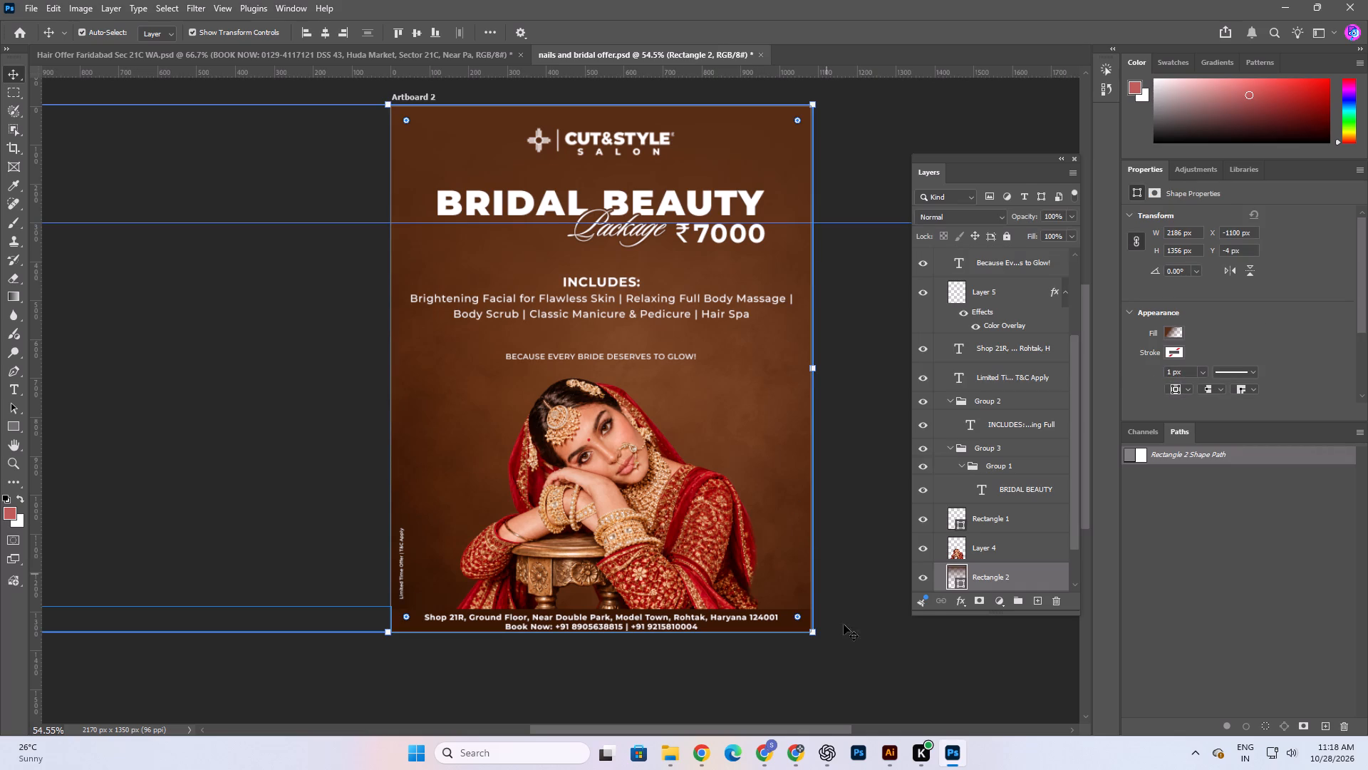
pyautogui.click(878, 665)
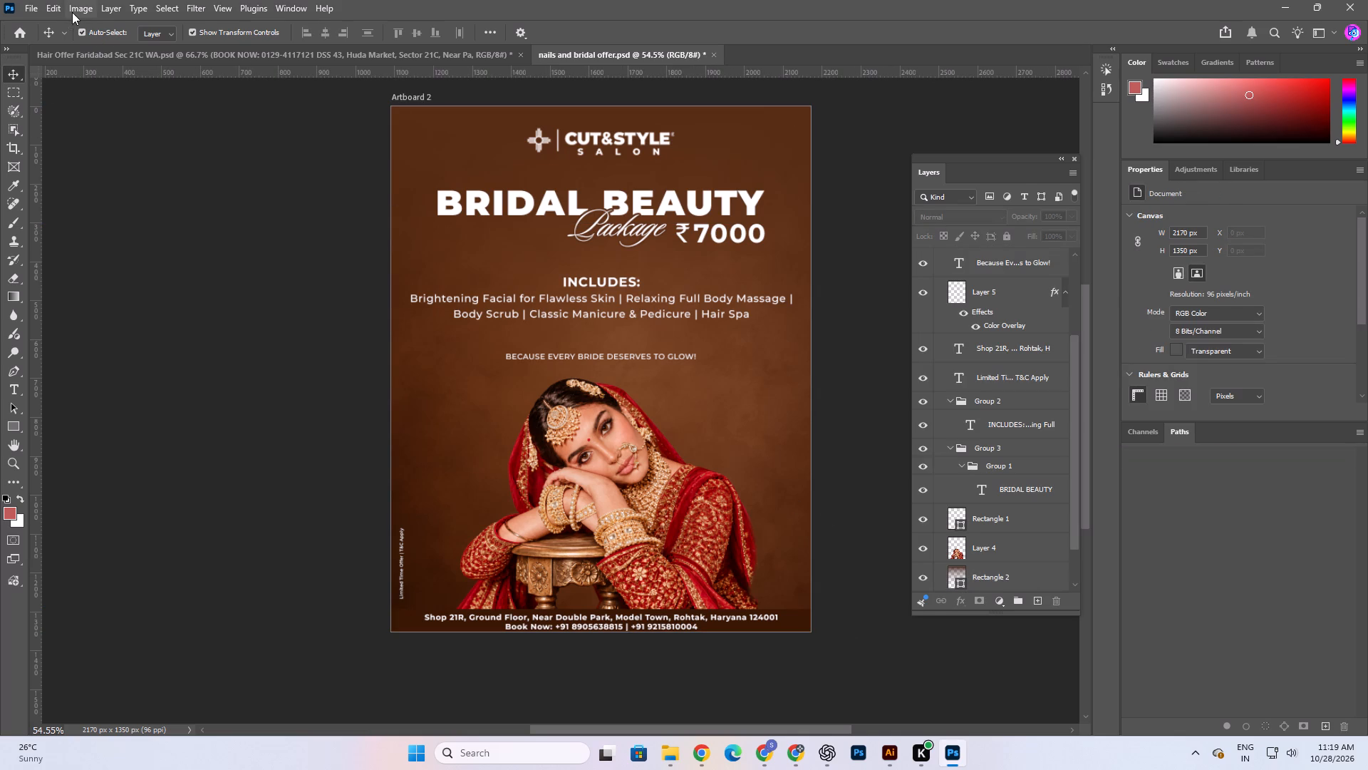
# Open the Canvas Size settings for the document and show the unit choices for the canvas width.
pyautogui.click(72, 12)
pyautogui.click(110, 145)
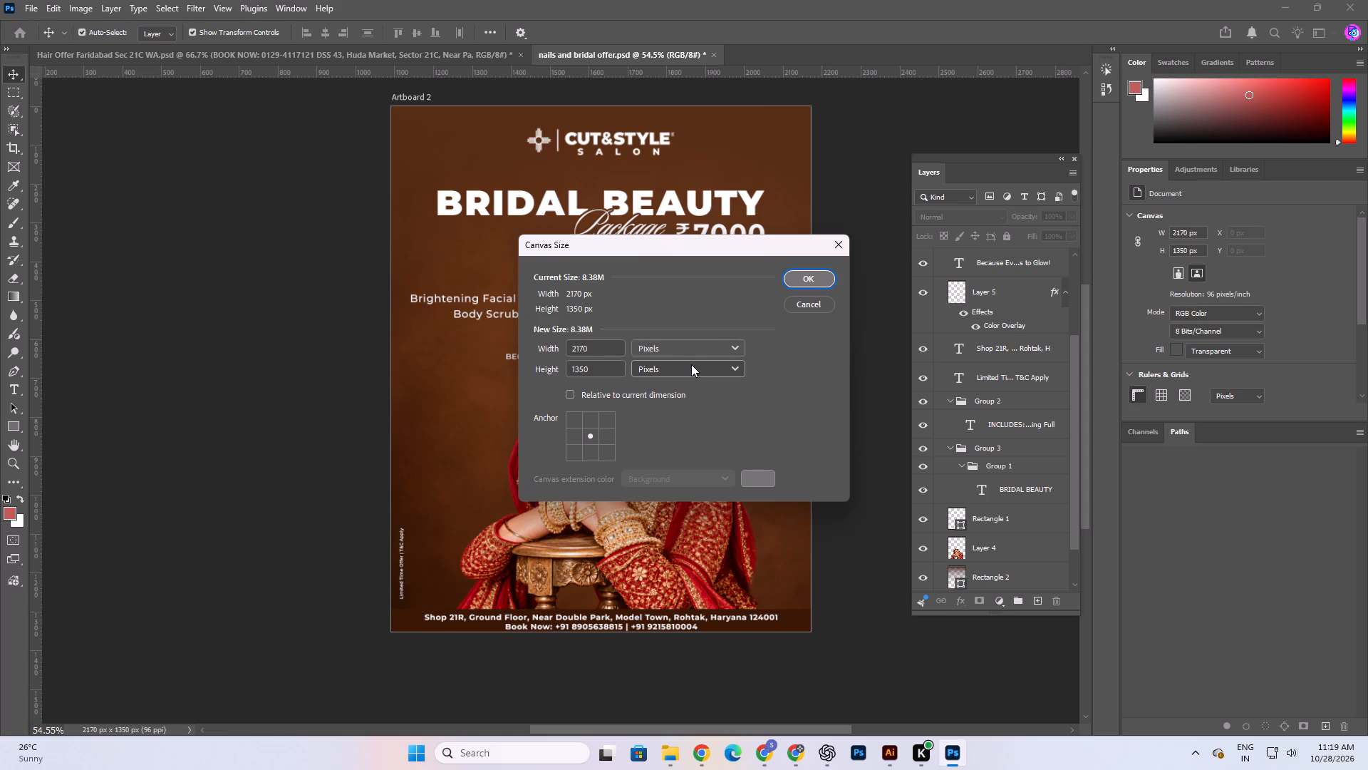
pyautogui.click(693, 346)
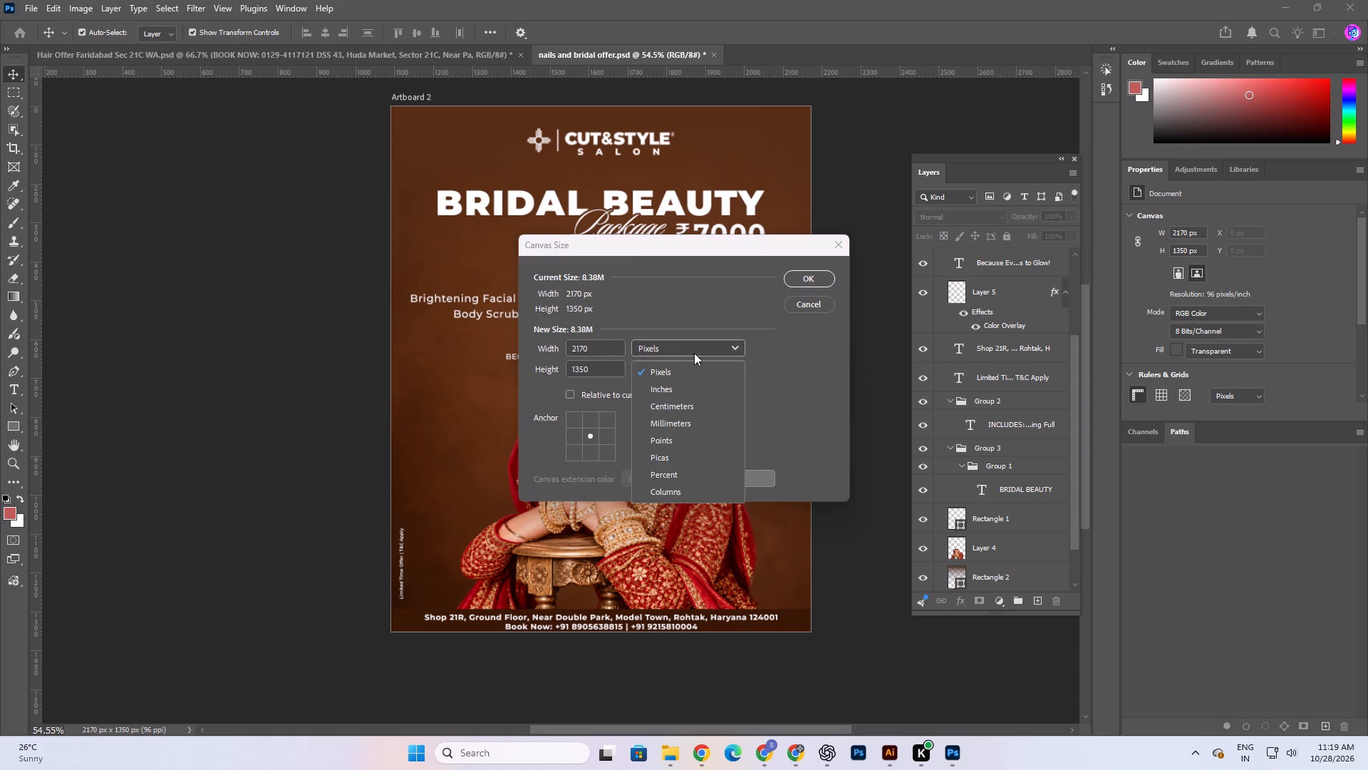